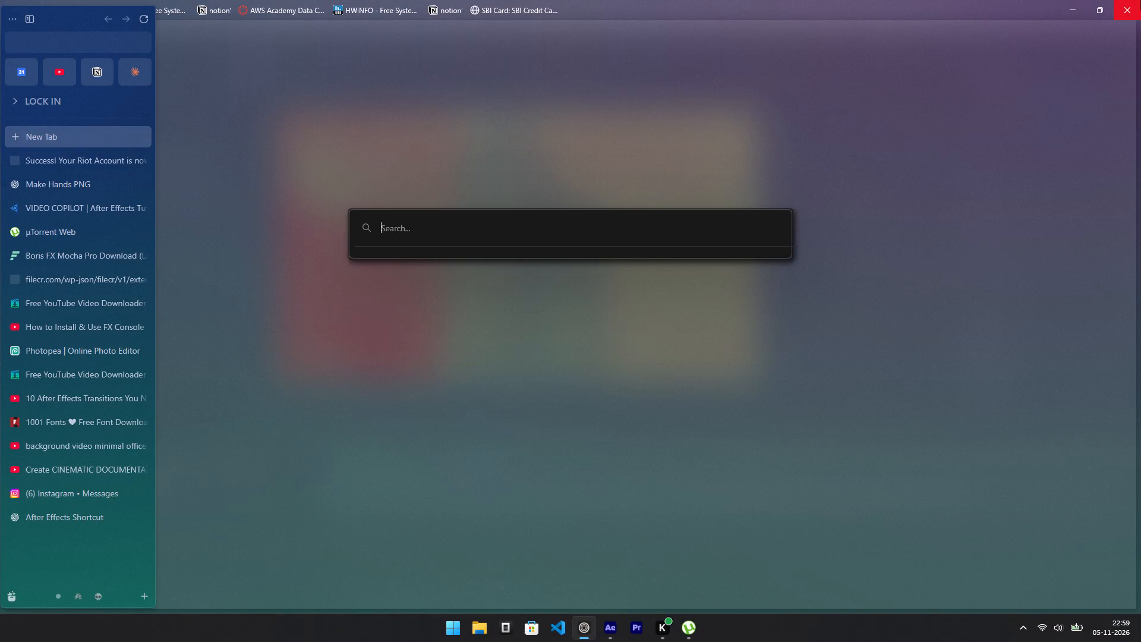
Search the web for "remove background".
text(remove background)
key(ctrl+BackSpace)
key(ctrl+BackSpace)
key(ctrl+BackSpace)
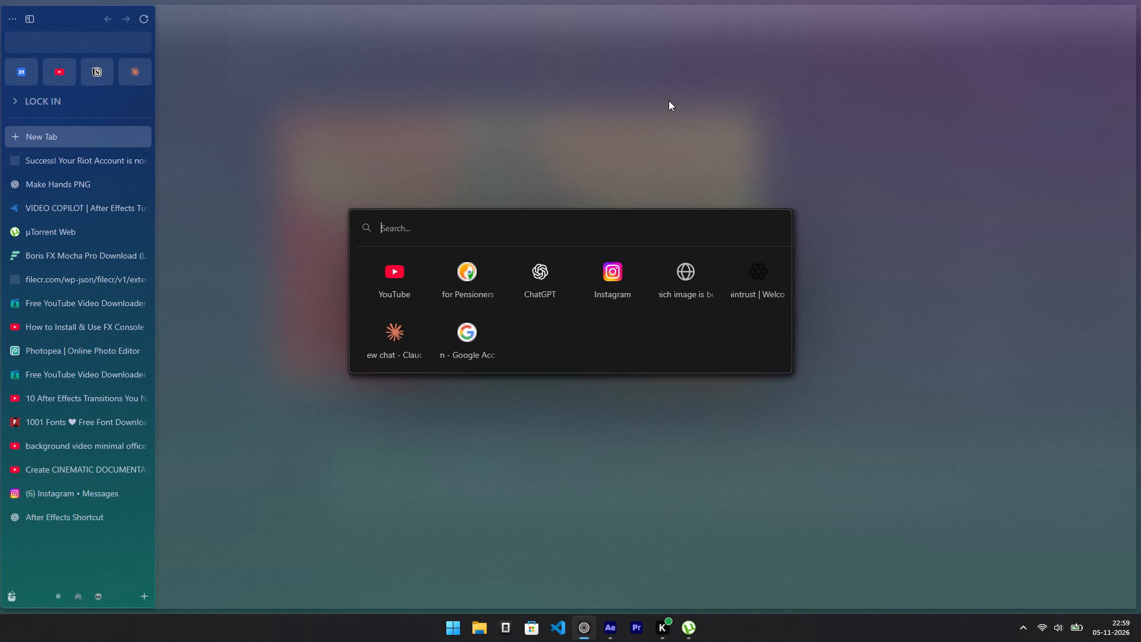
text(remove bacvkg)
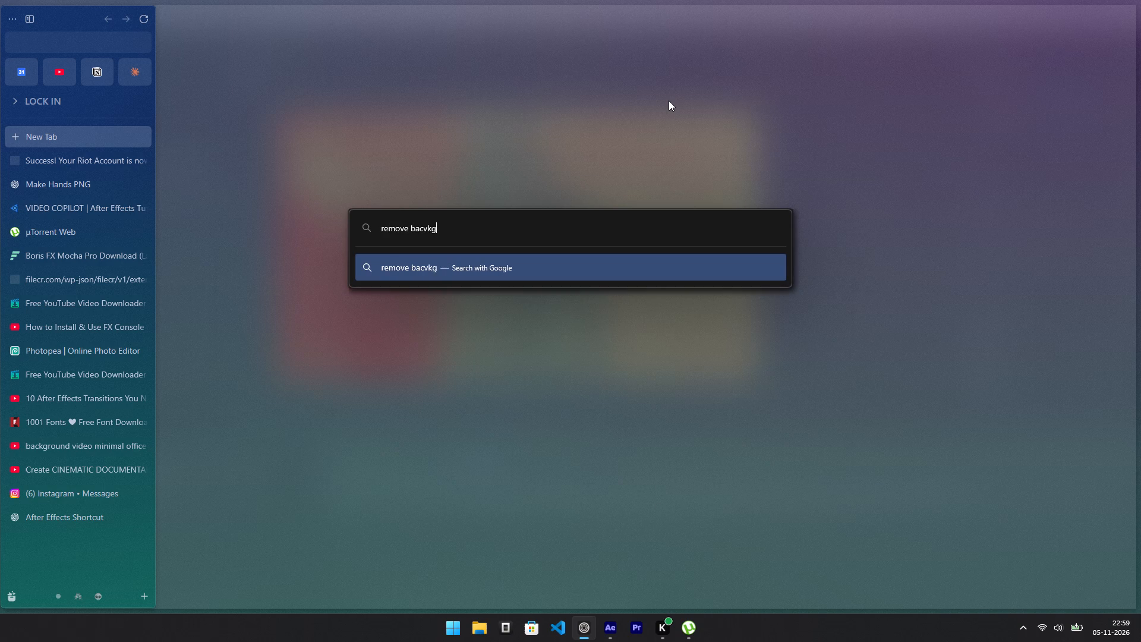
key(BackSpace)
key(BackSpace)
key(BackSpace)
text(kground)
key(Return)
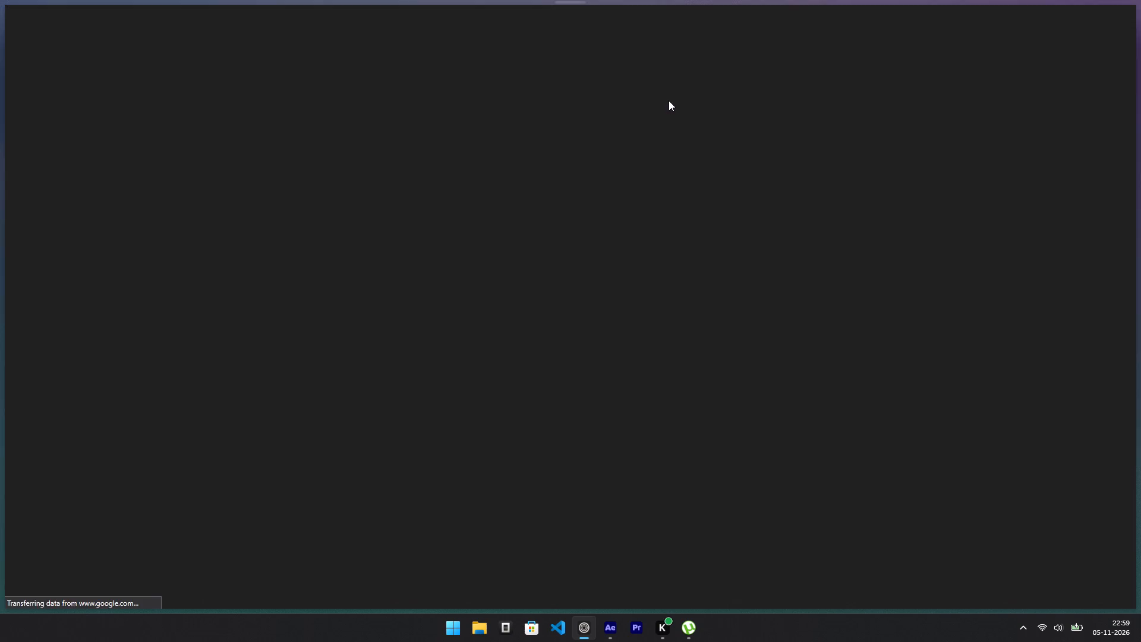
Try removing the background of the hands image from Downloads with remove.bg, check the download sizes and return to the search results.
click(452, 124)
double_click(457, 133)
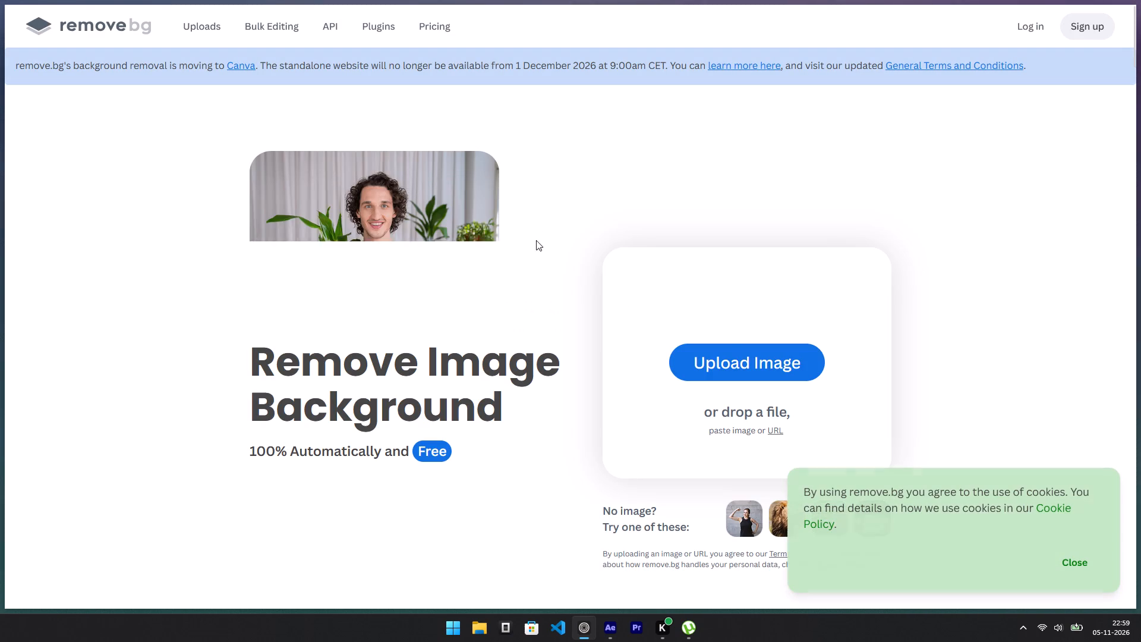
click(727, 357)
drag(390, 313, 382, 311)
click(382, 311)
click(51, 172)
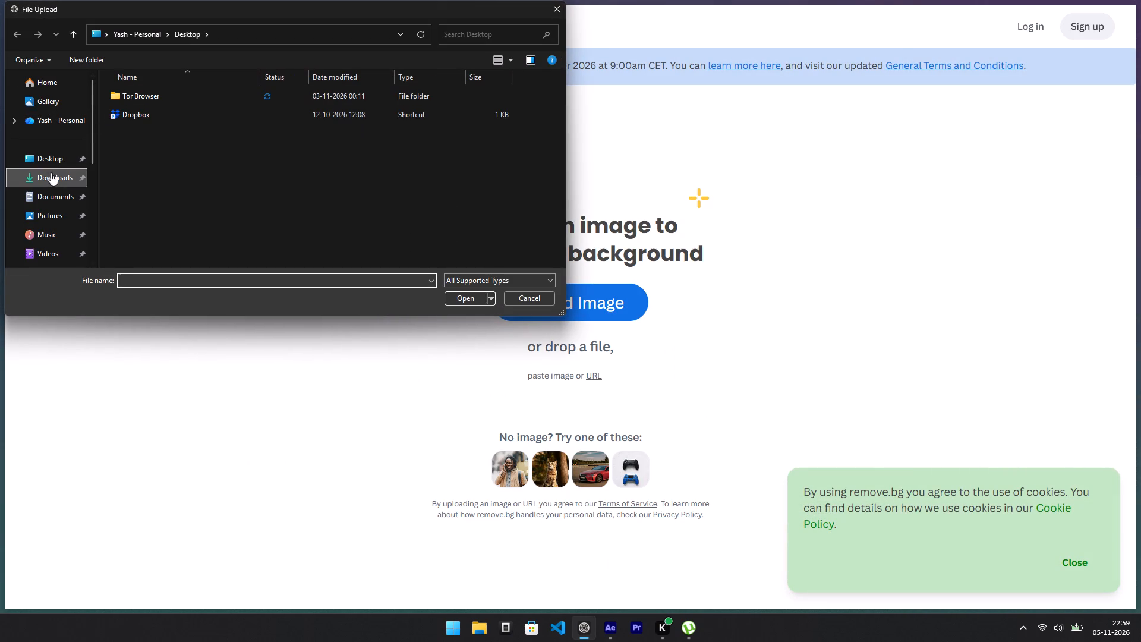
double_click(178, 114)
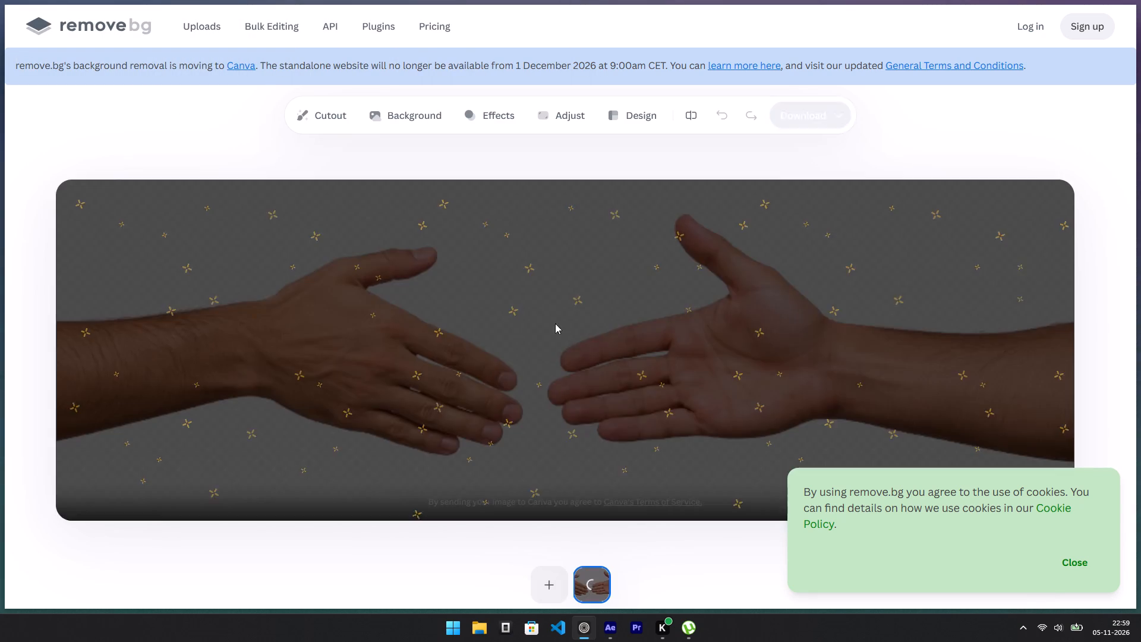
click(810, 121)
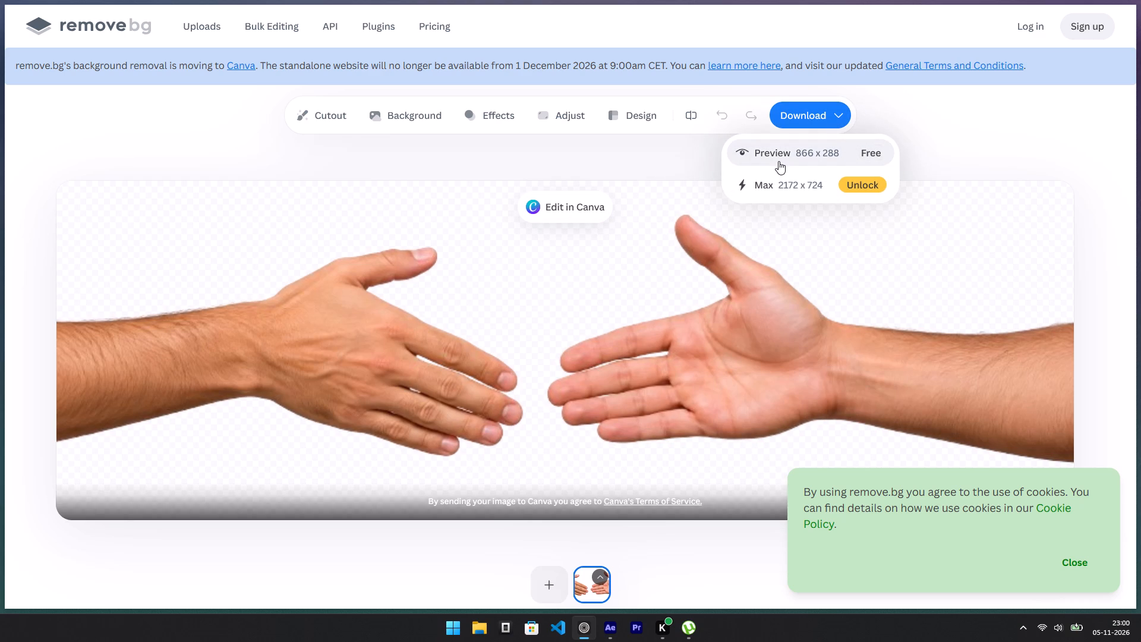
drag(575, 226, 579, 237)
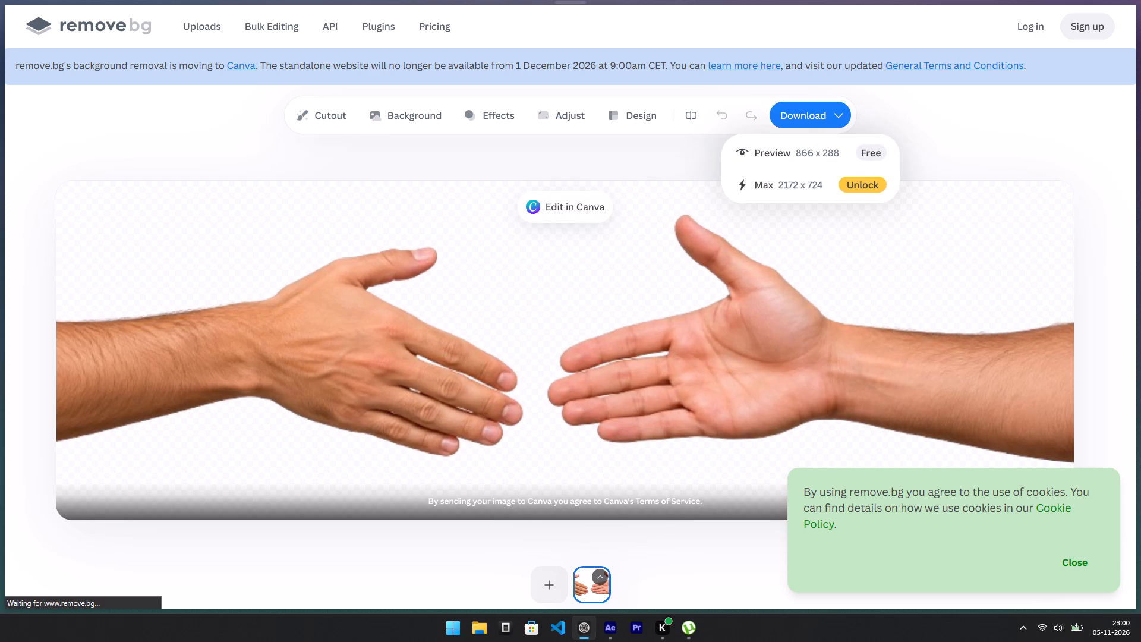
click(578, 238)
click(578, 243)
Open Picsart's "Remove Image Backgrounds with AI" page from the search results.
scroll(566, 419, down, 2)
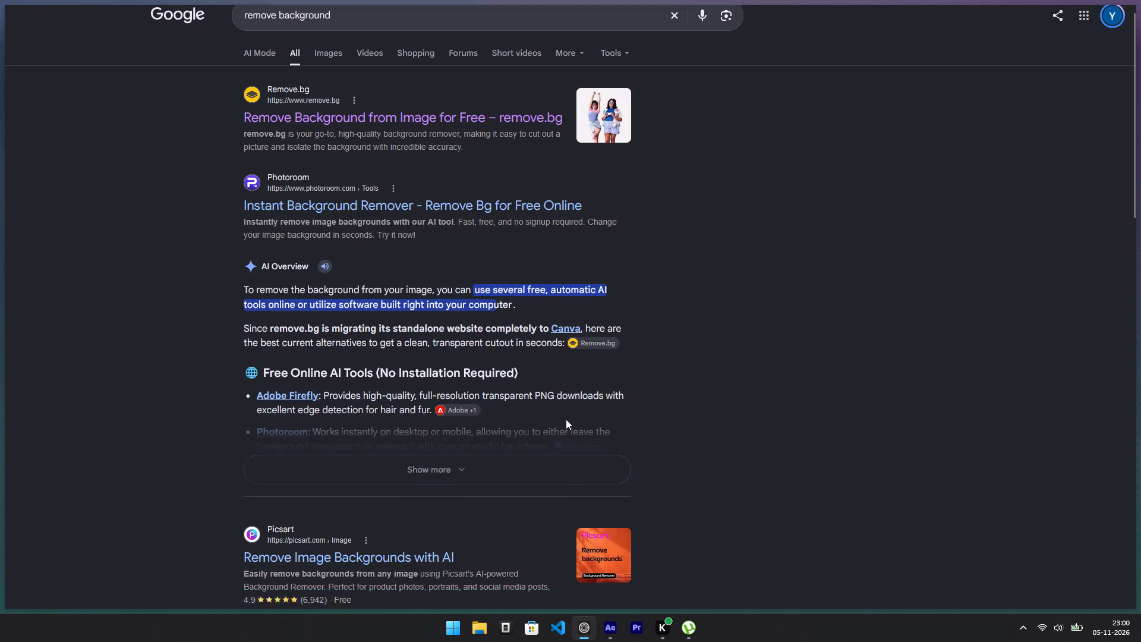
scroll(566, 419, down, 2)
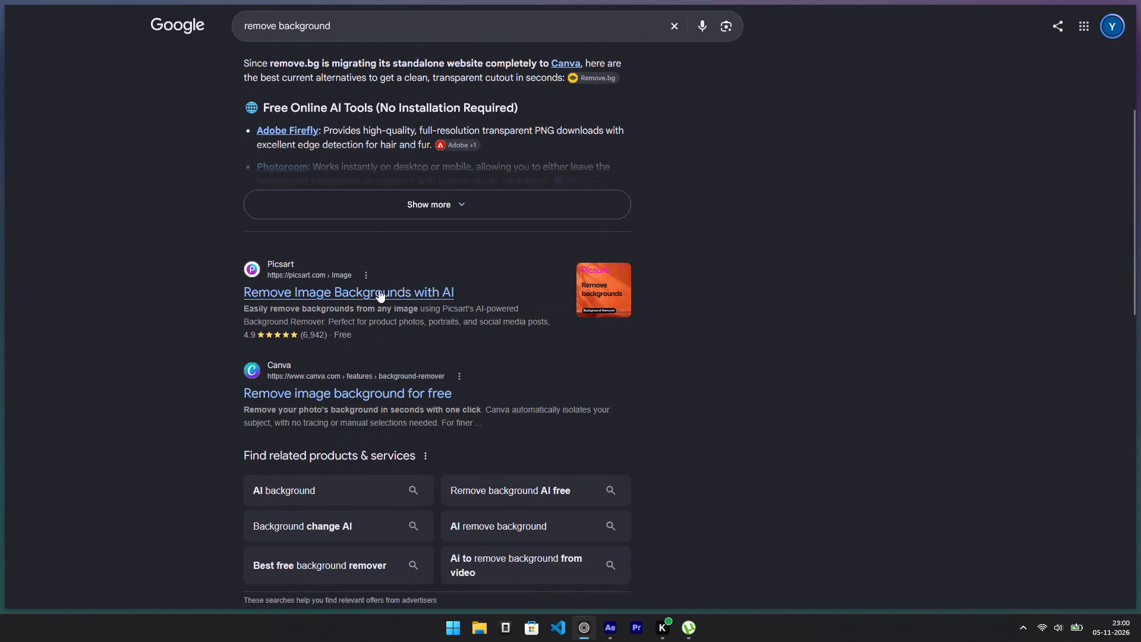
click(379, 289)
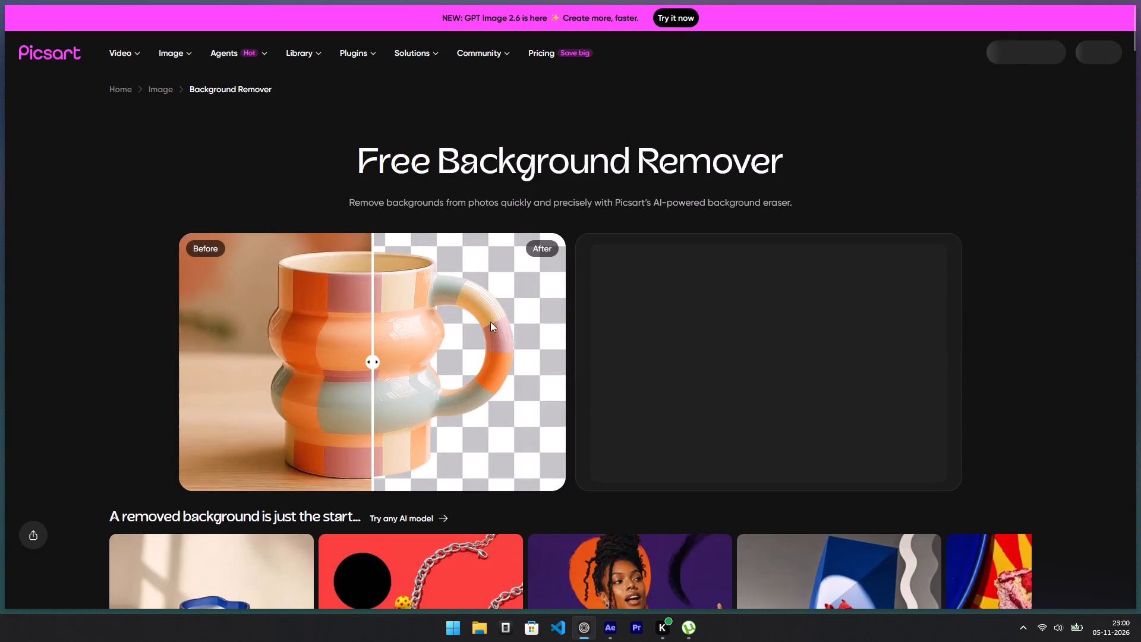
Upload the hands image from Downloads to Picsart's background remover and download the transparent cutout.
click(713, 413)
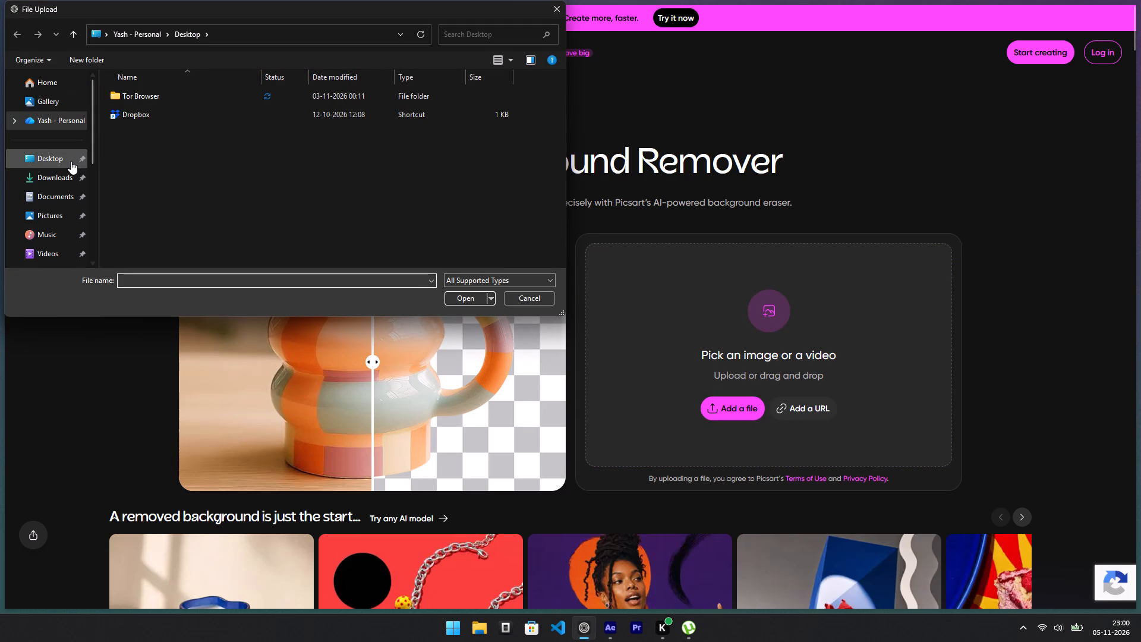
click(71, 169)
double_click(182, 114)
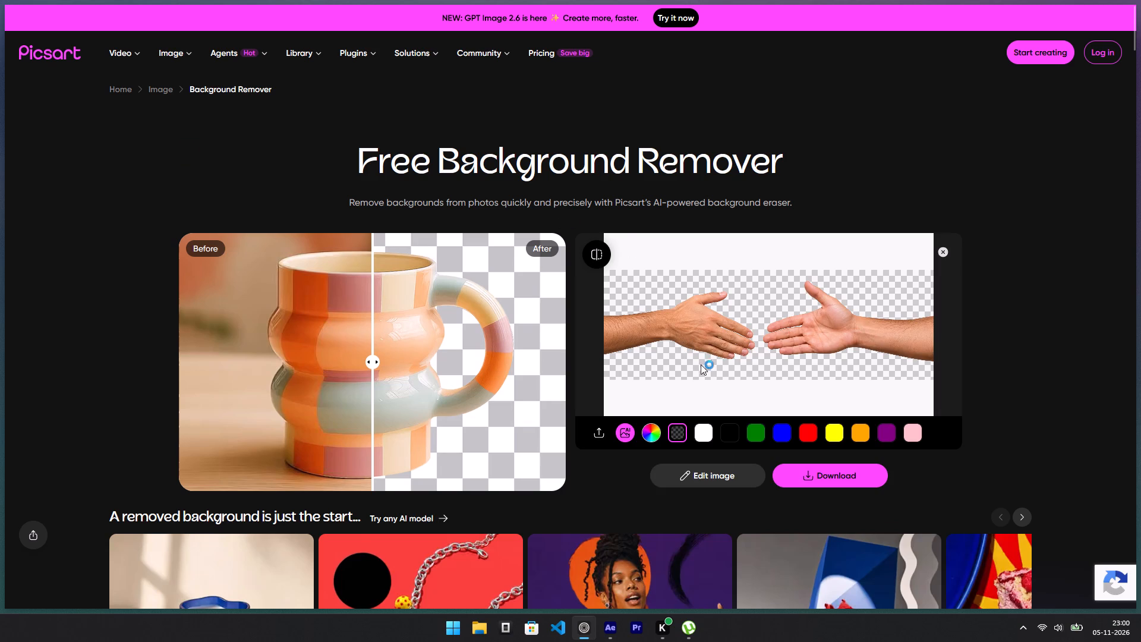
click(821, 473)
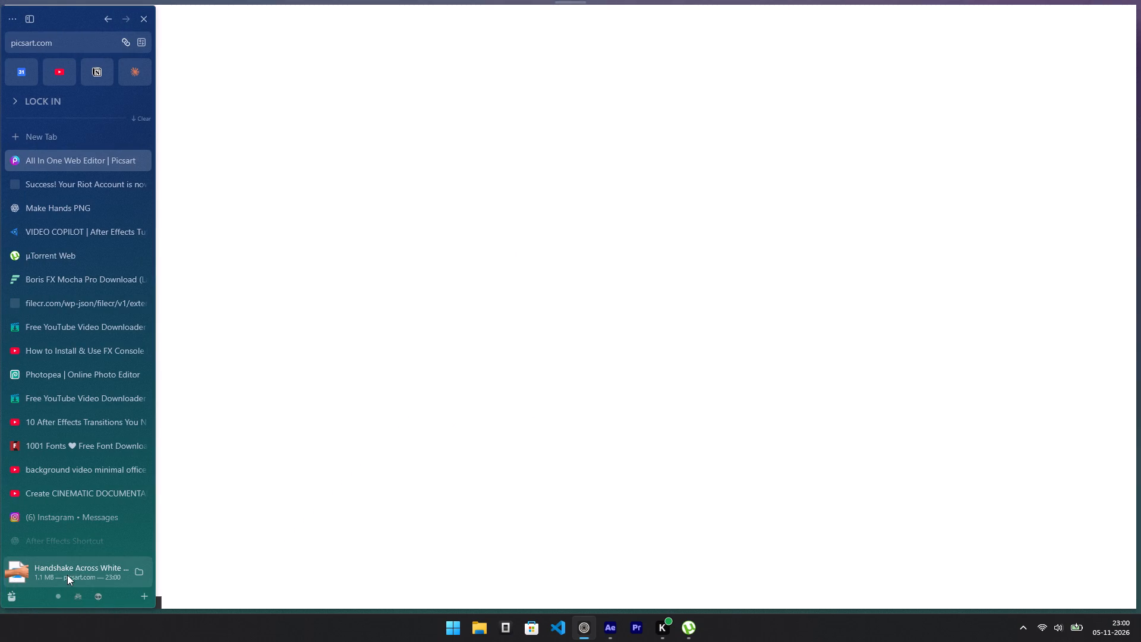
Bring the downloaded handshake cutout into After Effects as a layer in composition 01.1 over the building shot.
drag(67, 575, 610, 631)
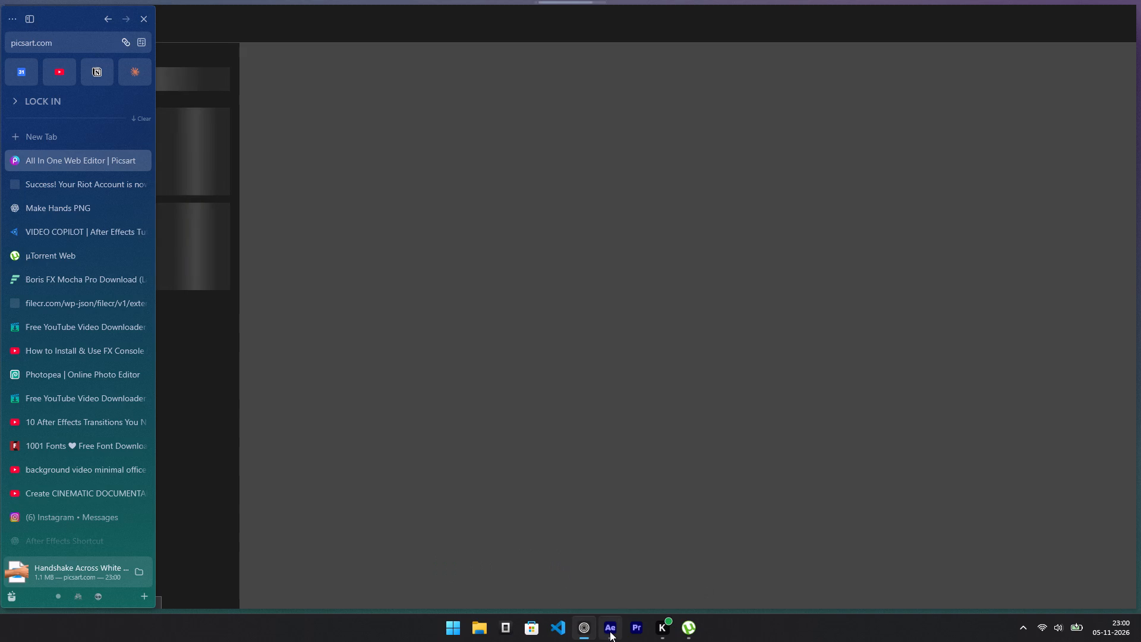
drag(610, 631, 522, 293)
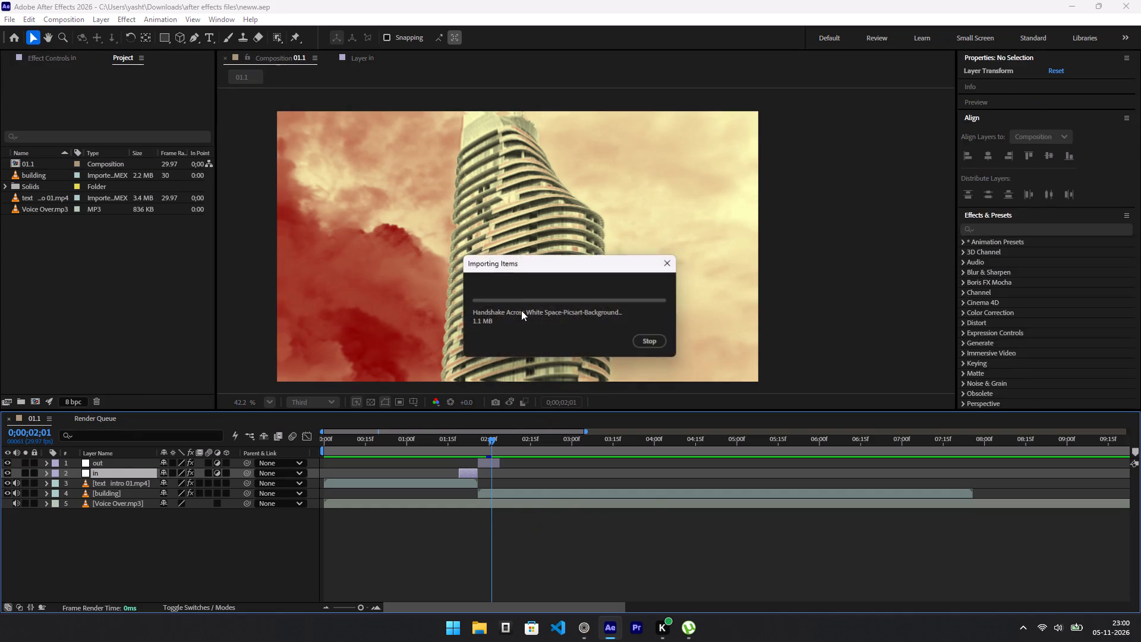
Scale the handshake layer to about 90.2% by 82.3% and position it at about 964.7, 615.9 so the arms span the frame.
drag(643, 264, 650, 282)
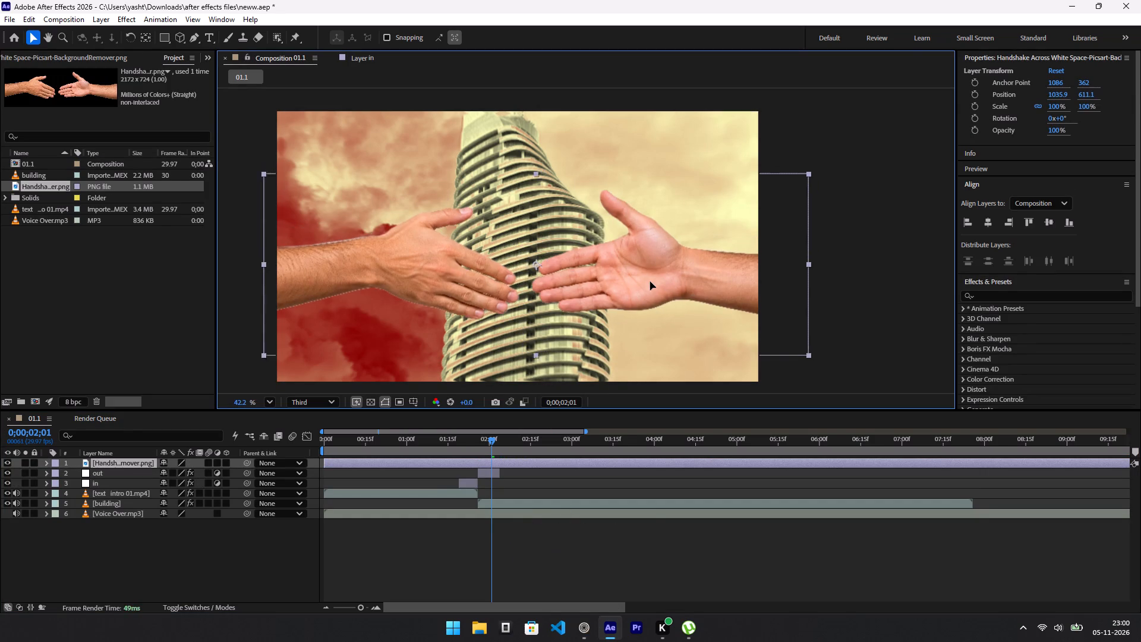
drag(650, 282, 650, 282)
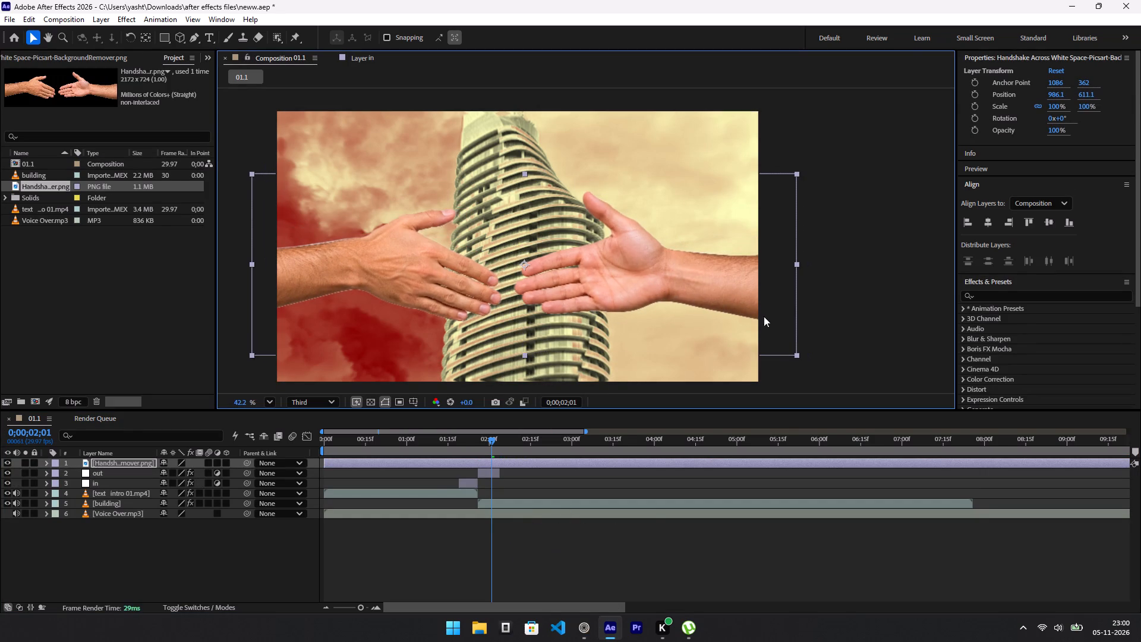
click(804, 357)
click(777, 340)
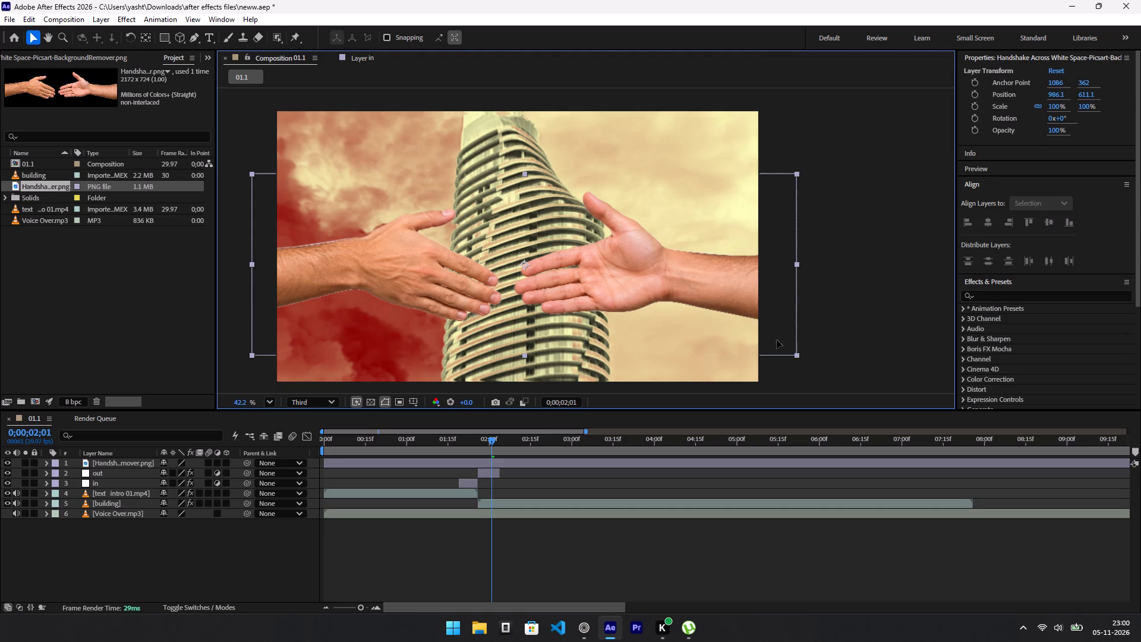
drag(796, 355, 781, 351)
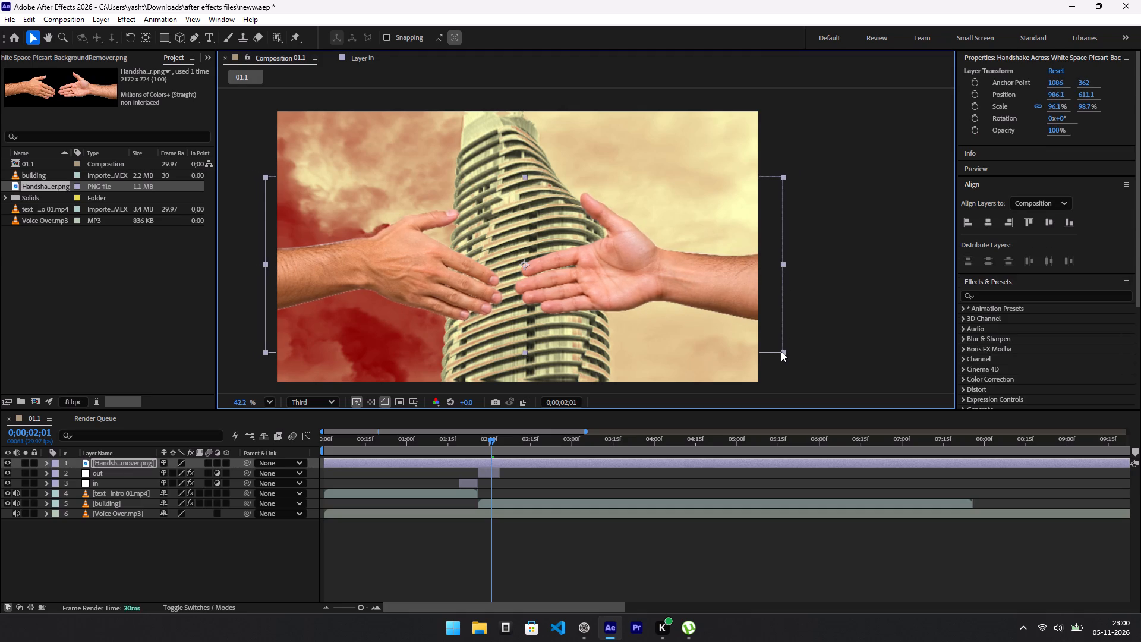
drag(781, 351, 765, 334)
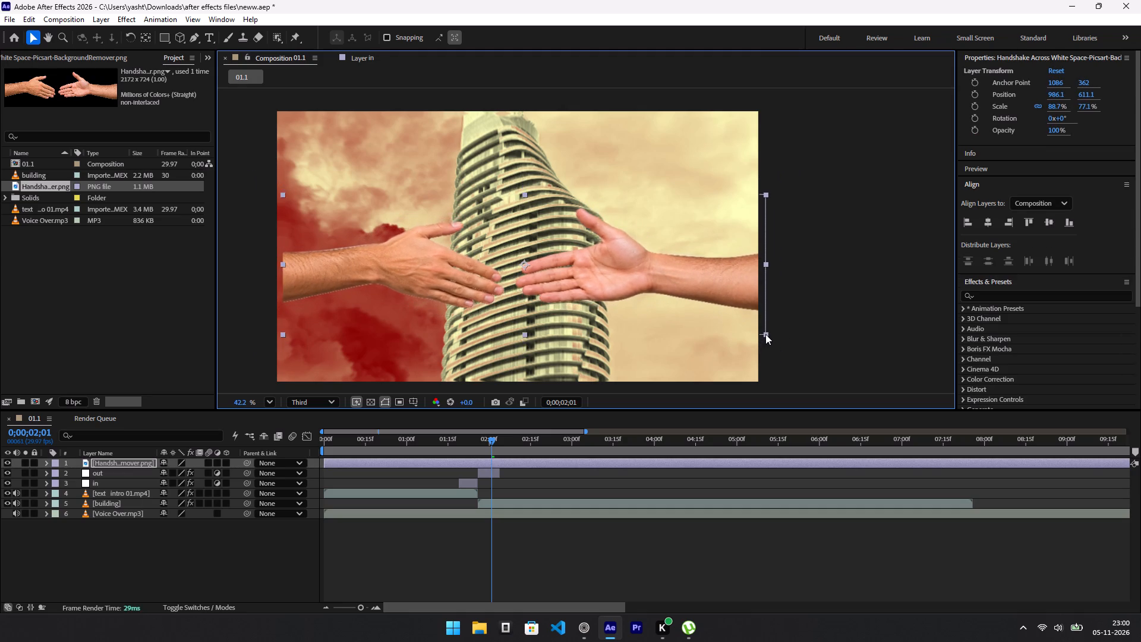
drag(765, 334, 758, 337)
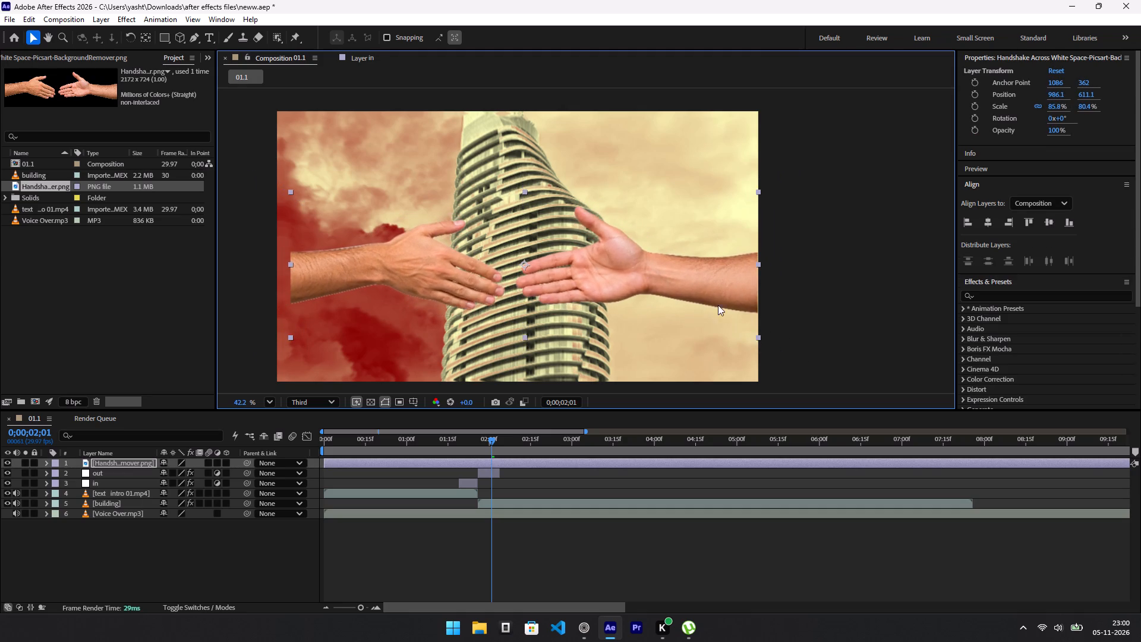
drag(718, 303, 702, 304)
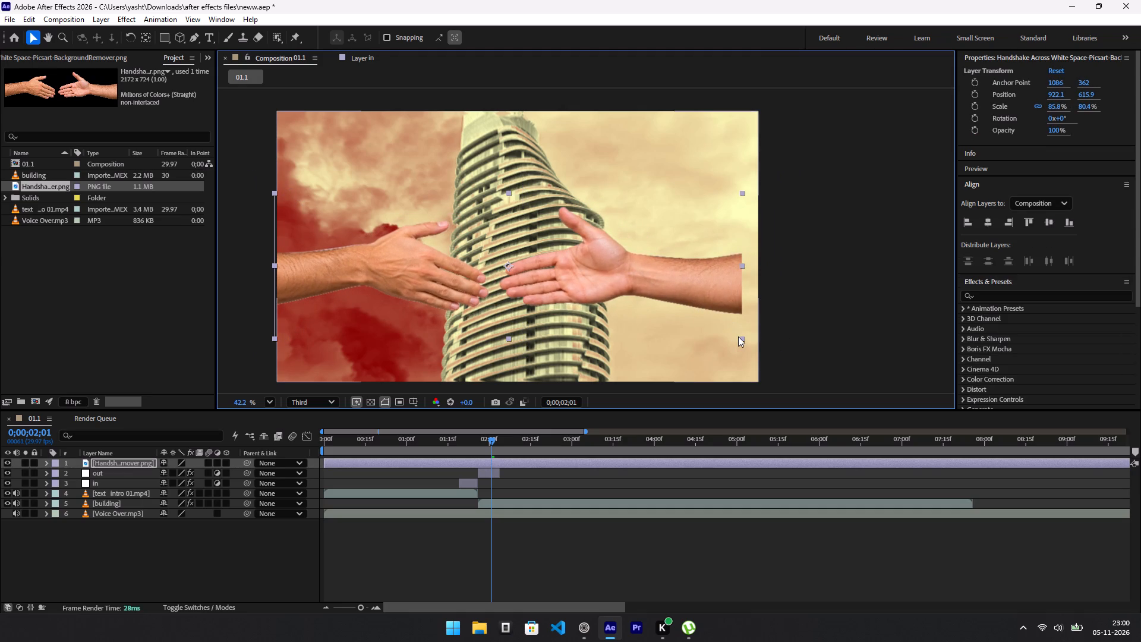
drag(739, 336, 751, 338)
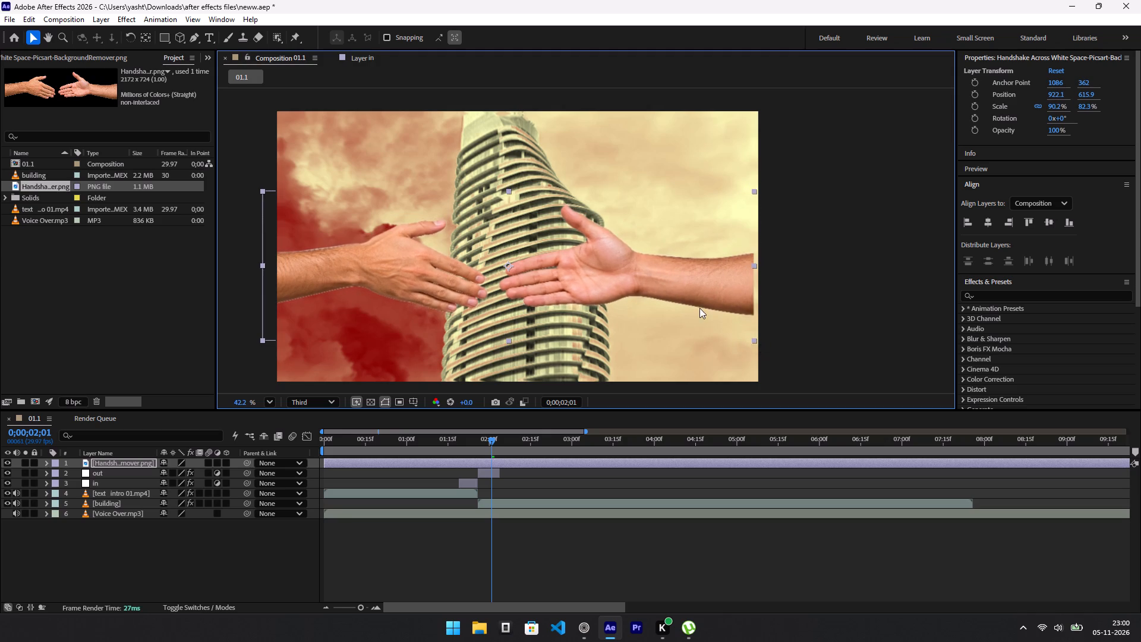
drag(698, 305, 720, 305)
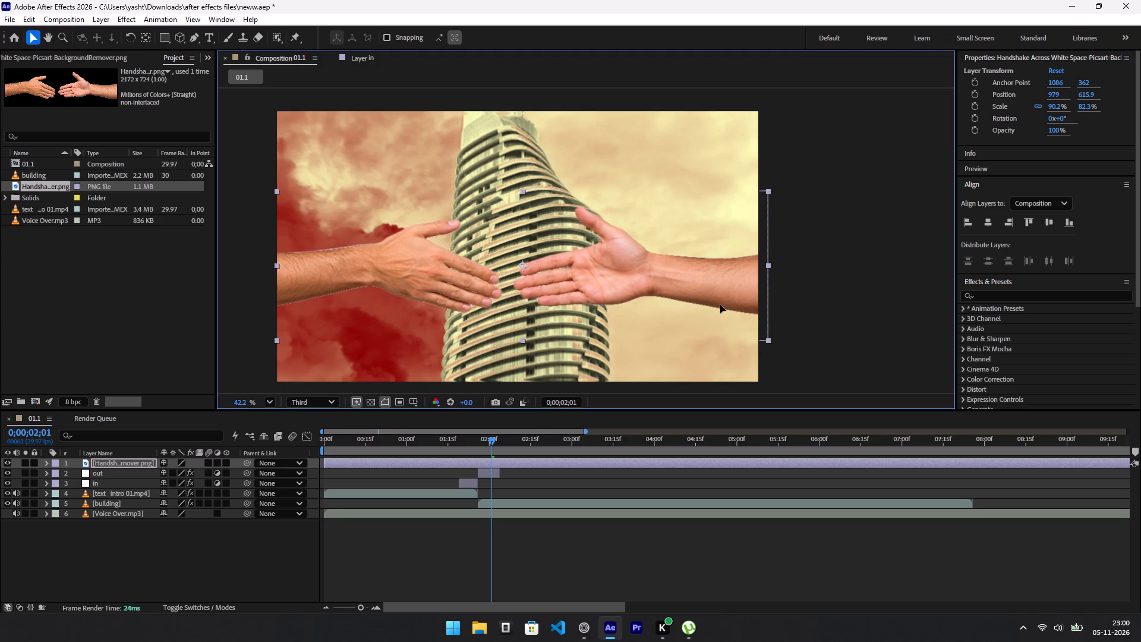
drag(720, 305, 708, 305)
click(830, 229)
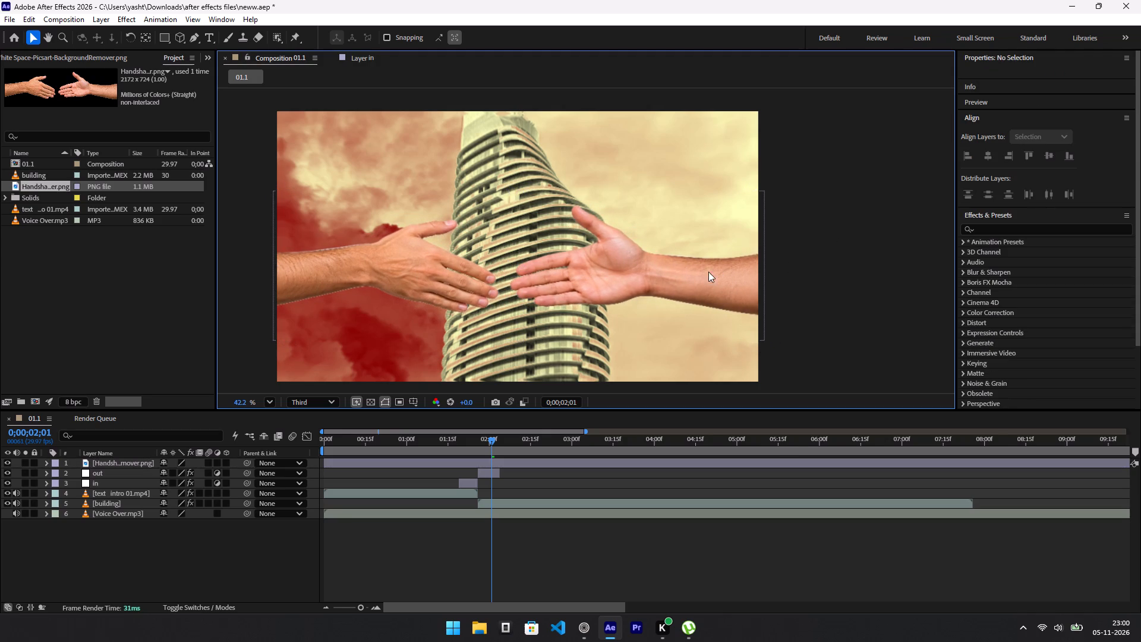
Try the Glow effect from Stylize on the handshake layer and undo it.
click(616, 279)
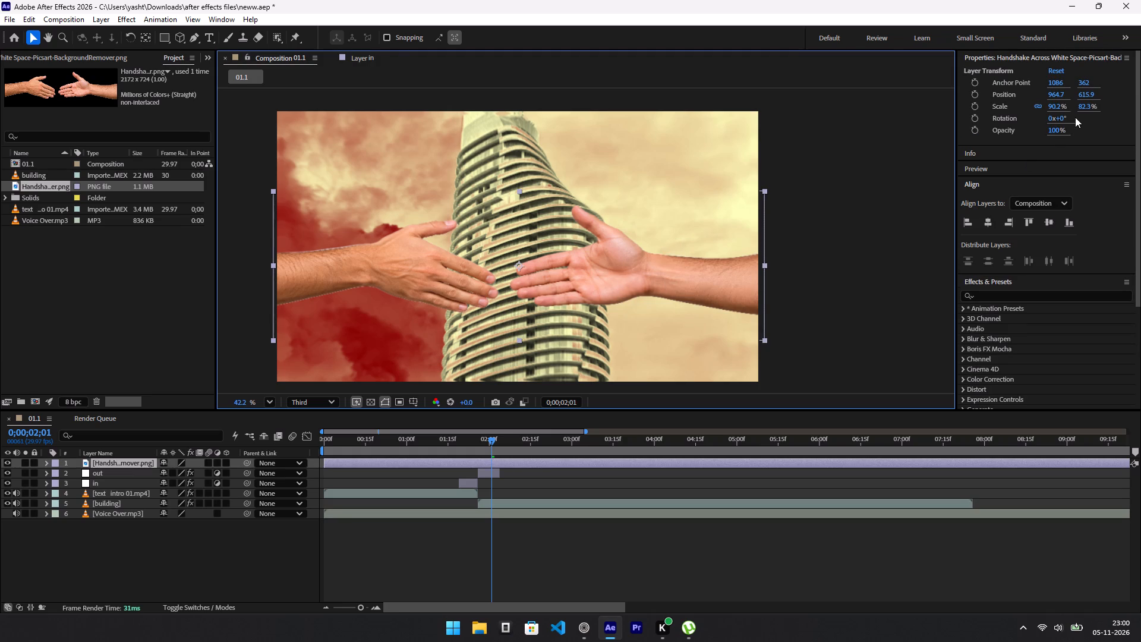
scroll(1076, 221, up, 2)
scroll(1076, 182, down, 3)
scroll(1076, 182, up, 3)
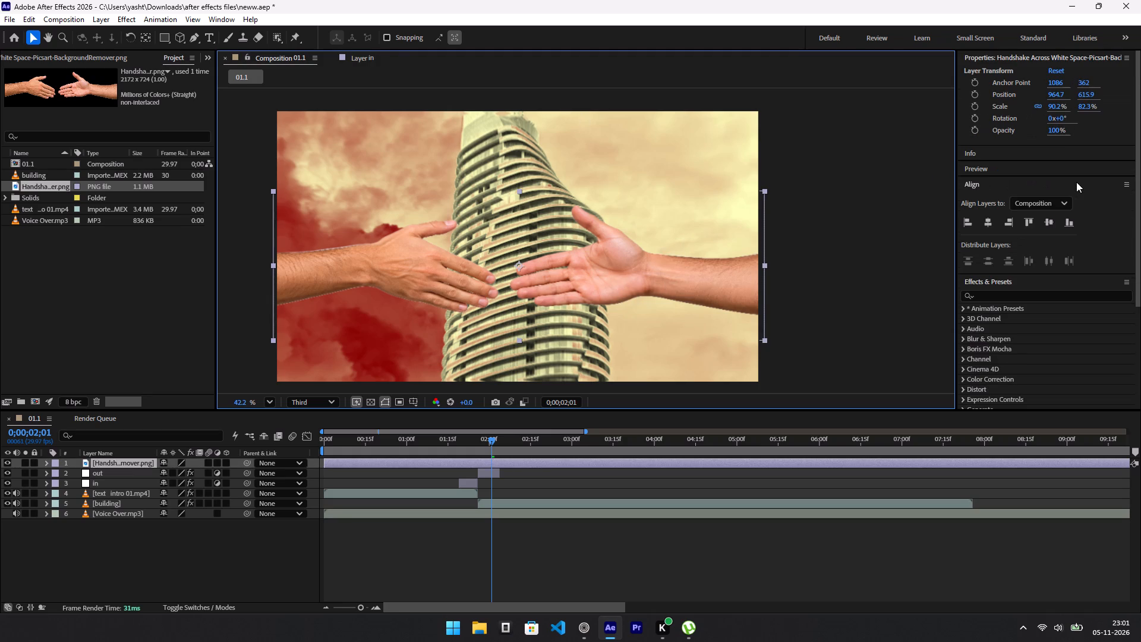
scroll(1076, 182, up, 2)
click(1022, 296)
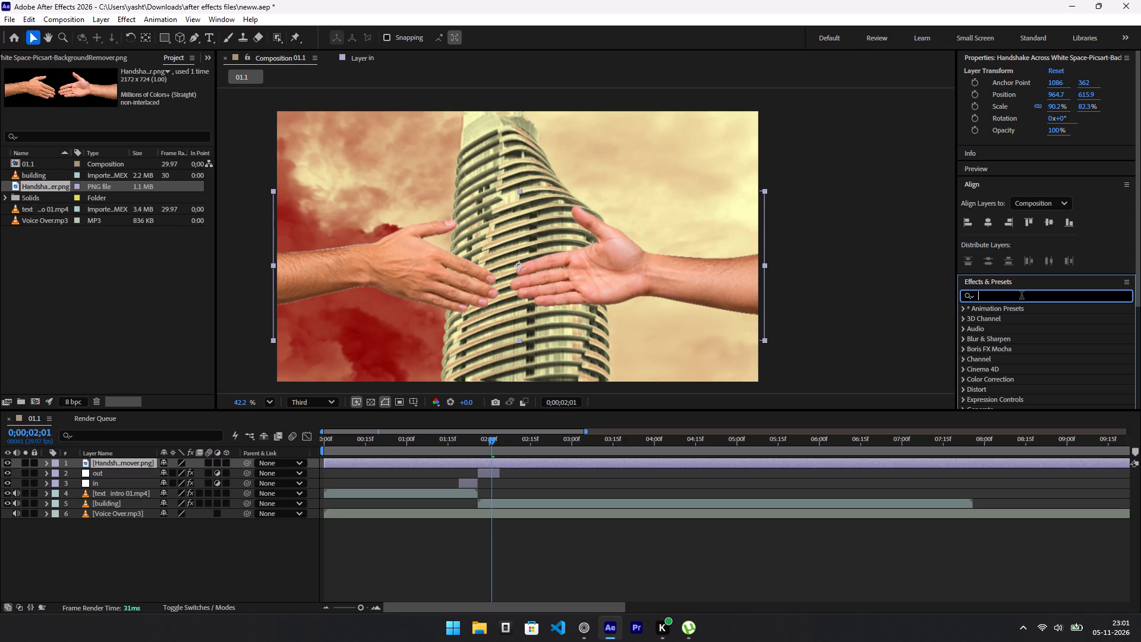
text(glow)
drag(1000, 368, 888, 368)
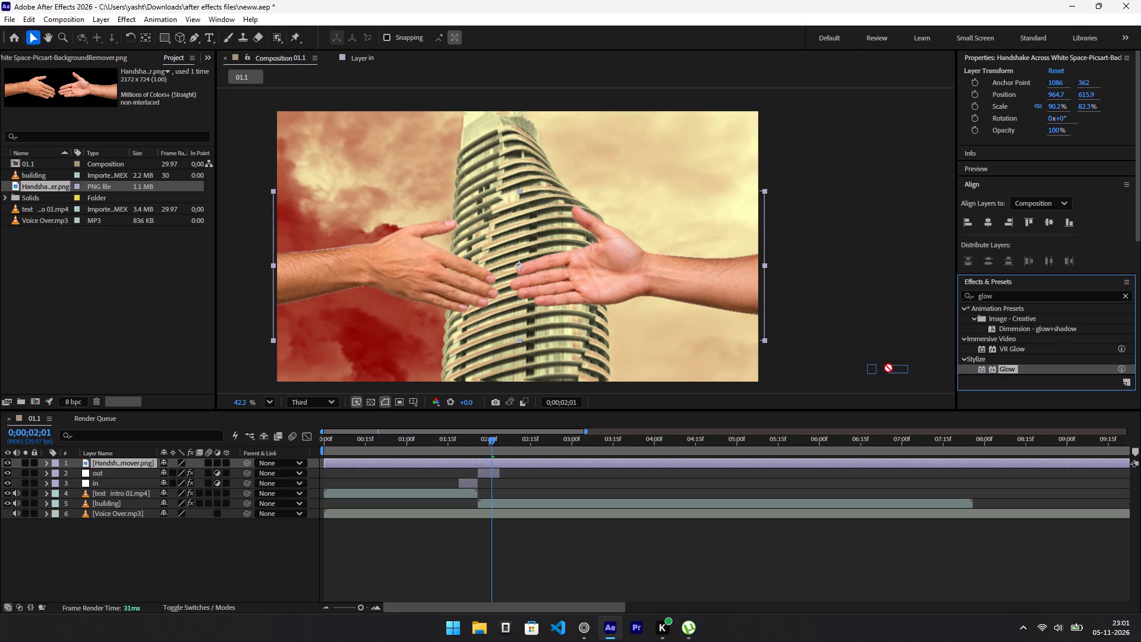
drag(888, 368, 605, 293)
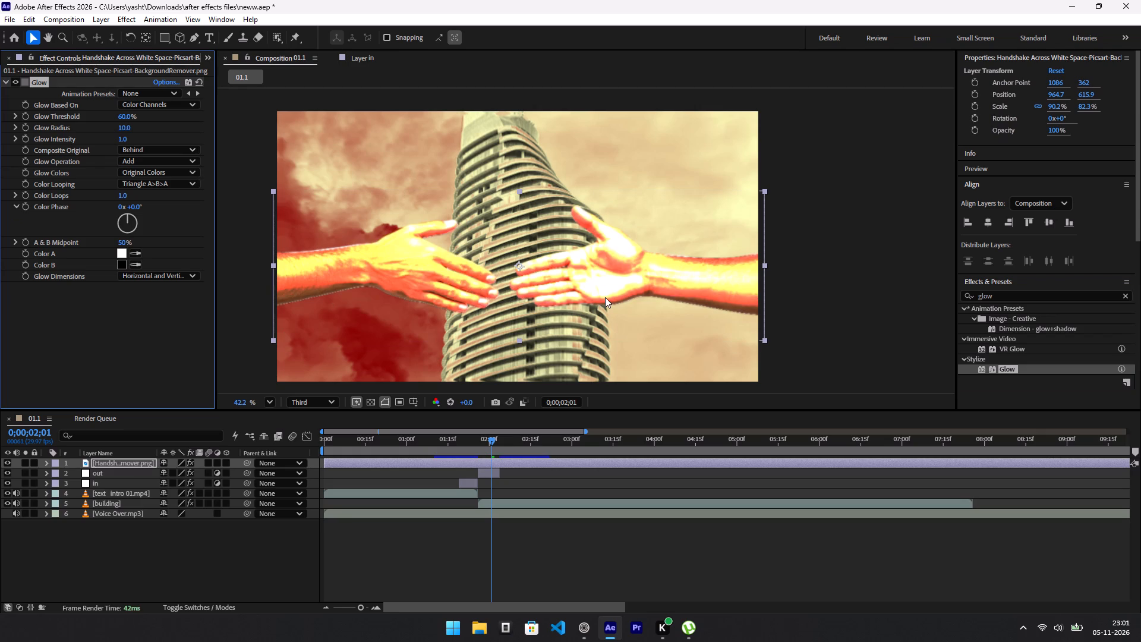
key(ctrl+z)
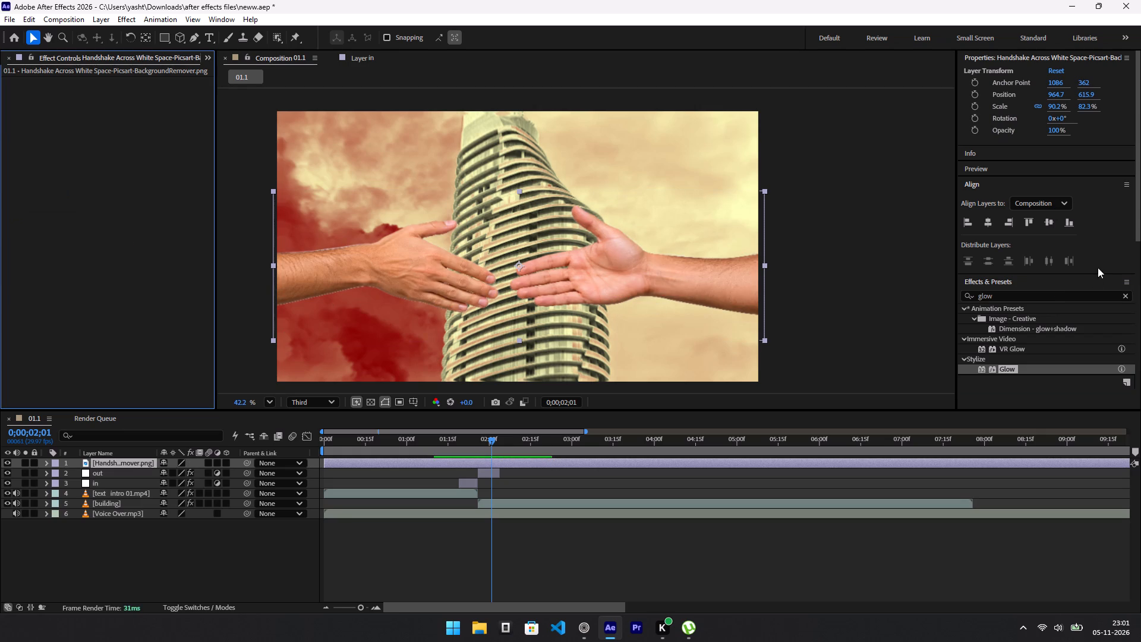
Search the effects and presets for "gouter".
double_click(1053, 294)
text(gouter)
key(space)
key(ctrl+BackSpace)
key(ctrl+BackSpace)
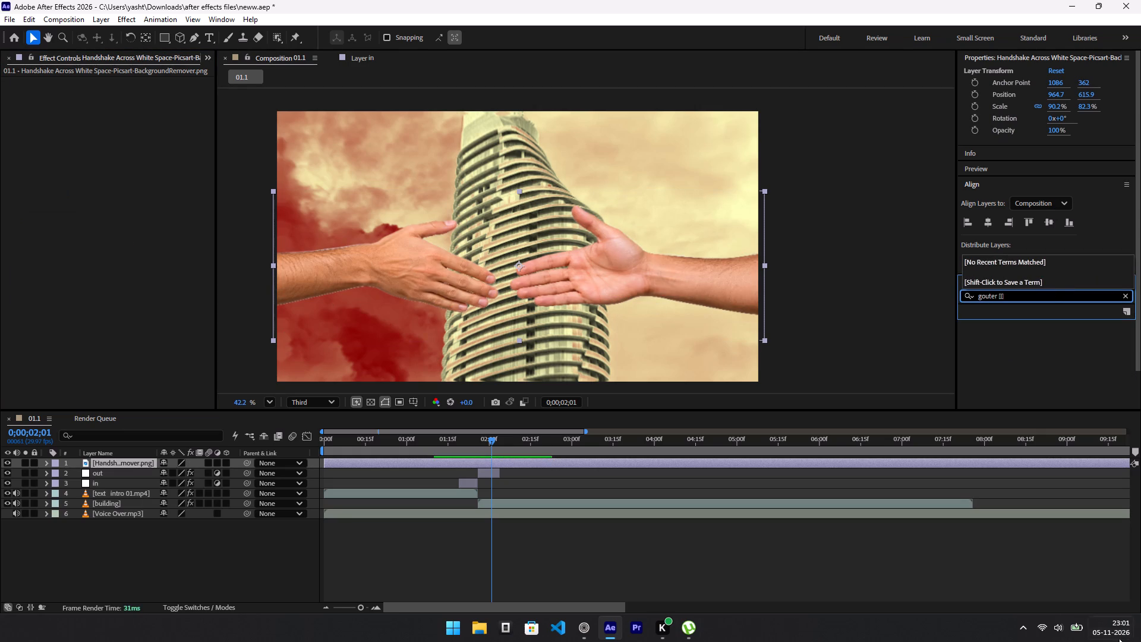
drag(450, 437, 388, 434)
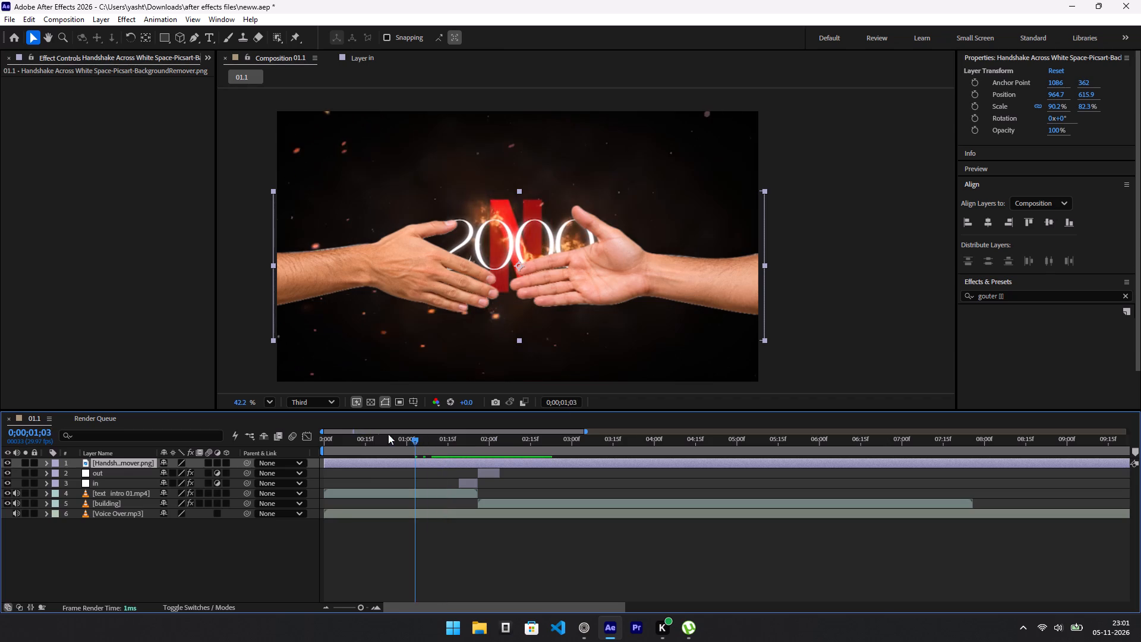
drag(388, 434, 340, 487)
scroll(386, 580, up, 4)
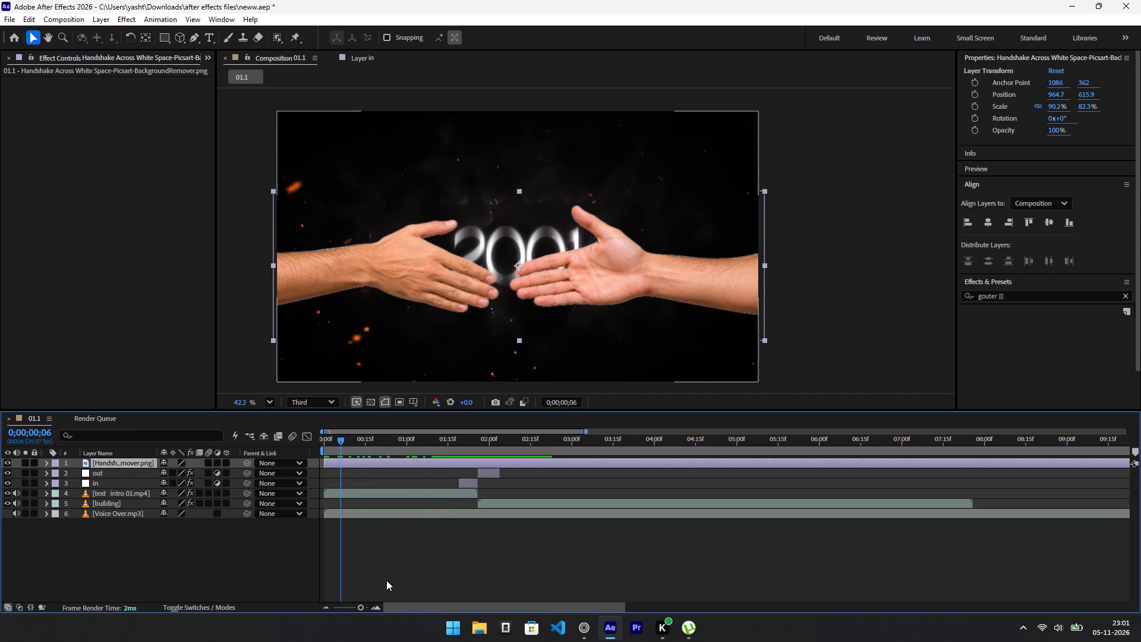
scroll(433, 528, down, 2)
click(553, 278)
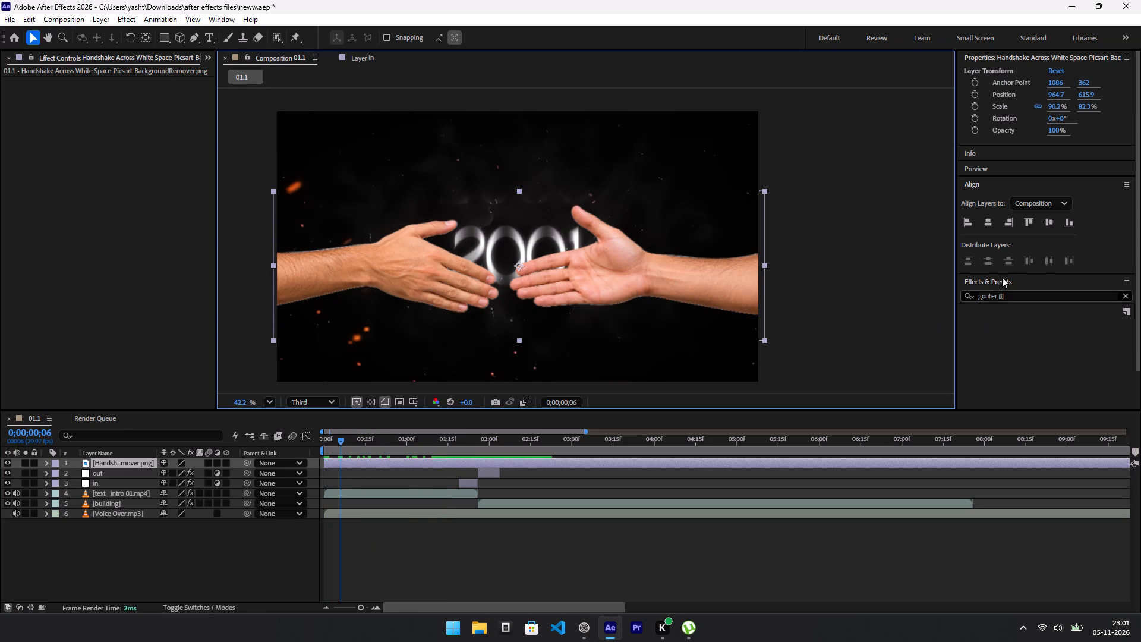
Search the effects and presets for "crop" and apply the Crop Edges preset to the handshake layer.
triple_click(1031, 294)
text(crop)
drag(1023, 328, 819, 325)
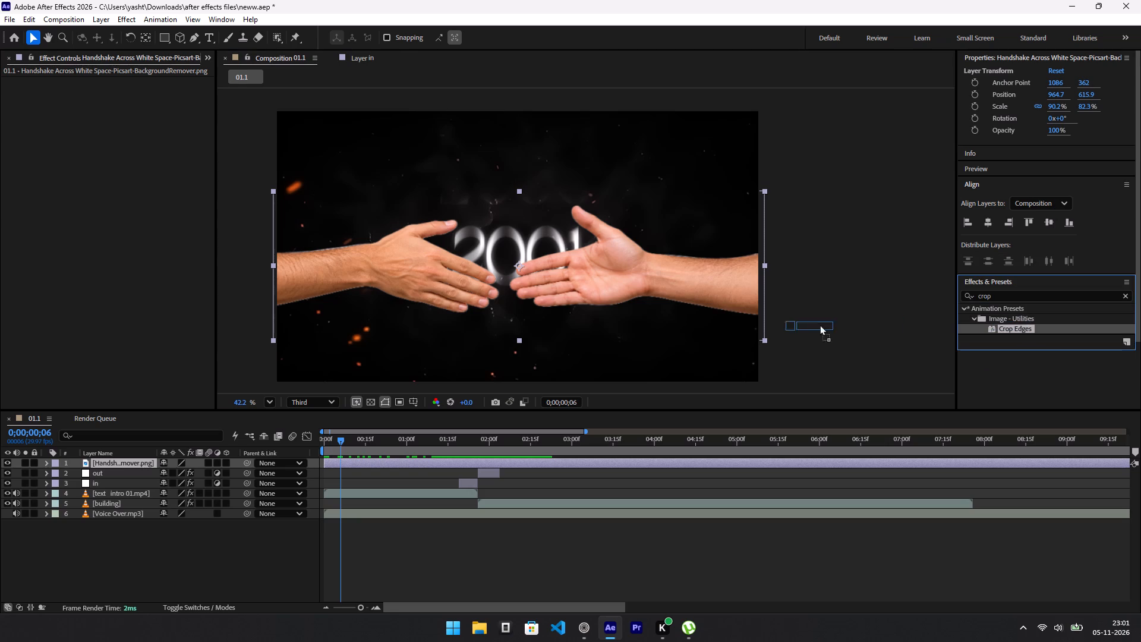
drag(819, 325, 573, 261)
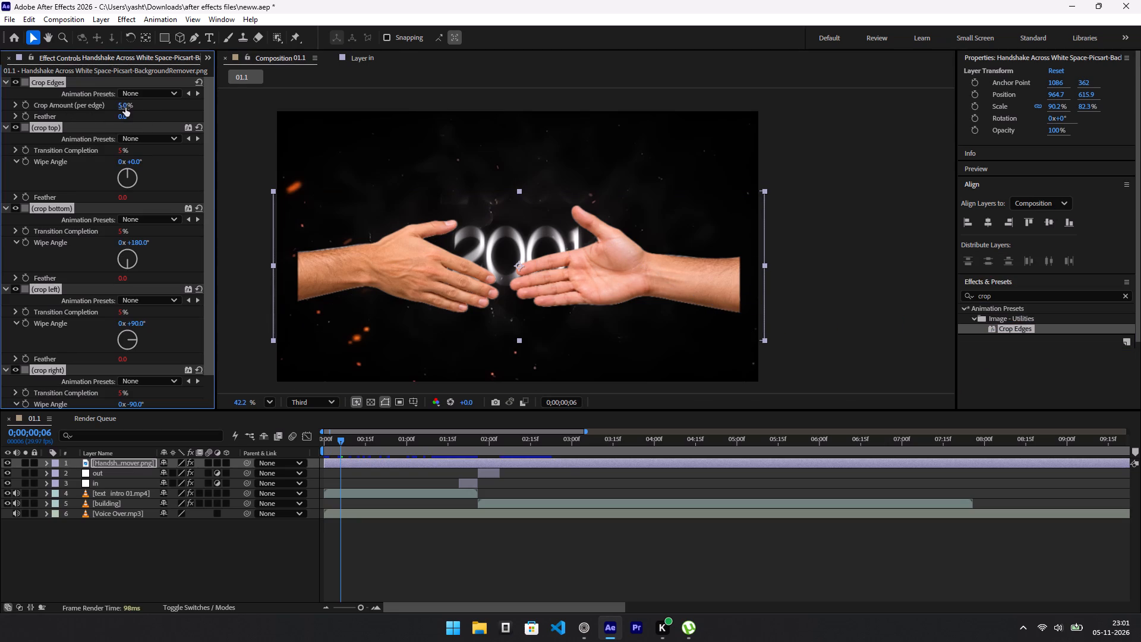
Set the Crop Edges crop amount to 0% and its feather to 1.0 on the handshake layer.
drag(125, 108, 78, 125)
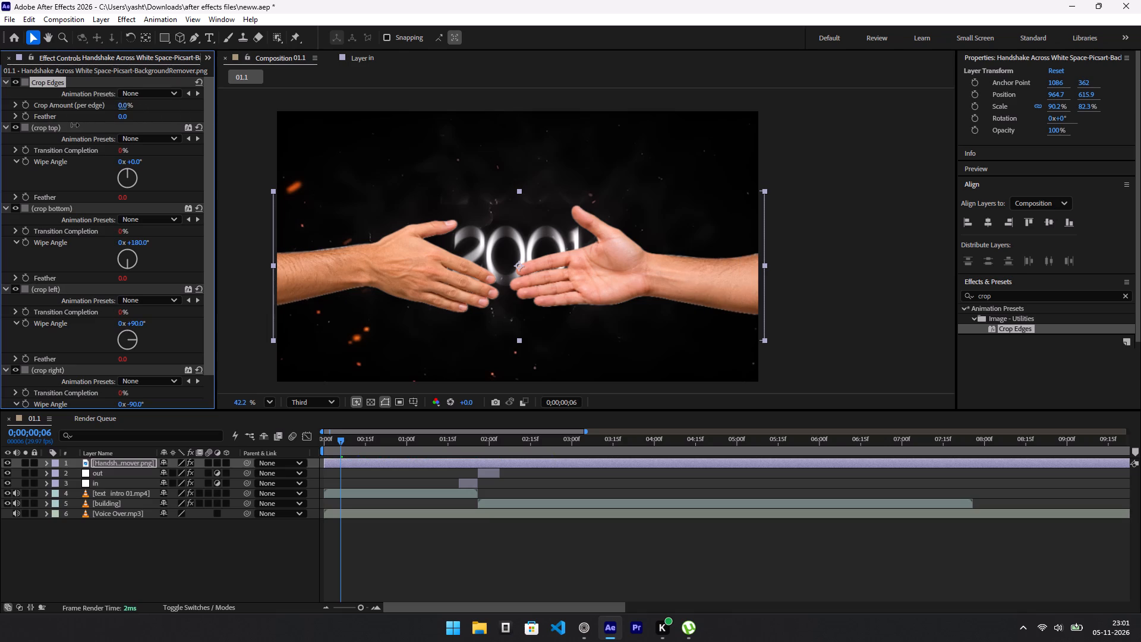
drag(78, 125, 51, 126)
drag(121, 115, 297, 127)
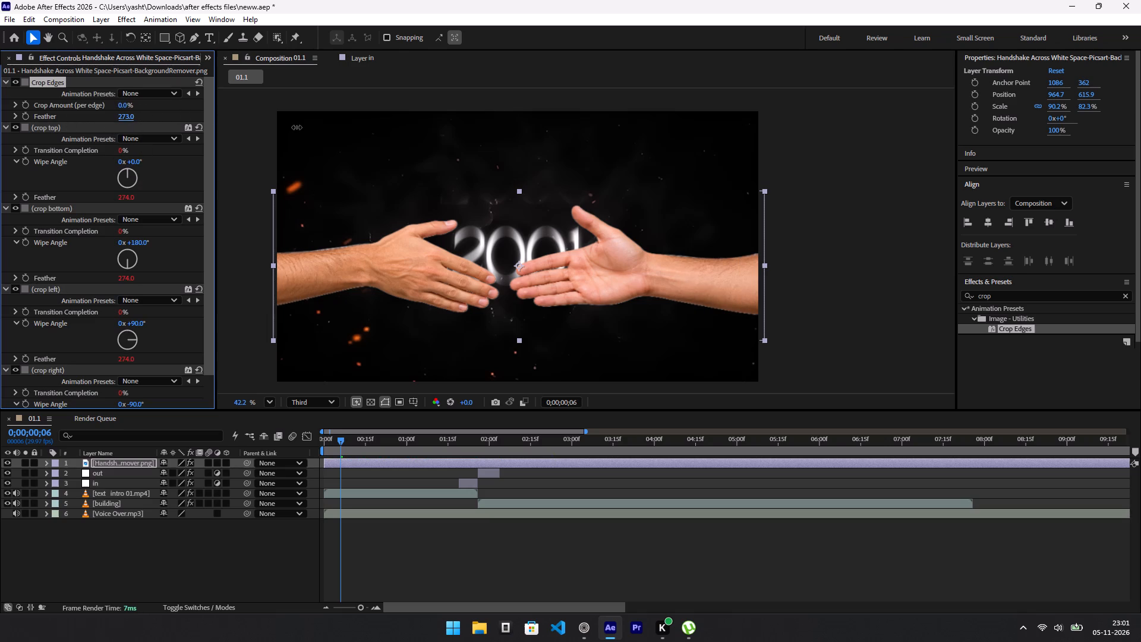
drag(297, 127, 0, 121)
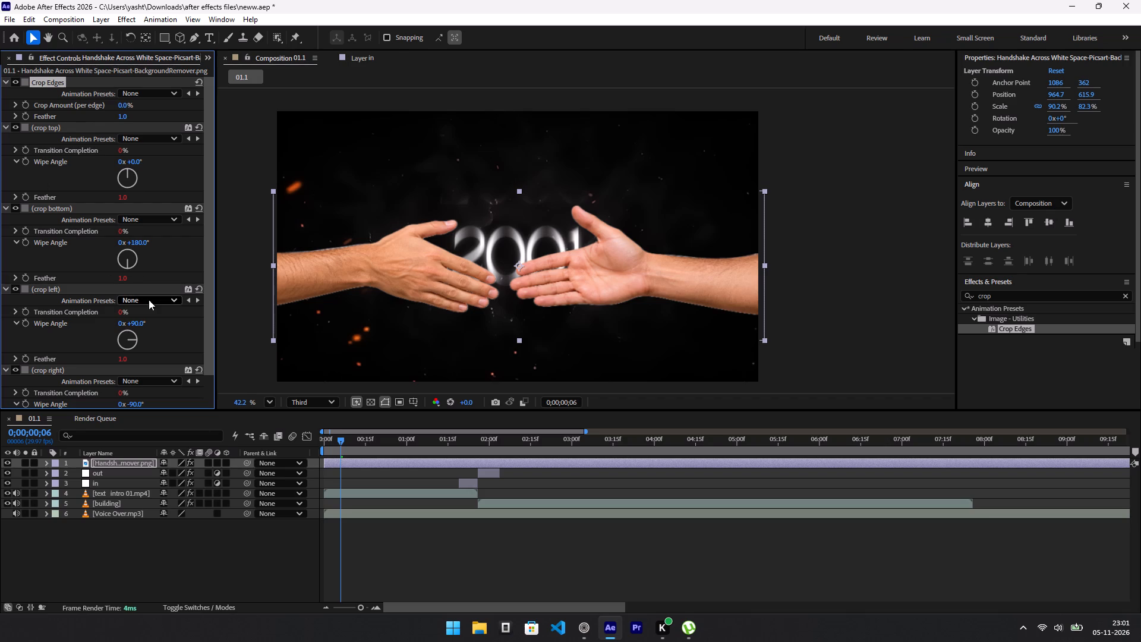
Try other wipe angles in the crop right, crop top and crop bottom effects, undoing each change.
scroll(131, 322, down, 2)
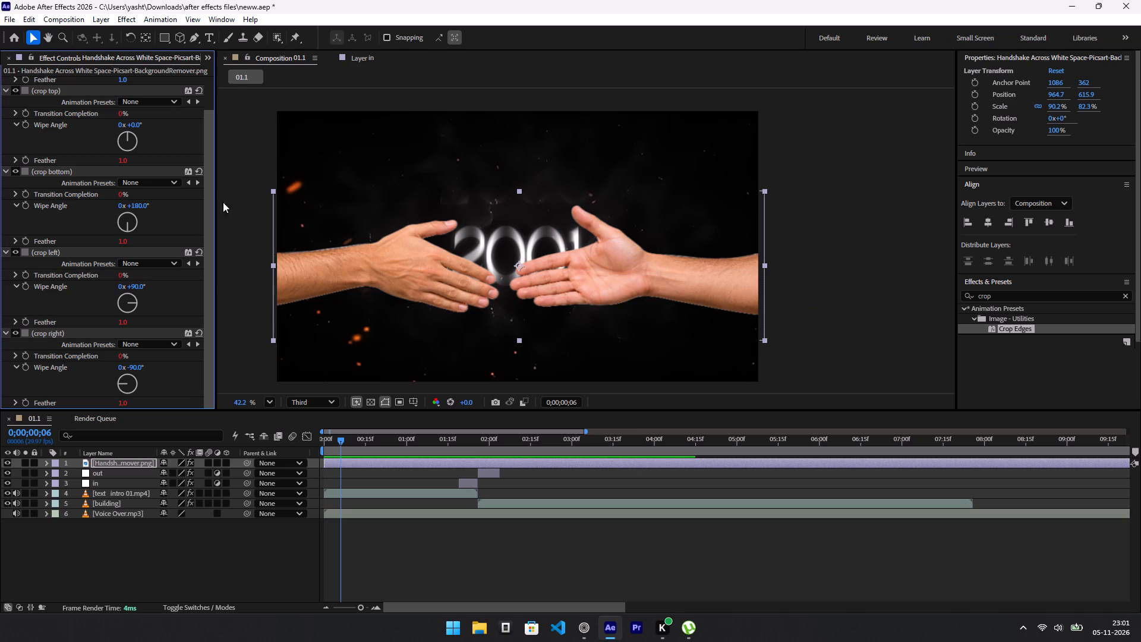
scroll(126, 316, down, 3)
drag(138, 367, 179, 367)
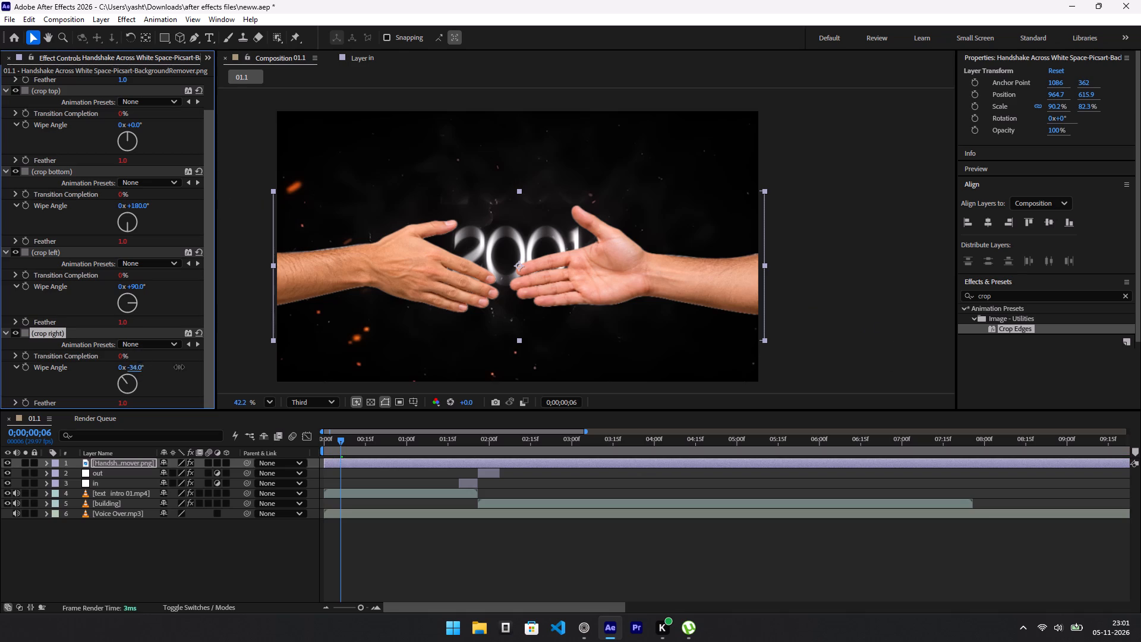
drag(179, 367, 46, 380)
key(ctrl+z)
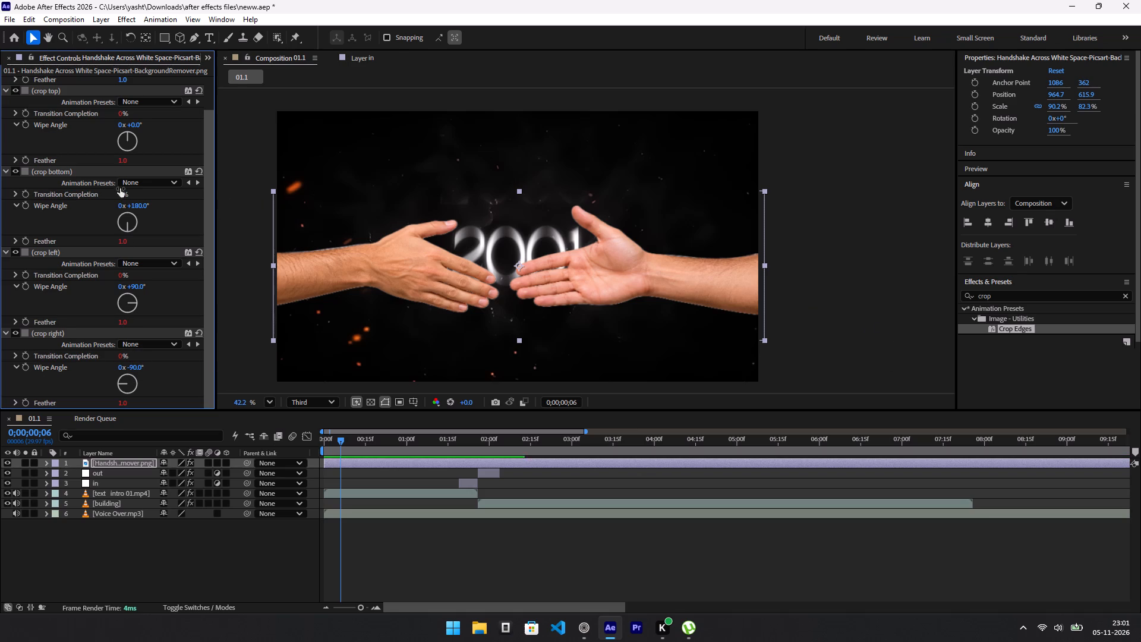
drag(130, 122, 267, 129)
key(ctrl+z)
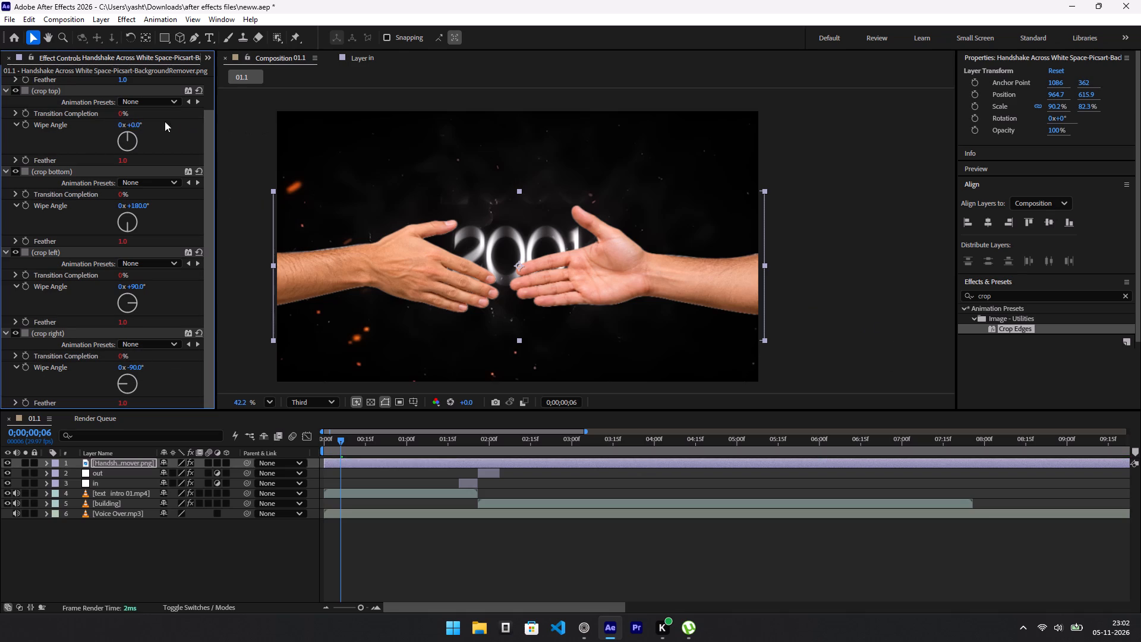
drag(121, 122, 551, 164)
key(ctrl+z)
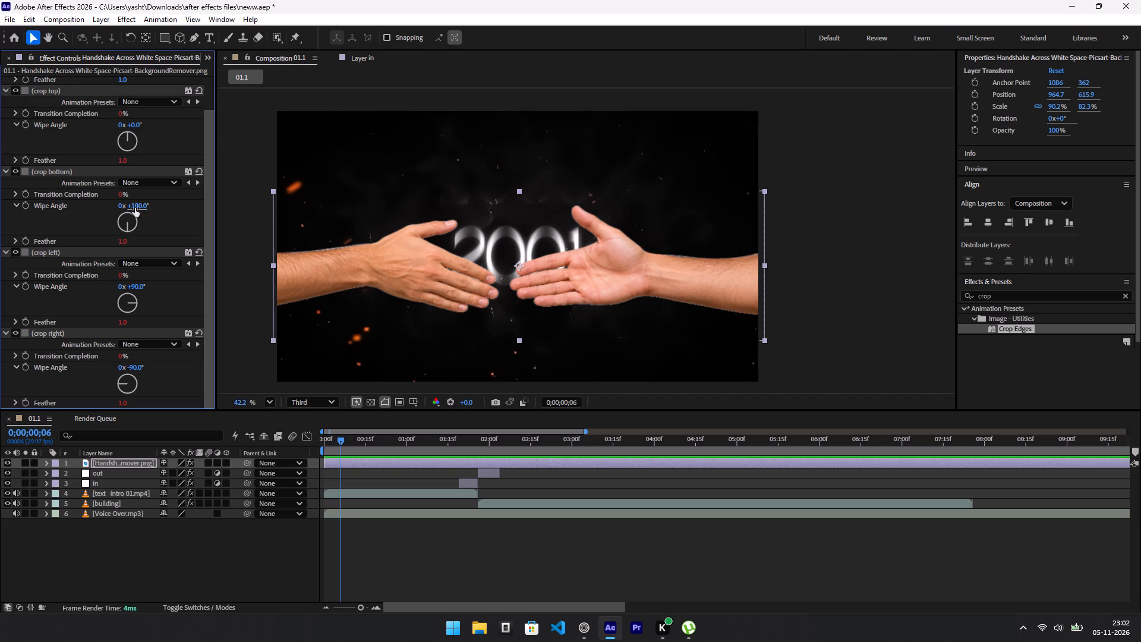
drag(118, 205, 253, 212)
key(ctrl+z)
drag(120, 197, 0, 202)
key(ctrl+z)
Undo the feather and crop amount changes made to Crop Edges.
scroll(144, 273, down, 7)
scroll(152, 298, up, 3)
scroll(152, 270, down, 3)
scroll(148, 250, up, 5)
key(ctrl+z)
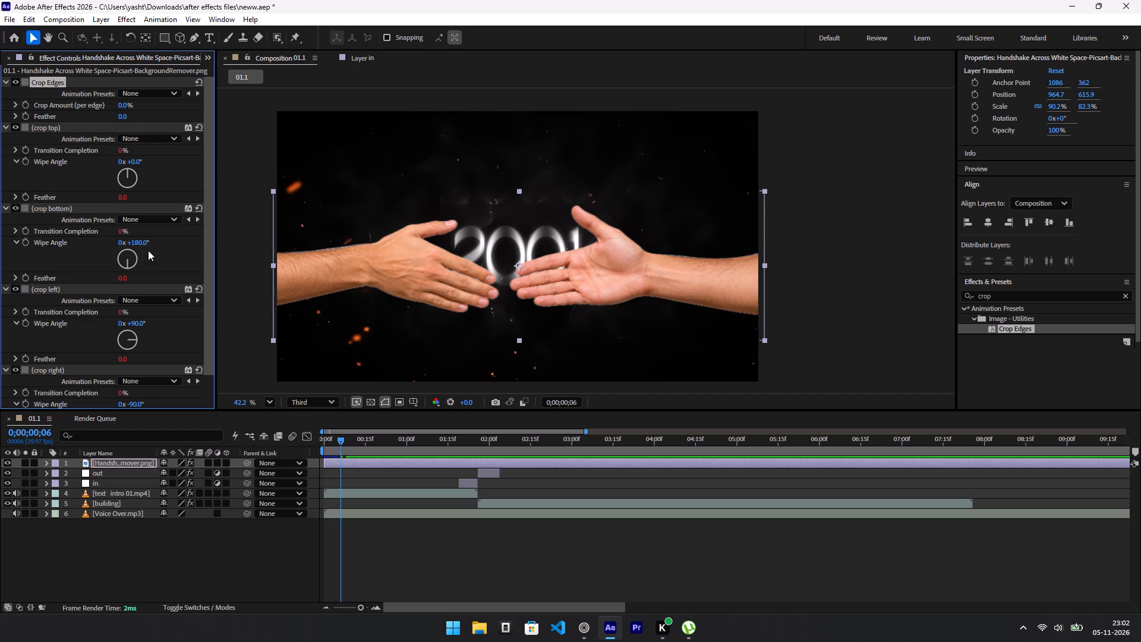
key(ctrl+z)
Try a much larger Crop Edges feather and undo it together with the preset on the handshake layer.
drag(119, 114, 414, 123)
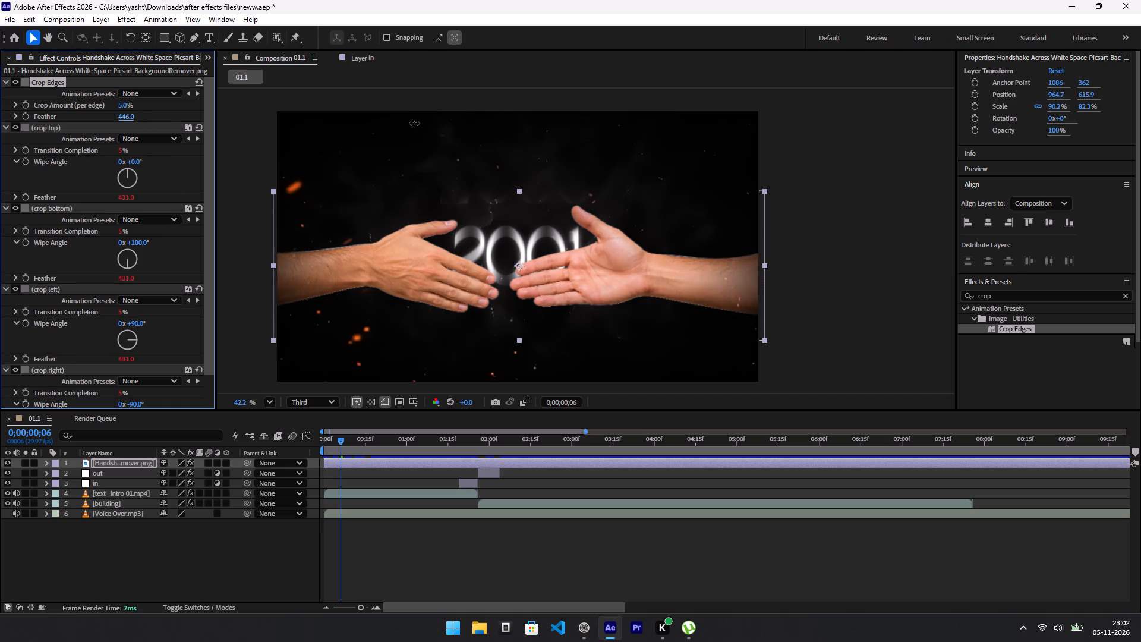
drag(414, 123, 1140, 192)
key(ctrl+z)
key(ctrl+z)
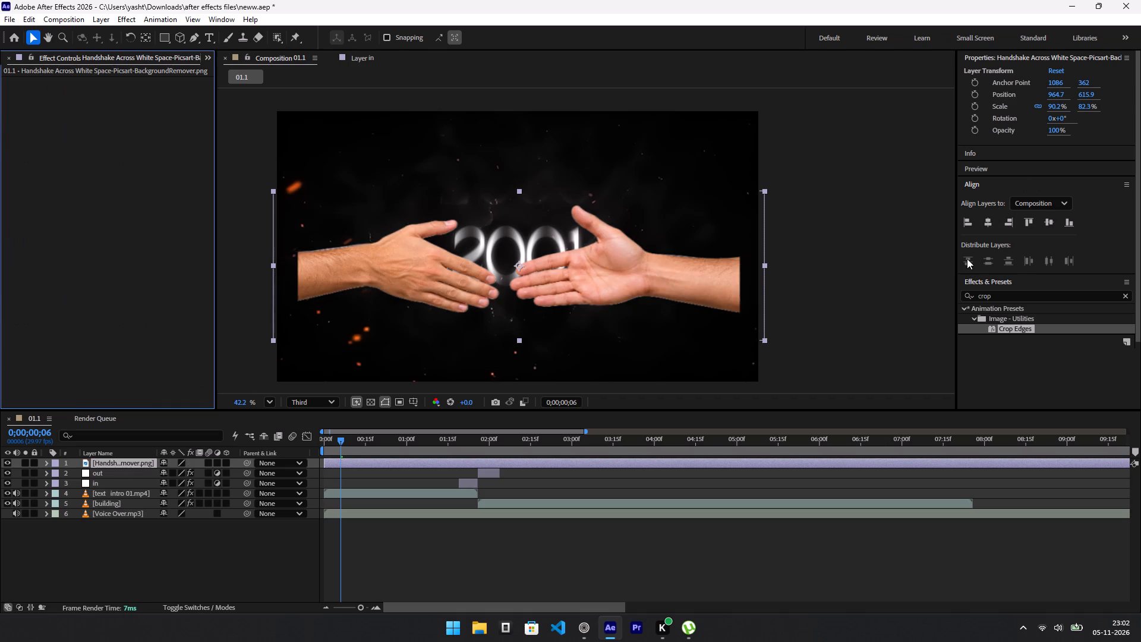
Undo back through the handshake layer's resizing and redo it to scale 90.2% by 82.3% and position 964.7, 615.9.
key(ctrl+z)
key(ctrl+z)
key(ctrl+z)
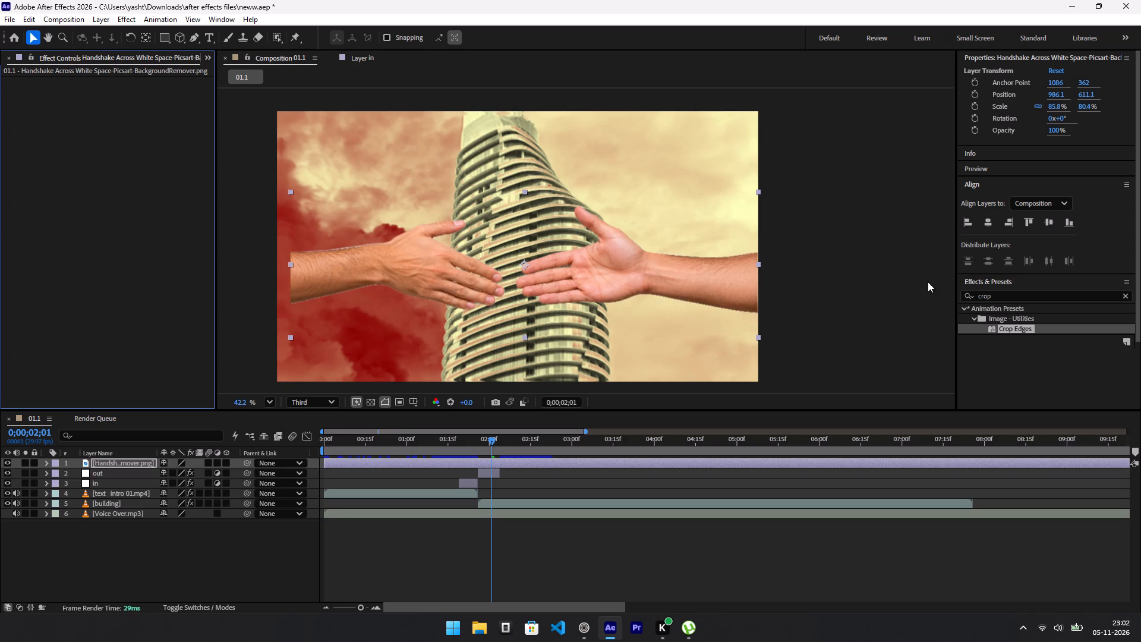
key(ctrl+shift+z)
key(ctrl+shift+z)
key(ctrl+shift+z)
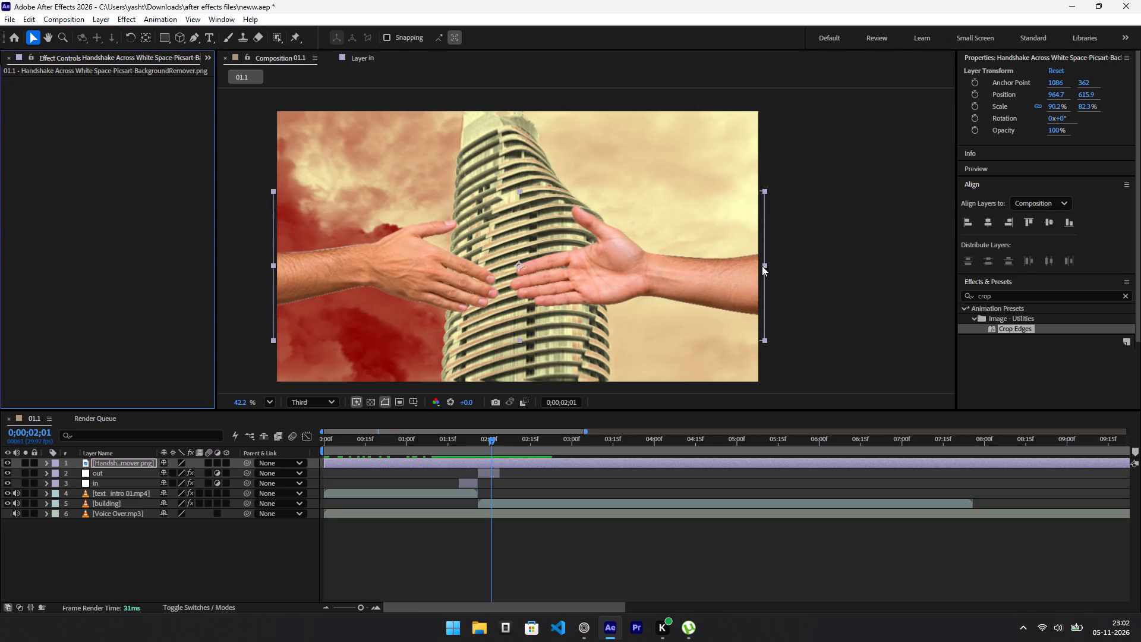
Open the handshake layer on its own and erase a first stroke across the right hand's fingers with the 13 px Eraser.
double_click(591, 254)
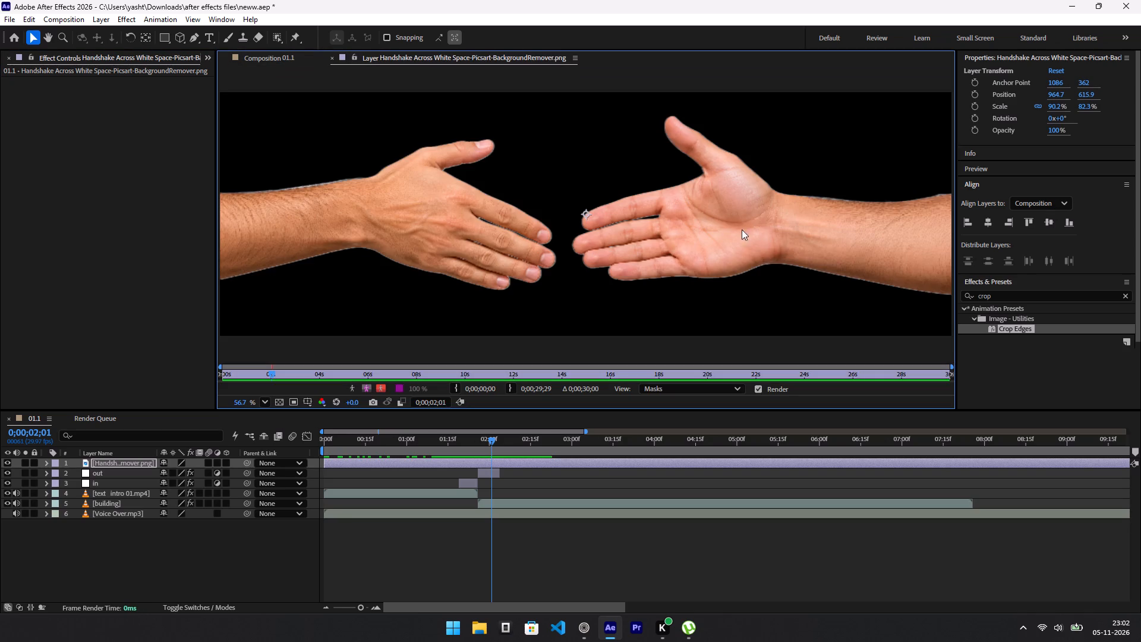
right_click(501, 178)
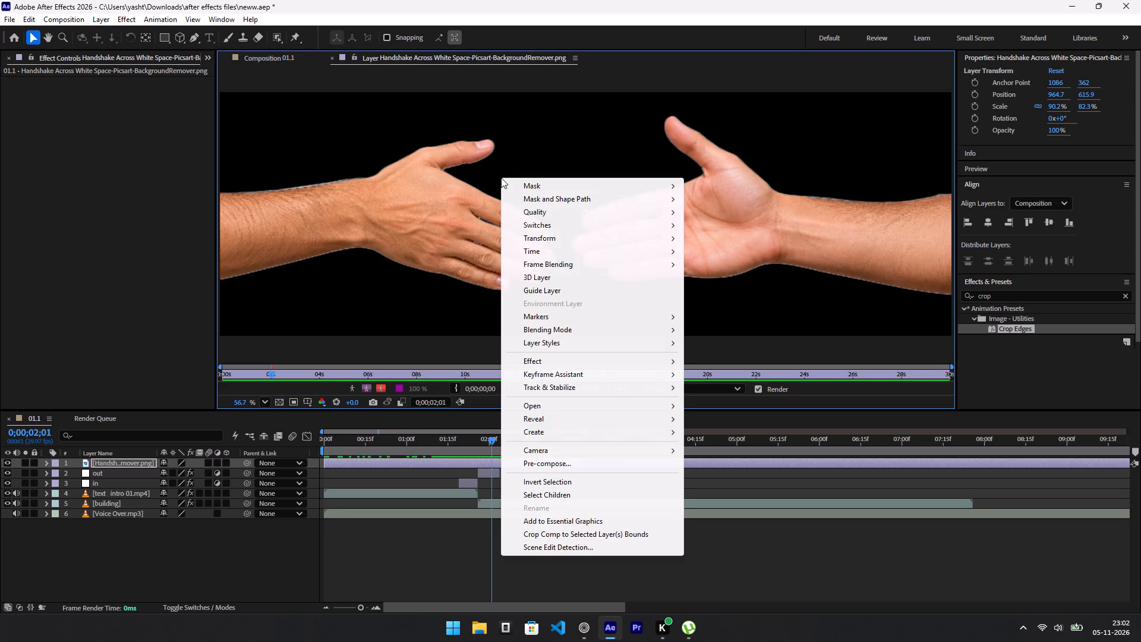
click(475, 144)
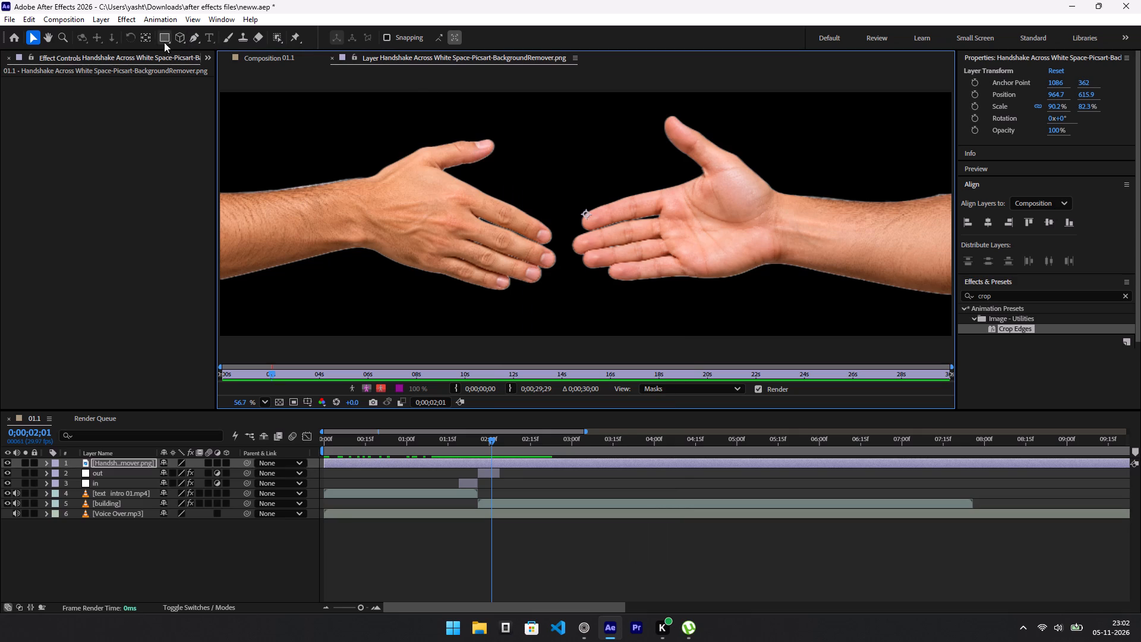
click(256, 43)
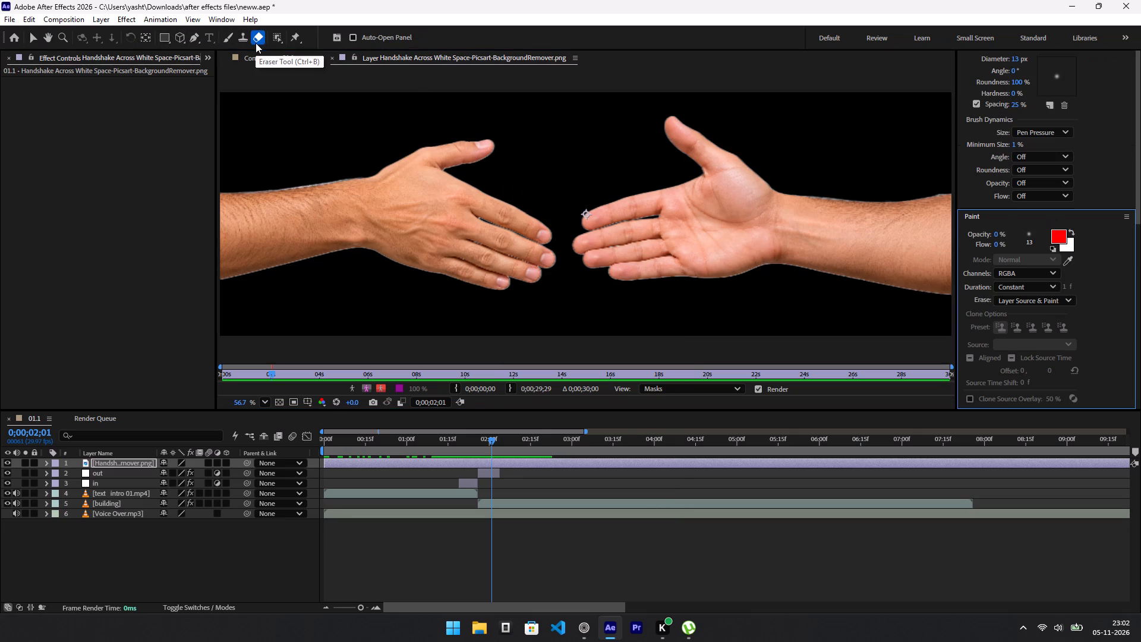
alt+right_drag(570, 204, 631, 209)
alt+right_drag(605, 176, 635, 177)
drag(639, 154, 657, 200)
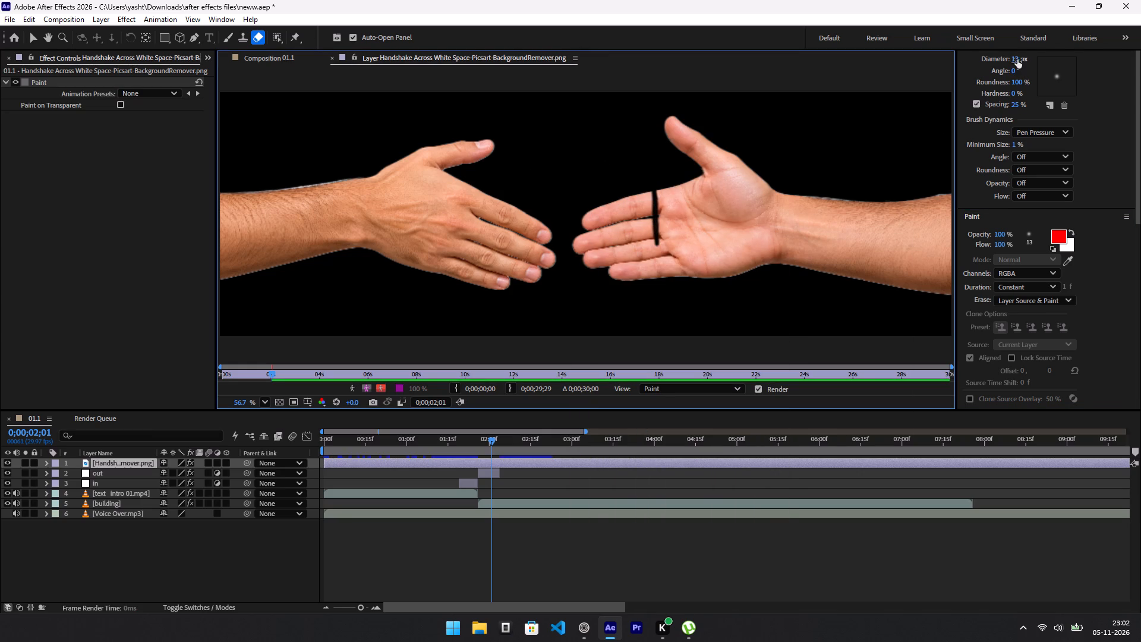
Set the eraser diameter to 114 px and erase the right hand's thumb, fingers and palm.
drag(1017, 59, 1088, 68)
drag(689, 121, 633, 257)
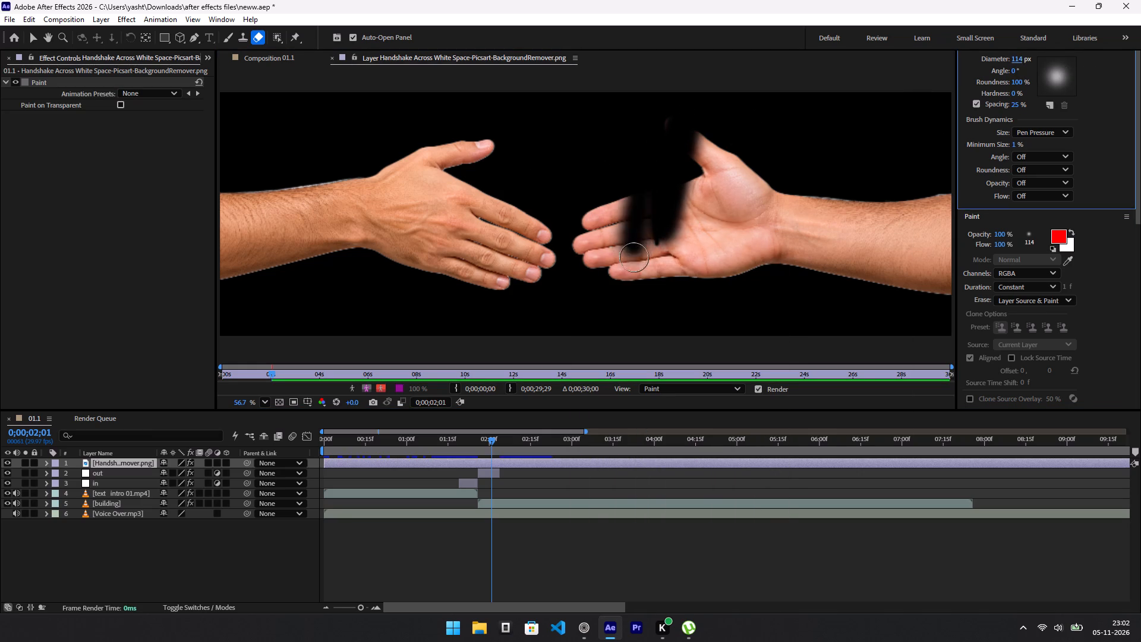
drag(633, 257, 623, 282)
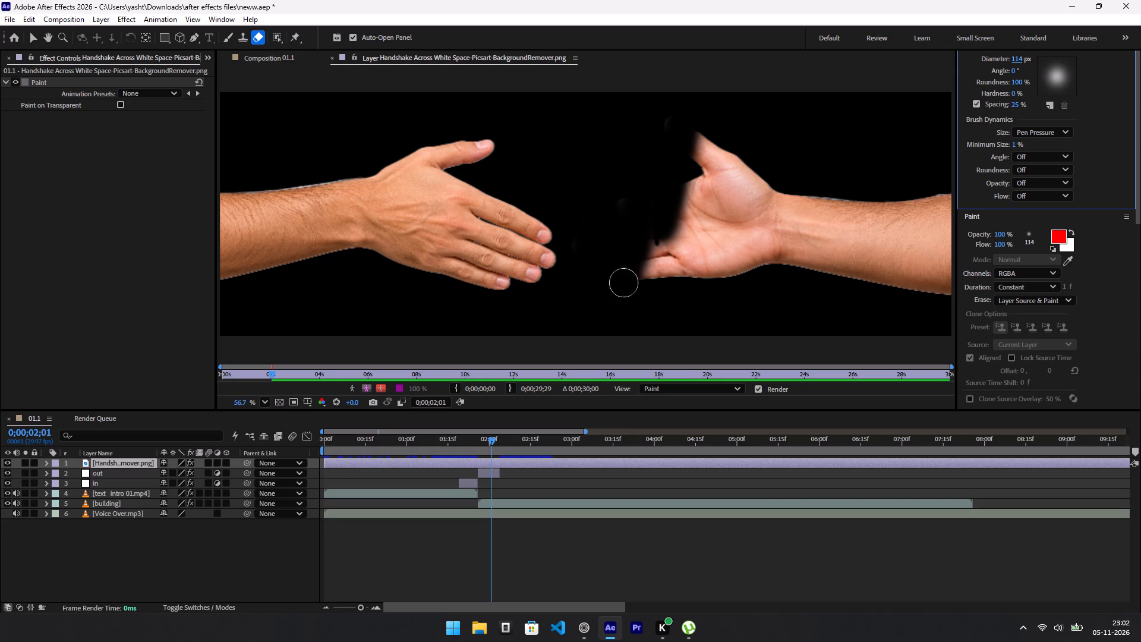
drag(623, 282, 679, 216)
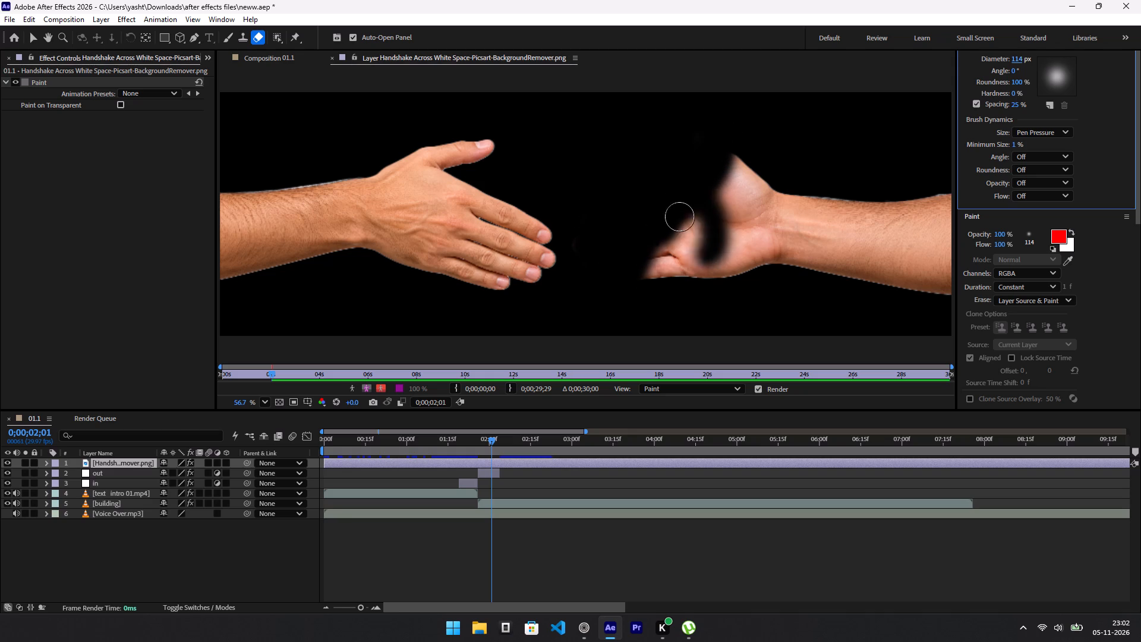
drag(679, 216, 745, 207)
Set the eraser diameter to 282 px and erase the right arm's wrist and forearm out to the image edge.
drag(1014, 58, 1137, 80)
drag(714, 166, 758, 162)
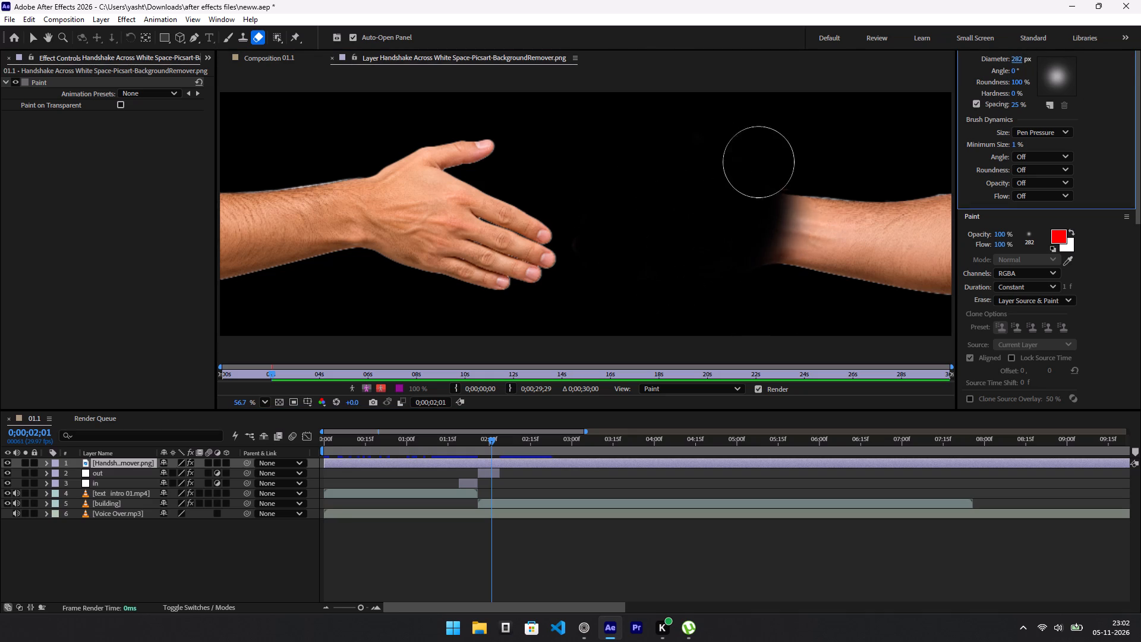
drag(758, 162, 945, 212)
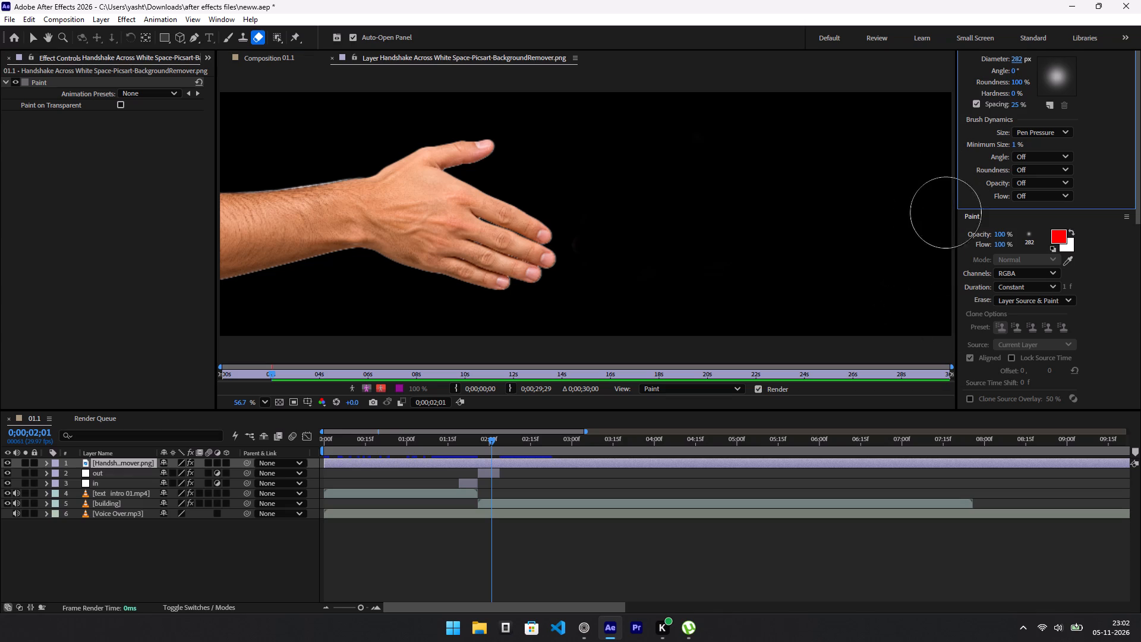
drag(945, 212, 749, 309)
drag(749, 309, 642, 355)
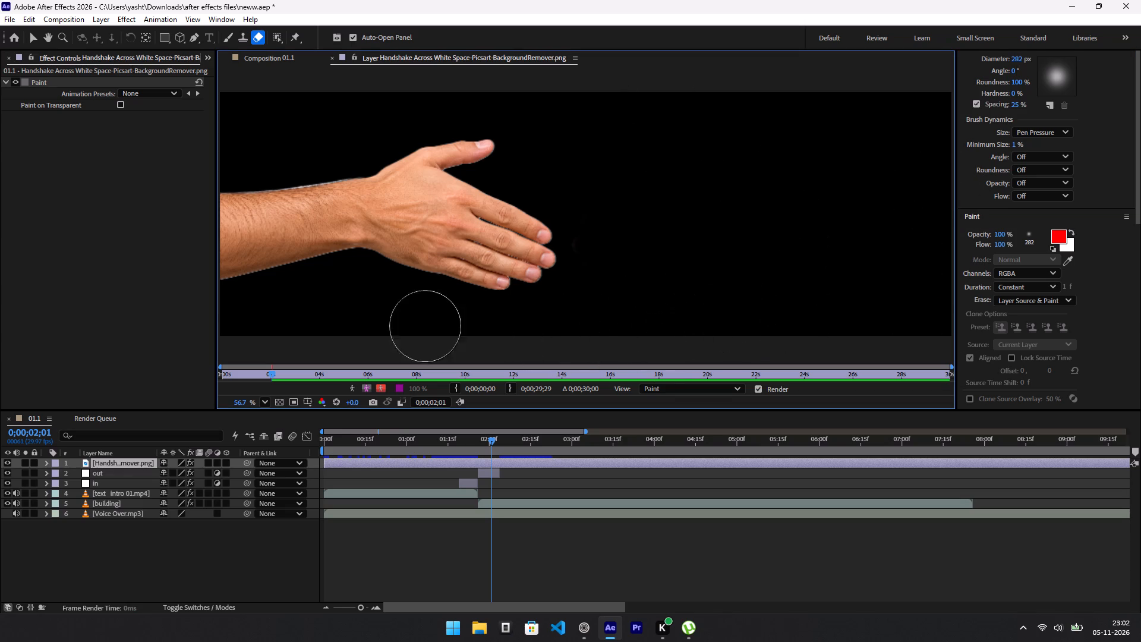
Erase along the lower and upper edges of the left forearm with the 282 px eraser.
drag(352, 286, 210, 314)
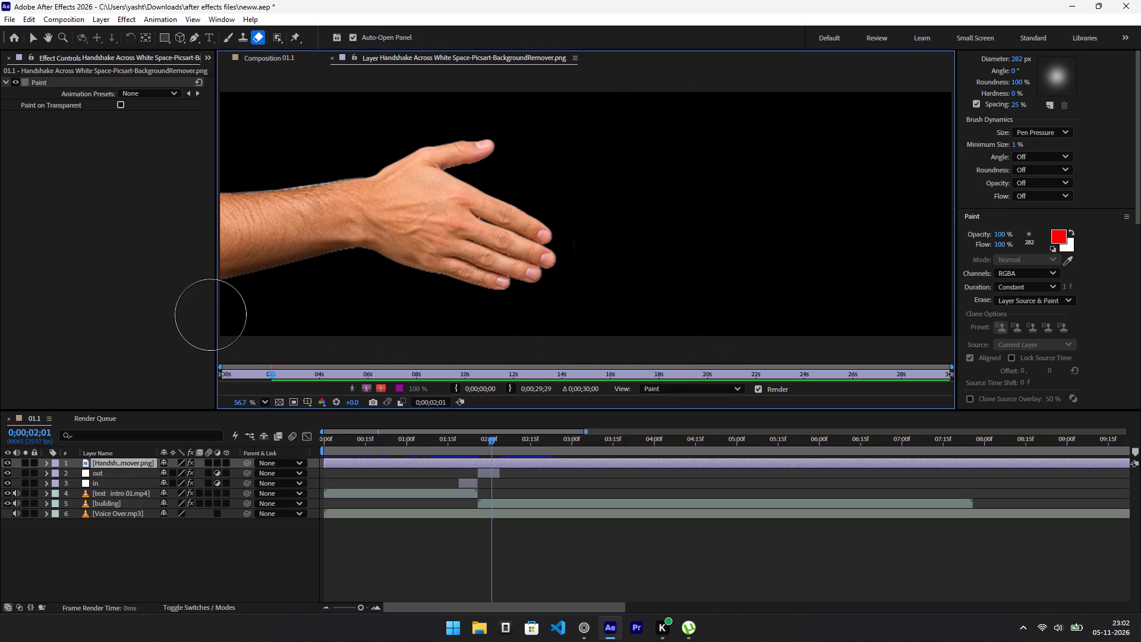
drag(210, 314, 210, 315)
drag(342, 136, 240, 152)
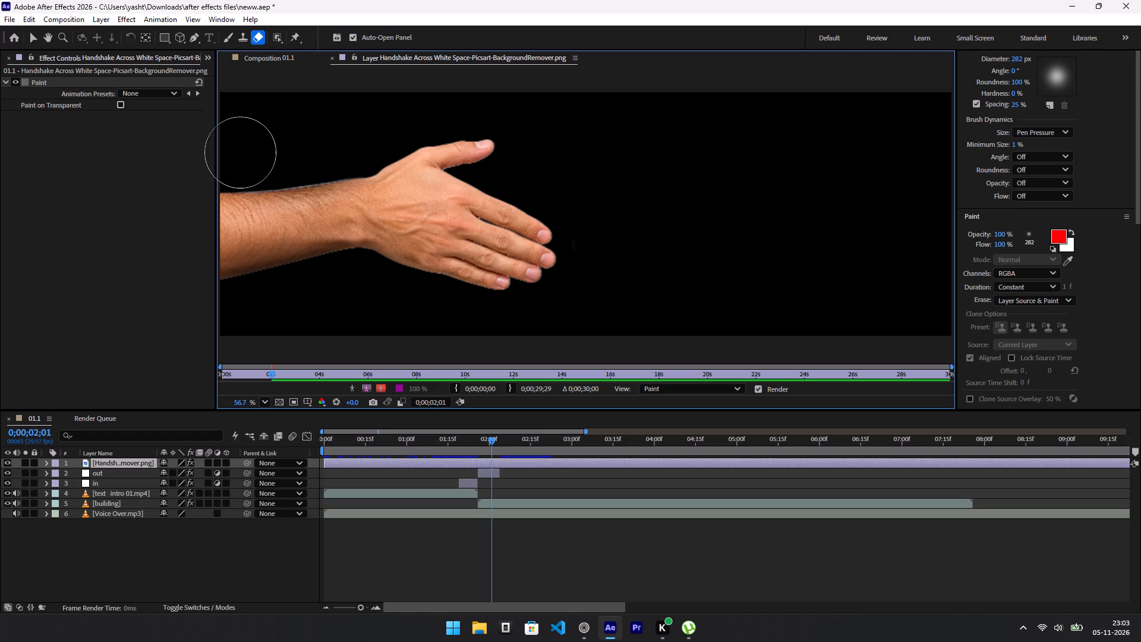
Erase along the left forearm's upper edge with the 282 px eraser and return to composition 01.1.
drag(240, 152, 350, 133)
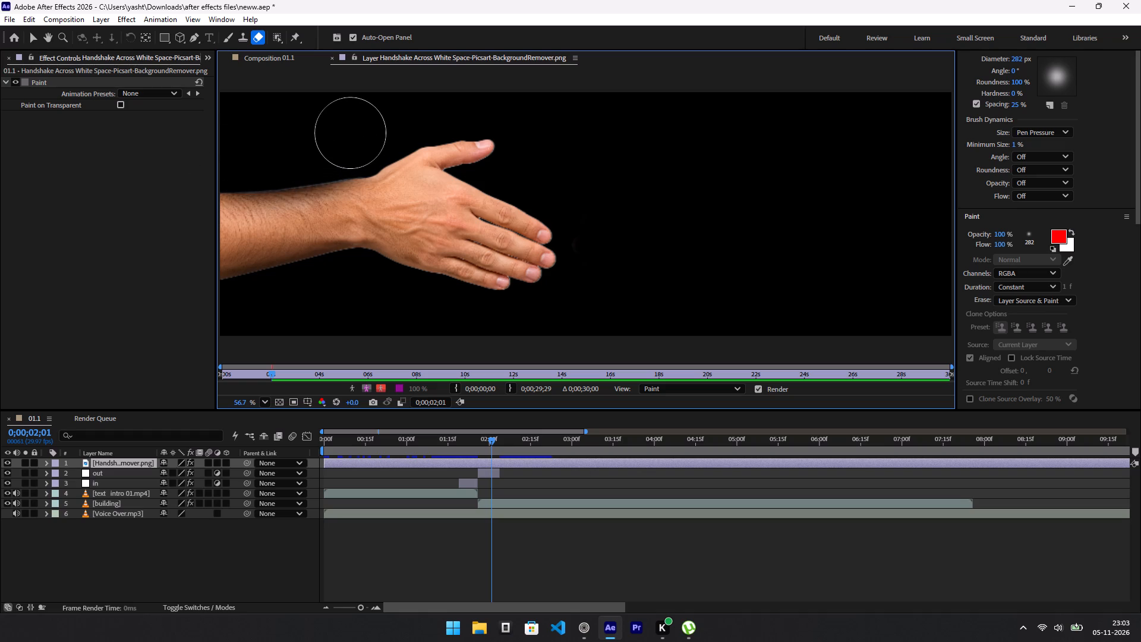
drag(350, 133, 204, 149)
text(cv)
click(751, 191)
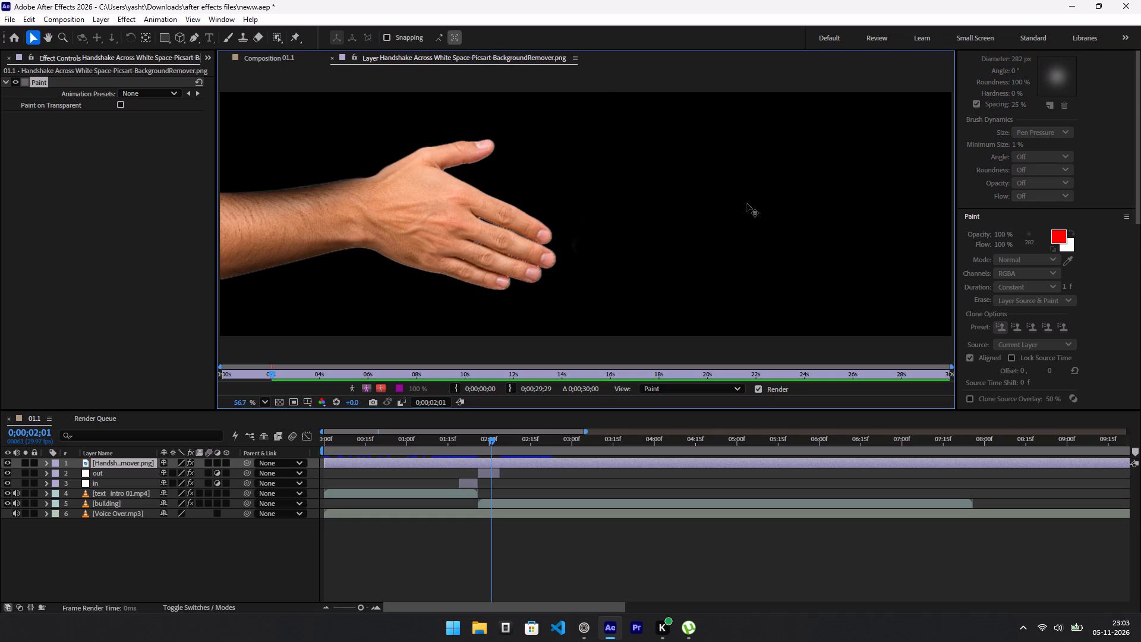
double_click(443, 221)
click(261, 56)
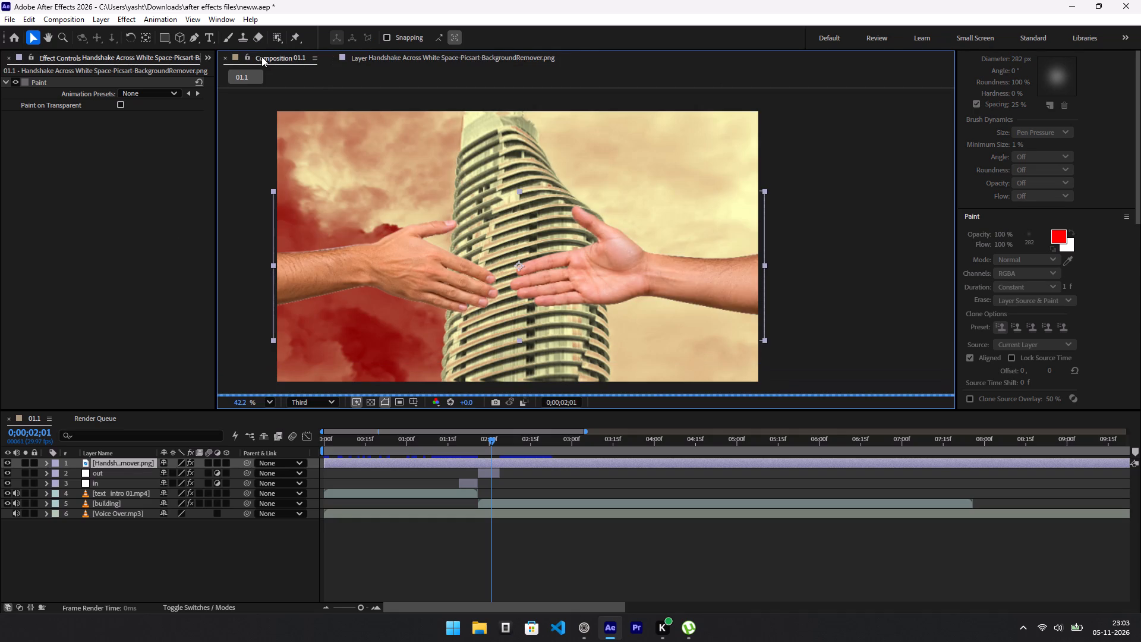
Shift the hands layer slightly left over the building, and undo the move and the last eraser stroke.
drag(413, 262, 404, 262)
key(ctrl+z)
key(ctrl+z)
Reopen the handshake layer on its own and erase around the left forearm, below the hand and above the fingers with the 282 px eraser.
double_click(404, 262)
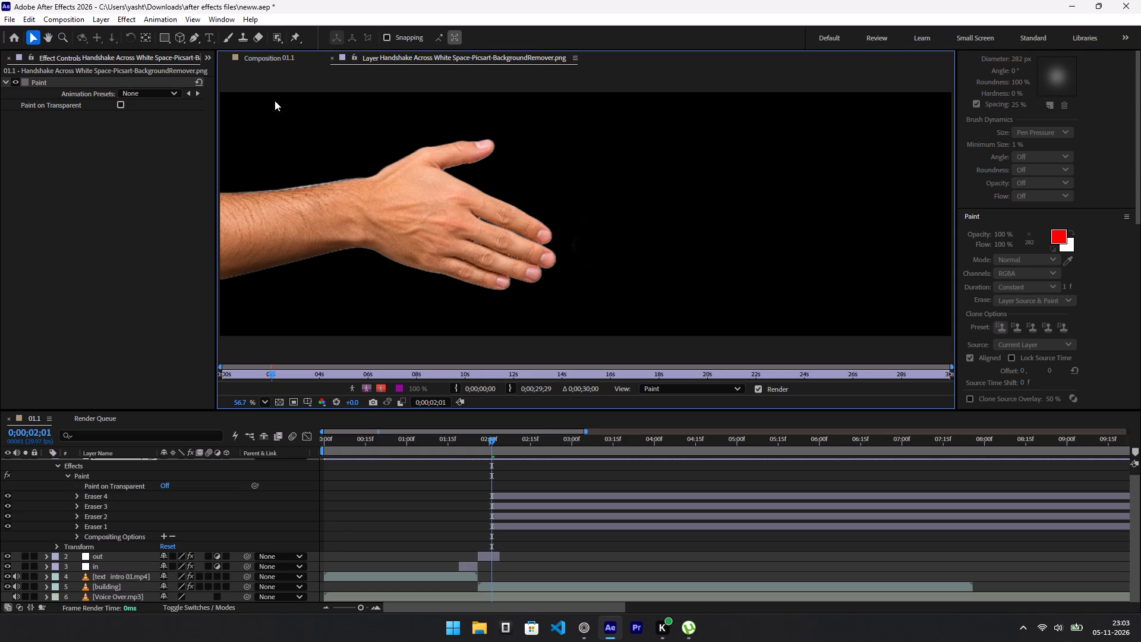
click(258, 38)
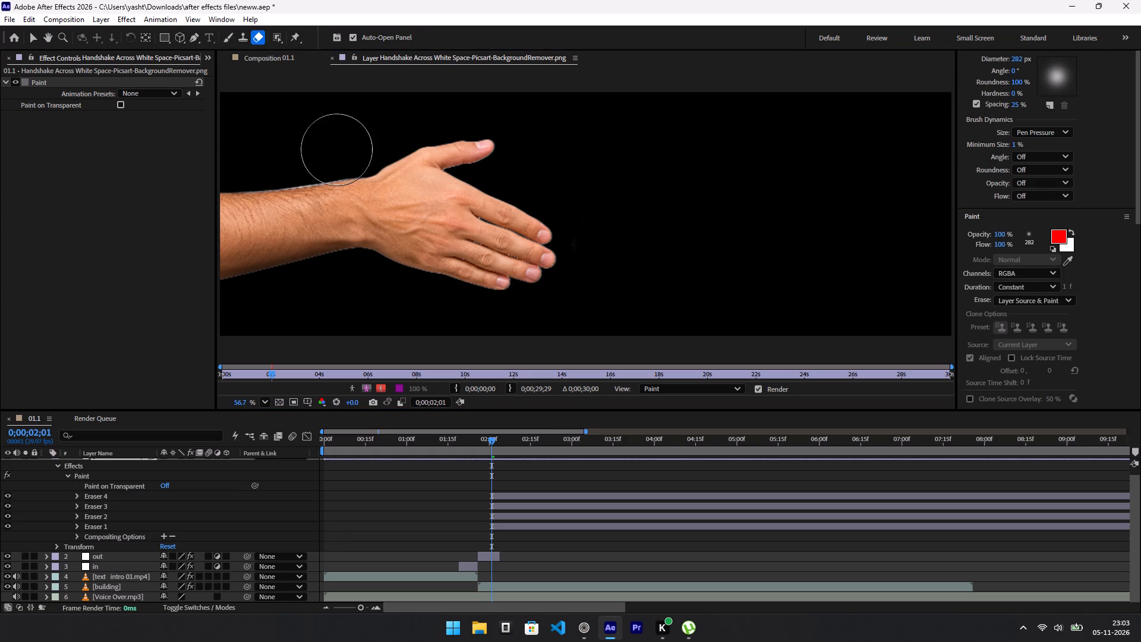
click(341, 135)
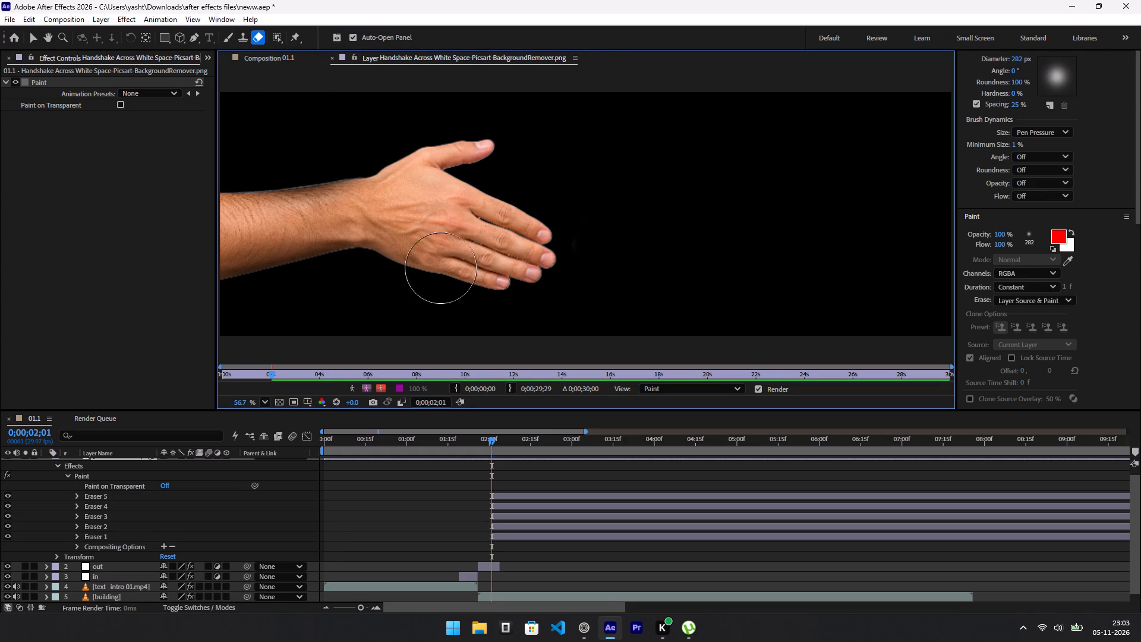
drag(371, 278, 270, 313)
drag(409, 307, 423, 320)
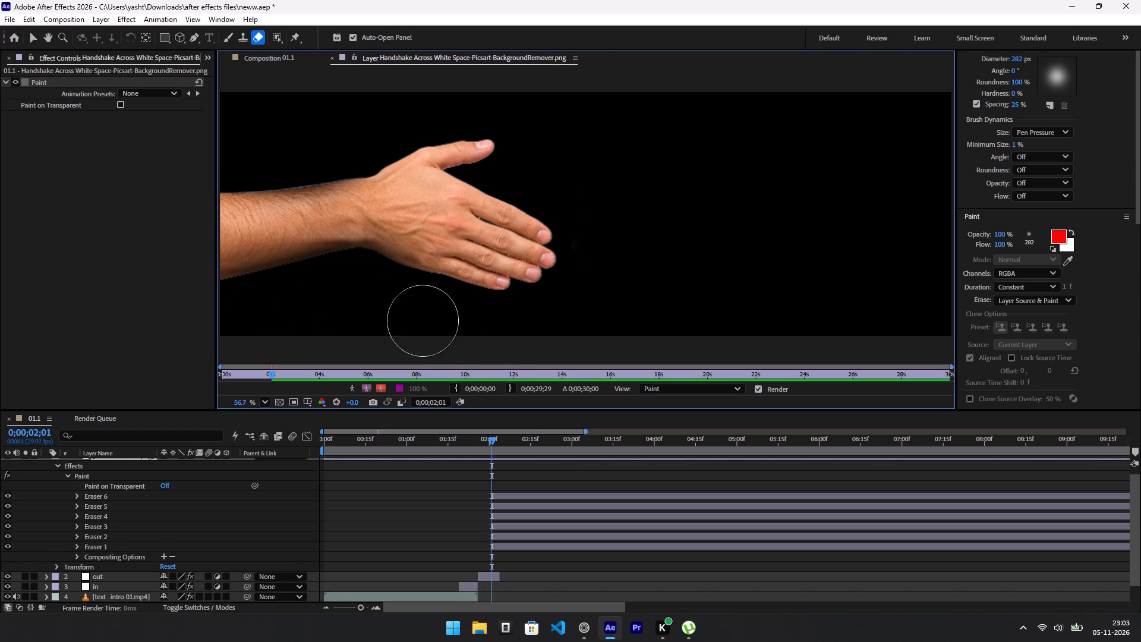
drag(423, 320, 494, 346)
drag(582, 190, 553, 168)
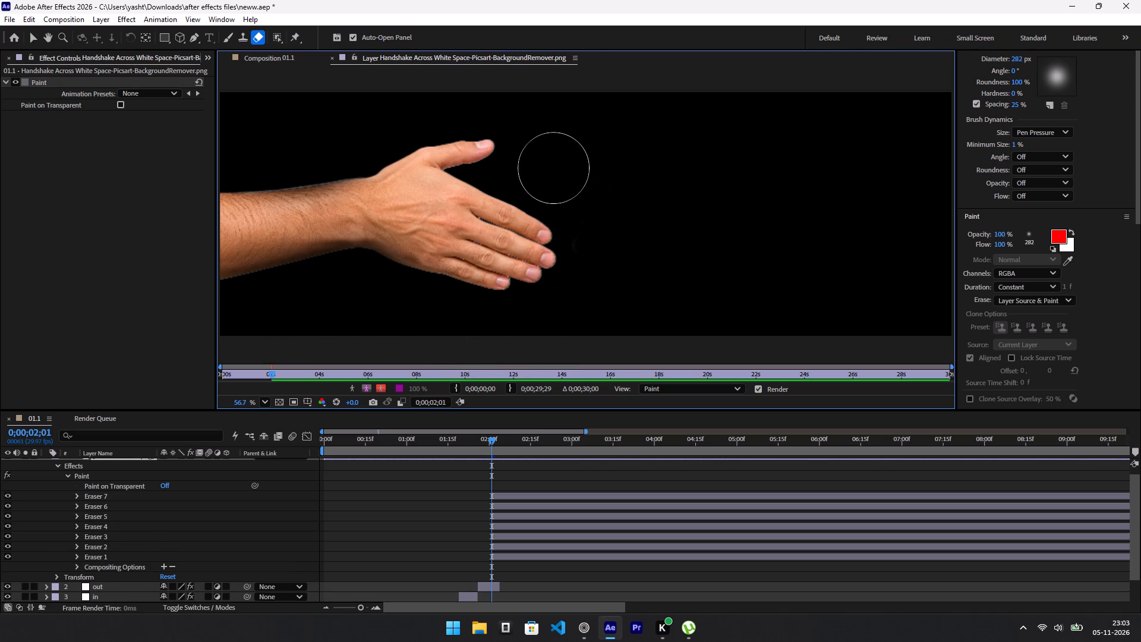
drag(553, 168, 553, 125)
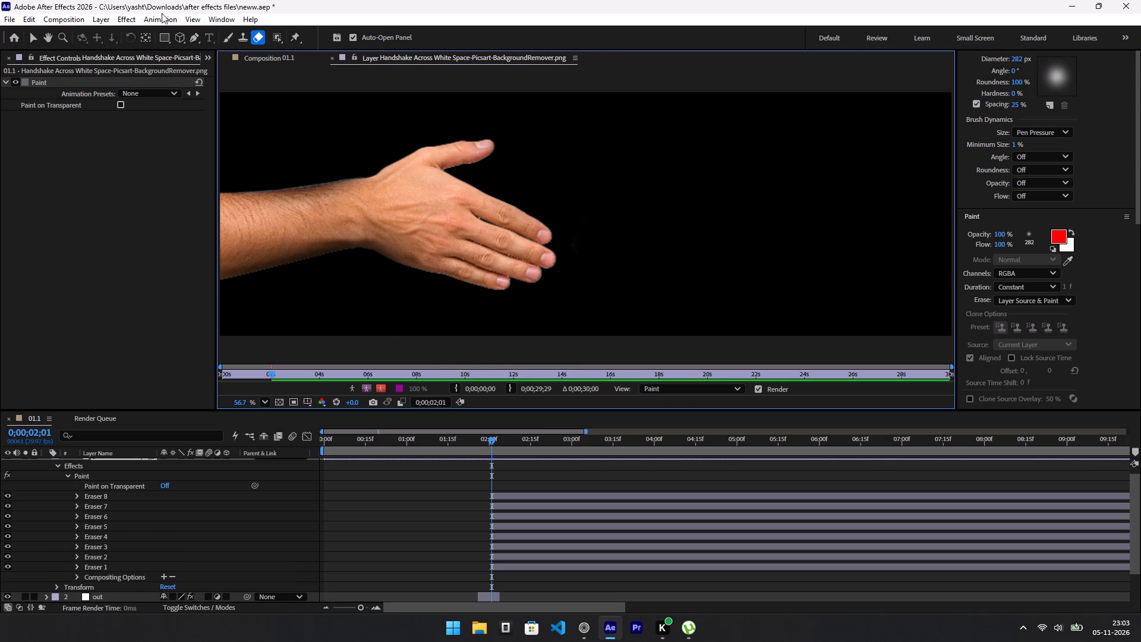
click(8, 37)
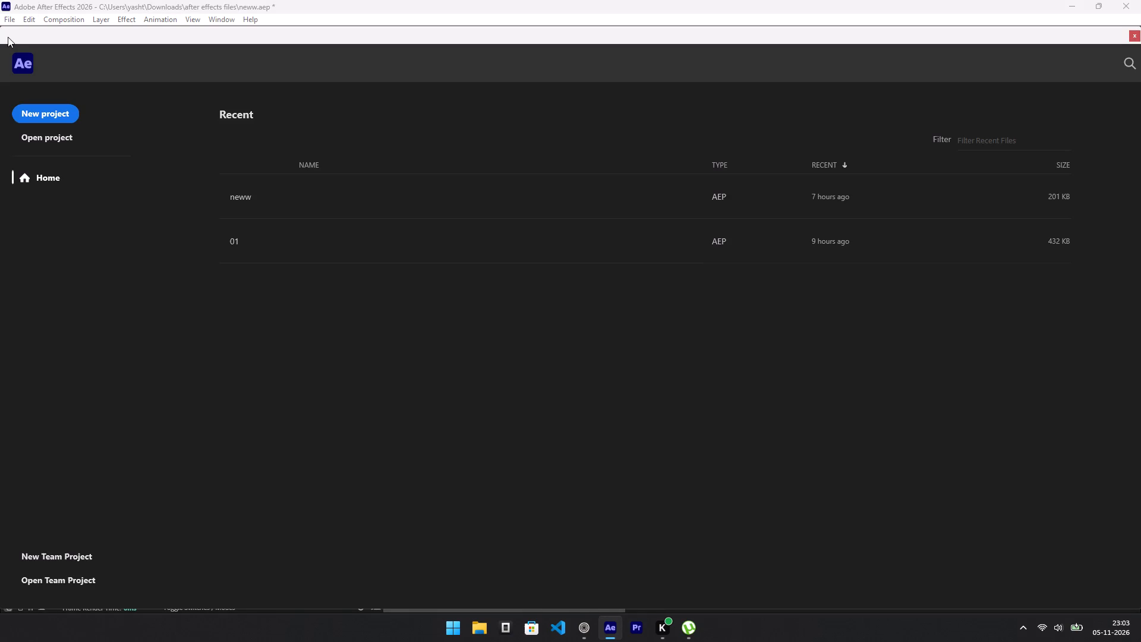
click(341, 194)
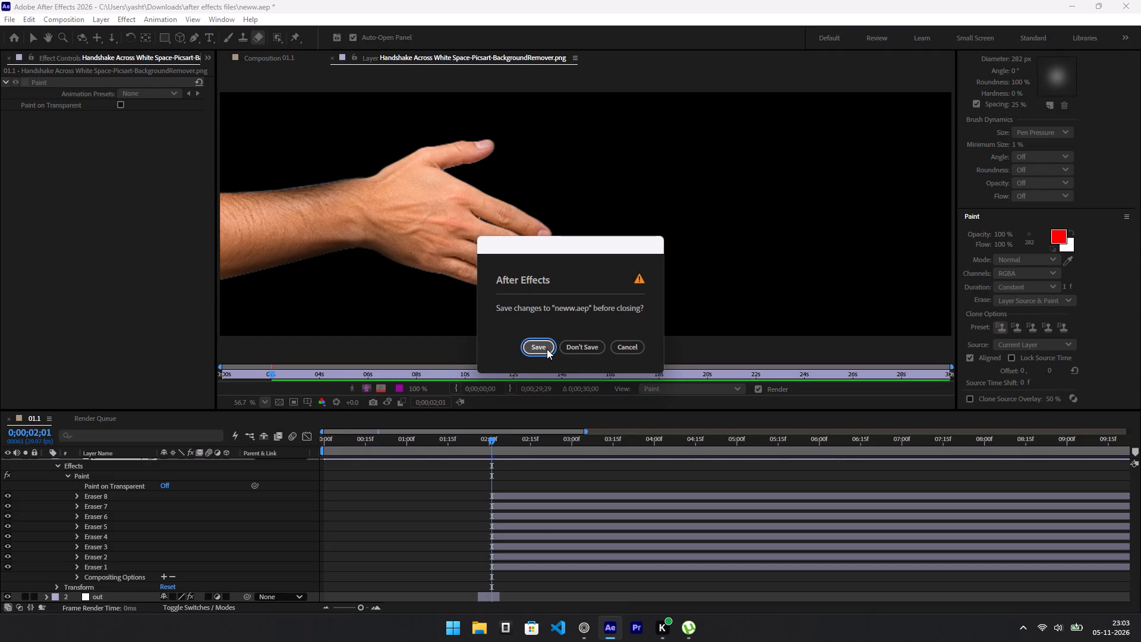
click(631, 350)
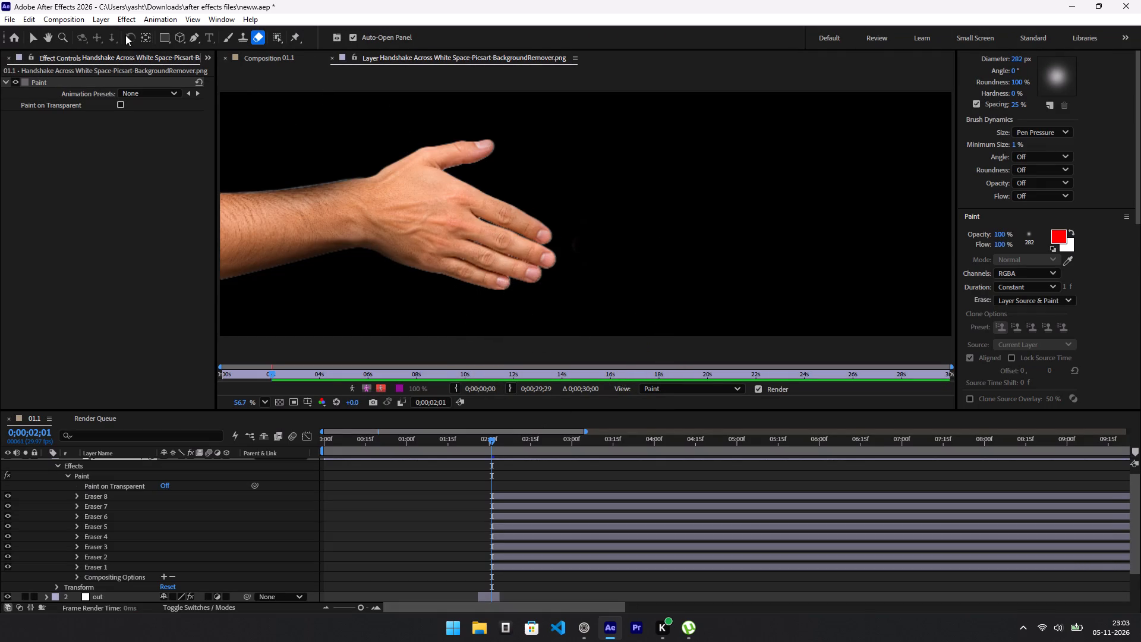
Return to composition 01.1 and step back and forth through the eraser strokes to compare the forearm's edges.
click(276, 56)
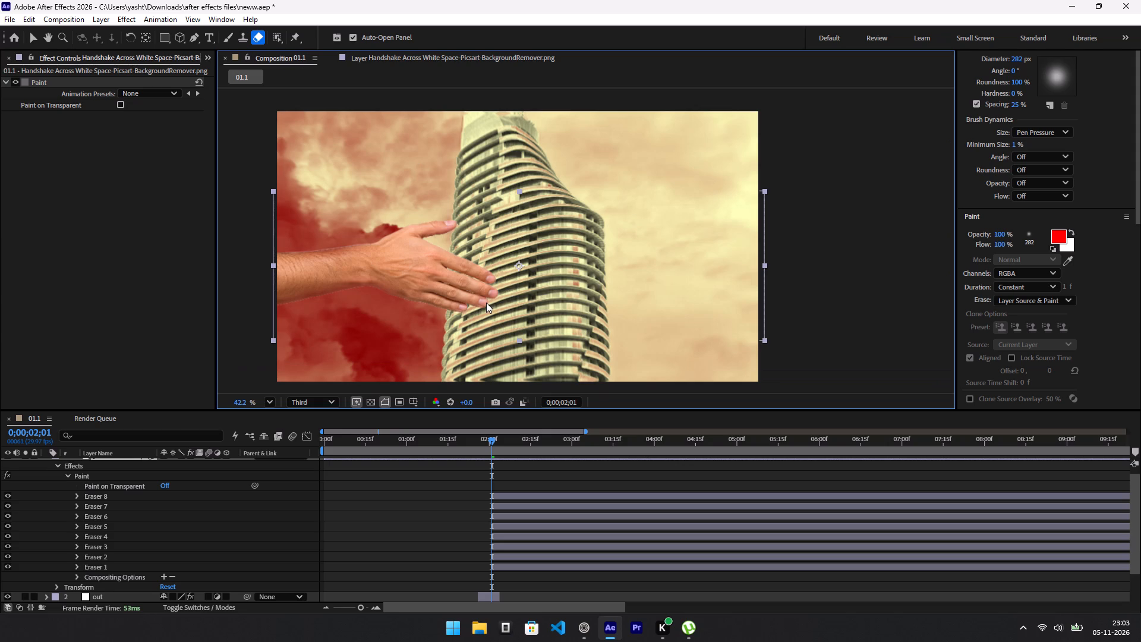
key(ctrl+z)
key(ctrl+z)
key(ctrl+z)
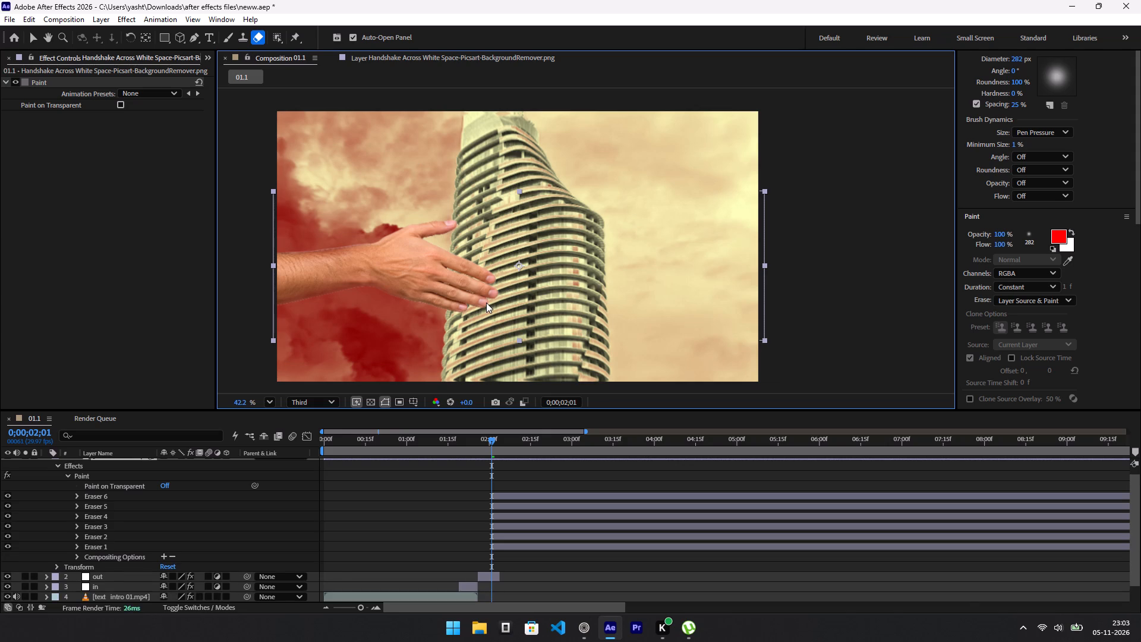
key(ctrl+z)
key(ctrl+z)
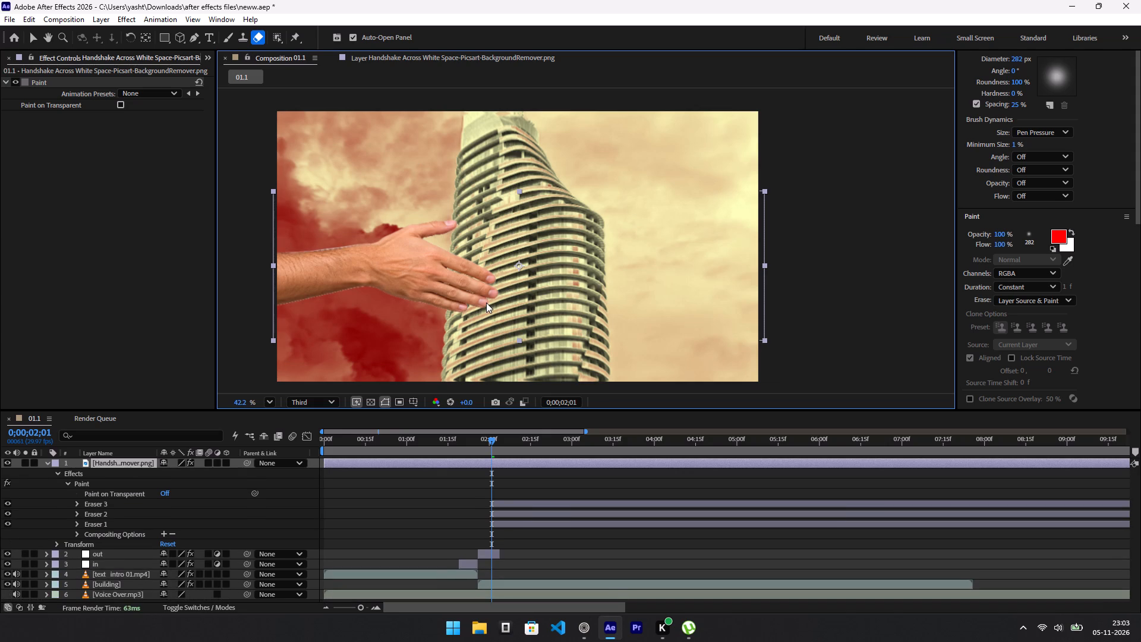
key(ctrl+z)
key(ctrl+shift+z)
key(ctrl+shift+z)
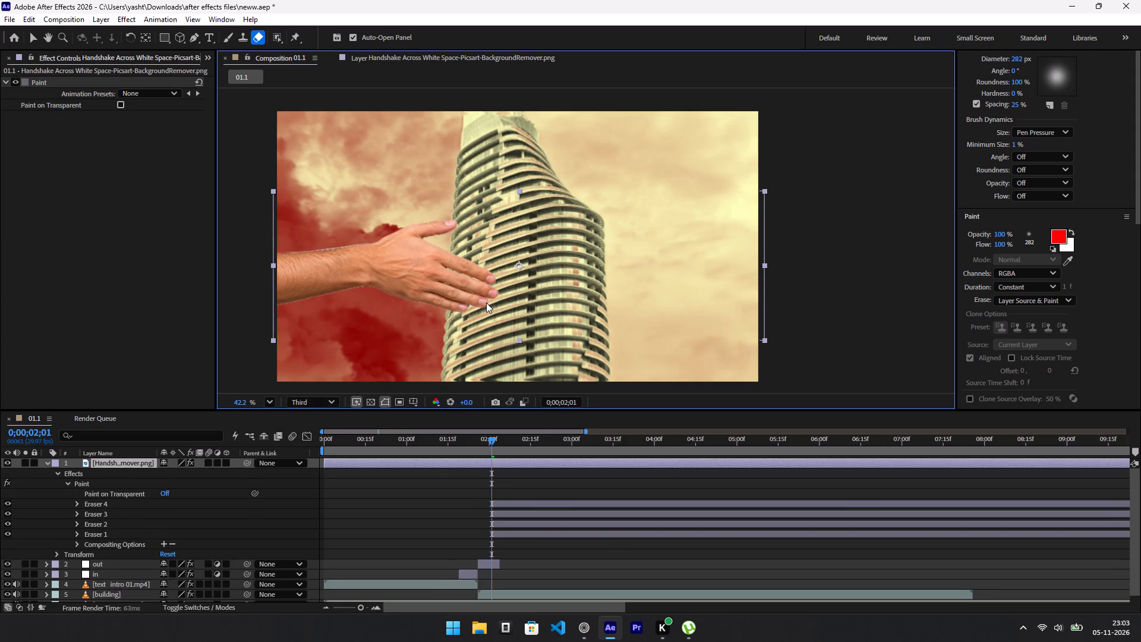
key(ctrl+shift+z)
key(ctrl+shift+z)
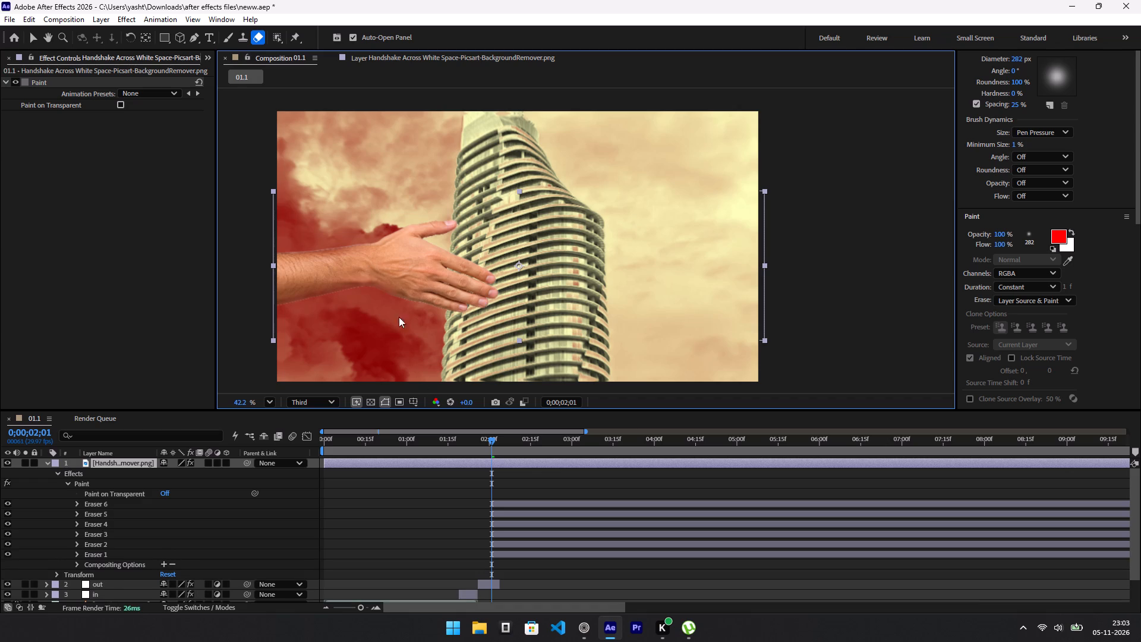
Scrub composition 01.1 before and after 0;00;02;01 to check the erased right arm over time.
drag(453, 439, 414, 486)
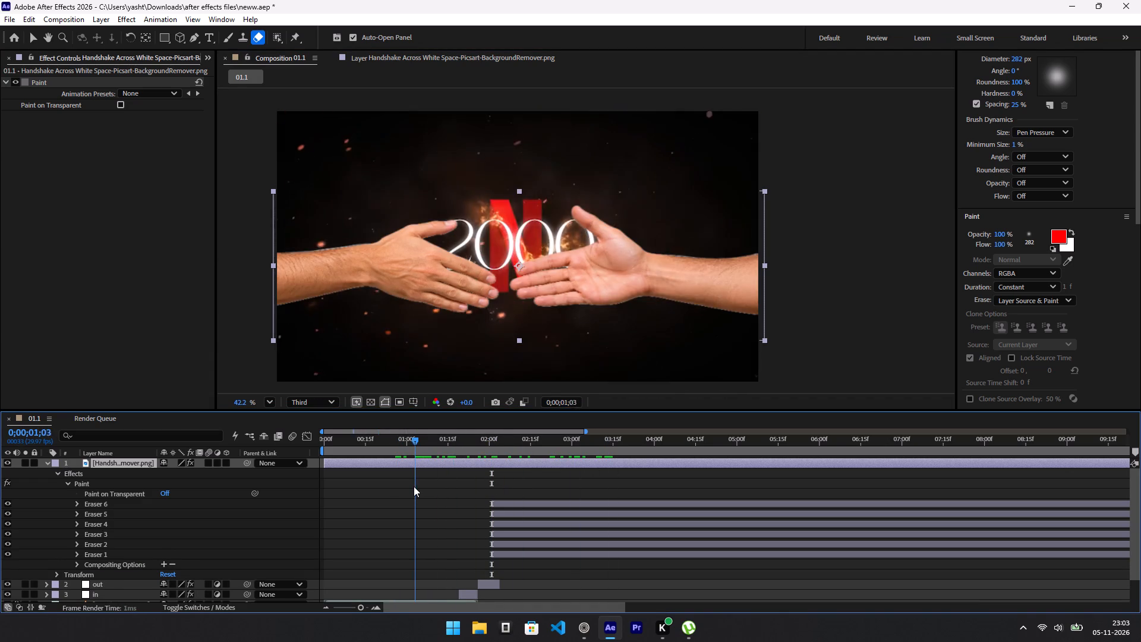
drag(414, 486, 493, 489)
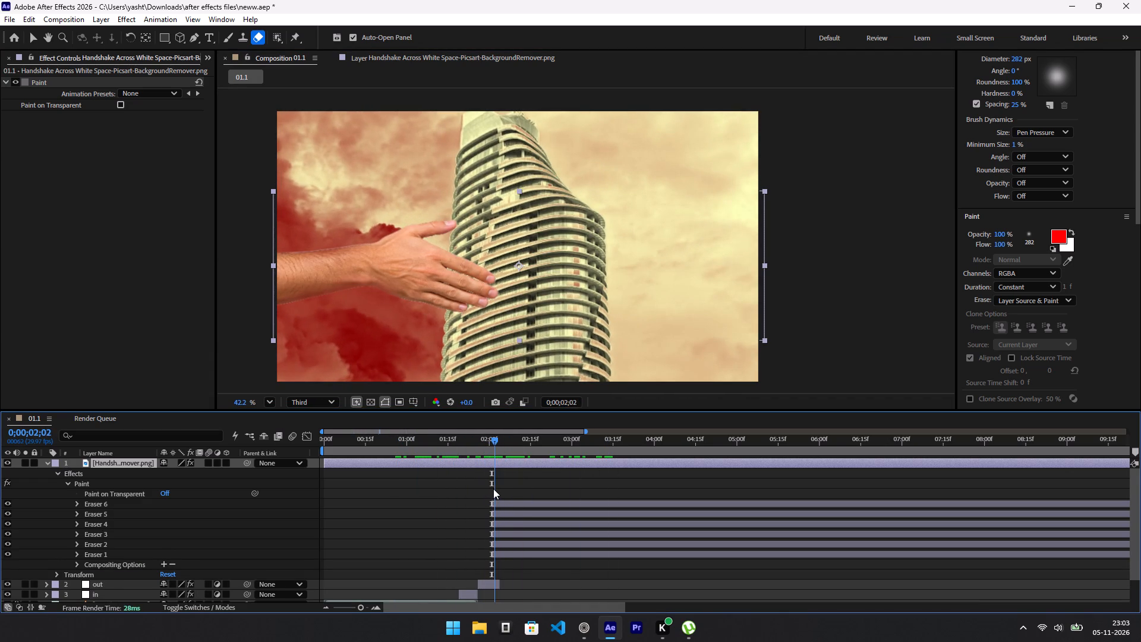
drag(493, 489, 549, 504)
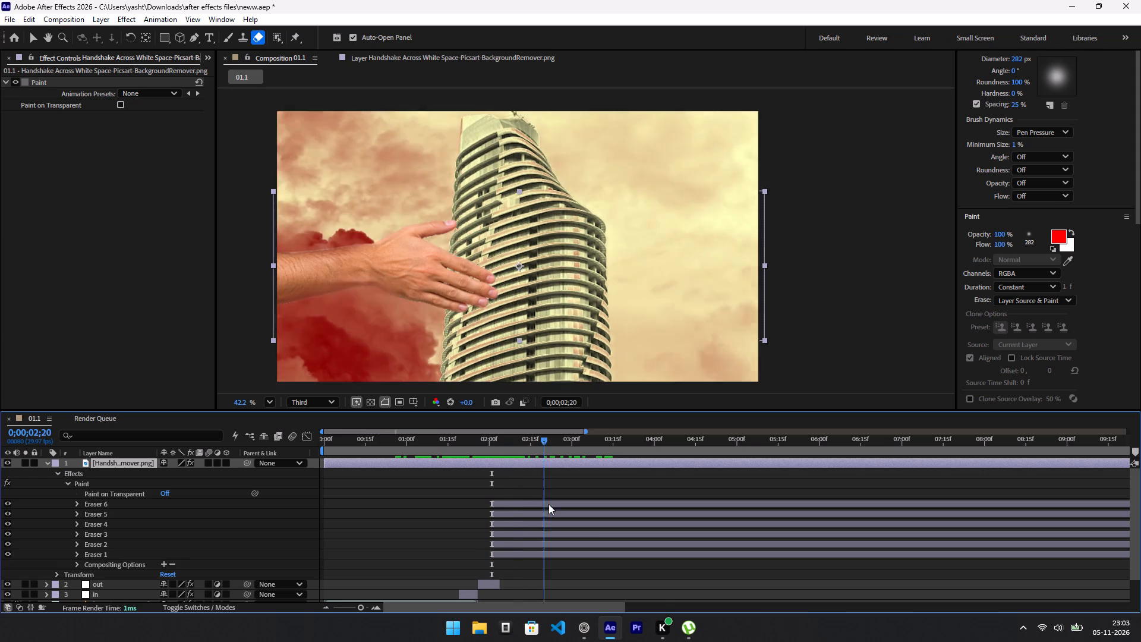
drag(549, 504, 755, 521)
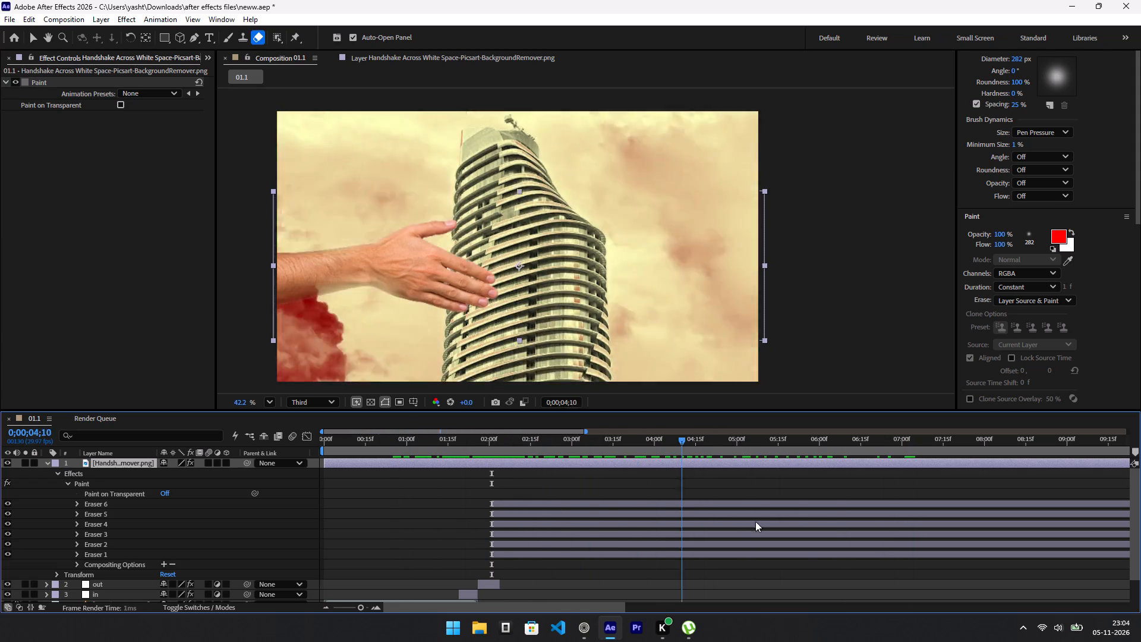
drag(755, 521, 579, 533)
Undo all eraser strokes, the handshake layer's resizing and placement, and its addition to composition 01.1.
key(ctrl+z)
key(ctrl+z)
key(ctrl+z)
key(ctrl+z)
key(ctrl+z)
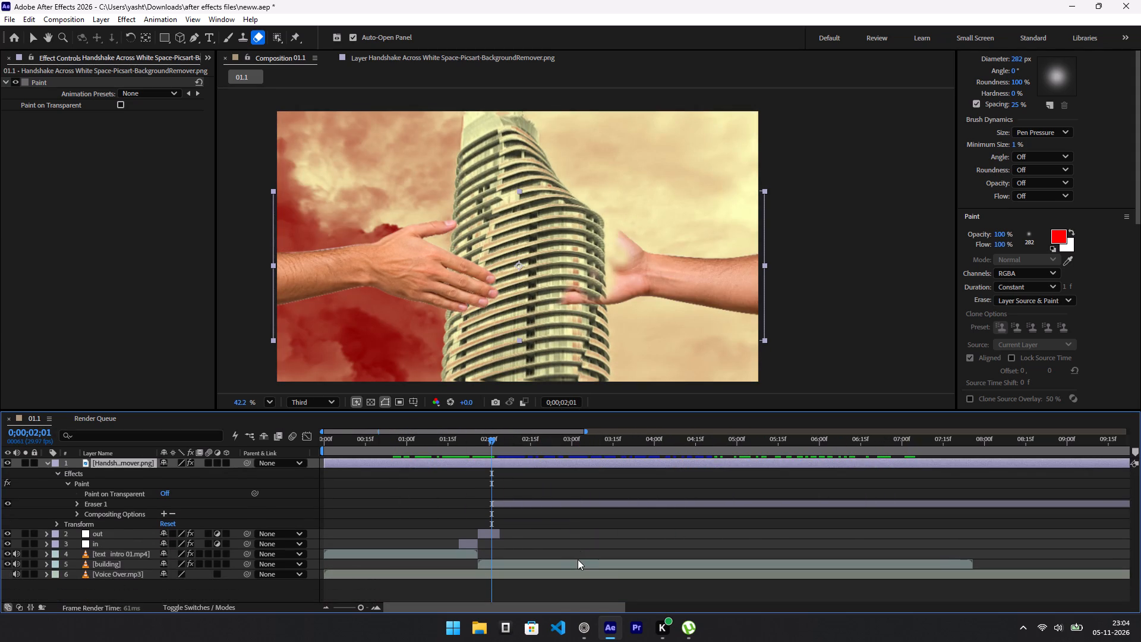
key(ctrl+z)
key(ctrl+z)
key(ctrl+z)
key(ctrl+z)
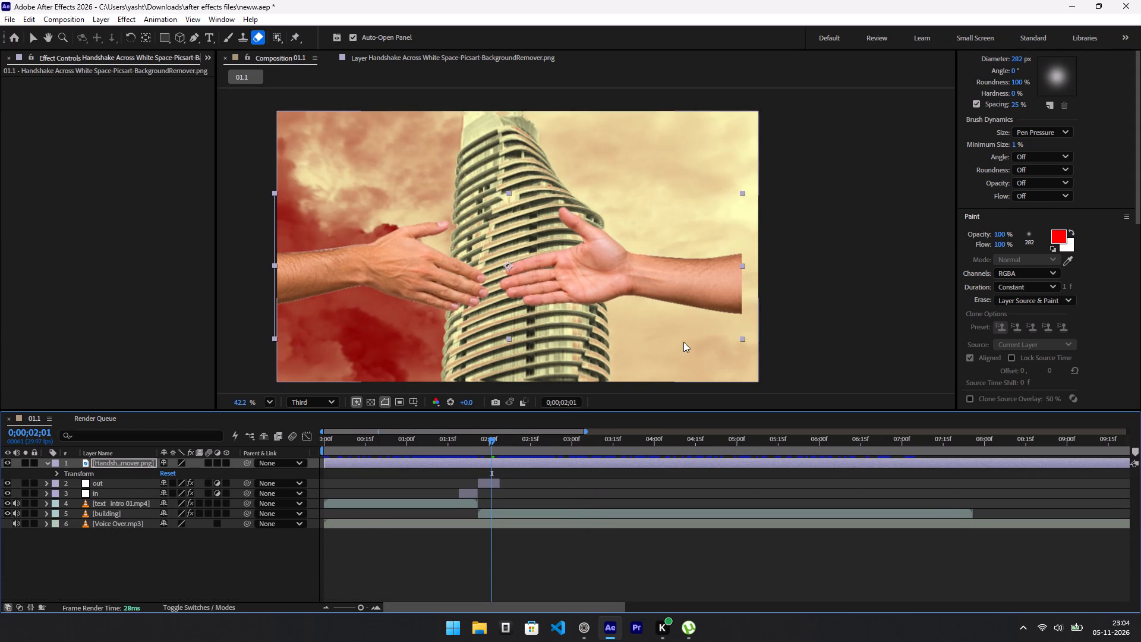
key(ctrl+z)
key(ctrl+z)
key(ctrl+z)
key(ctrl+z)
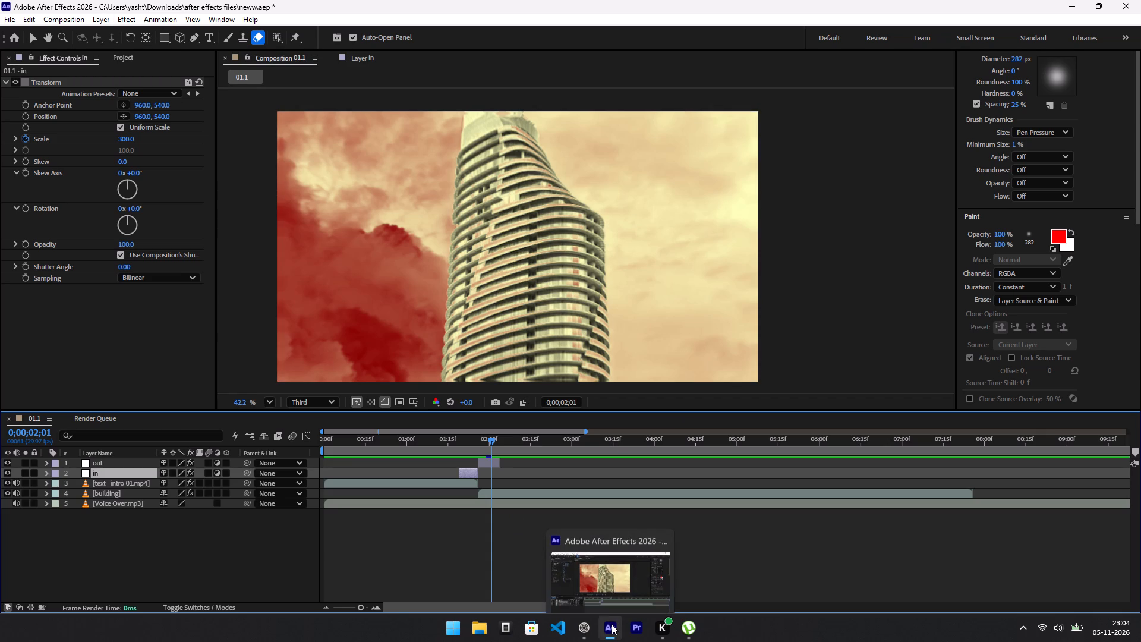
Switch to Photopea in the browser and open Handshake Across White Space-Picsart-BackgroundRemover.png from Downloads.
click(592, 635)
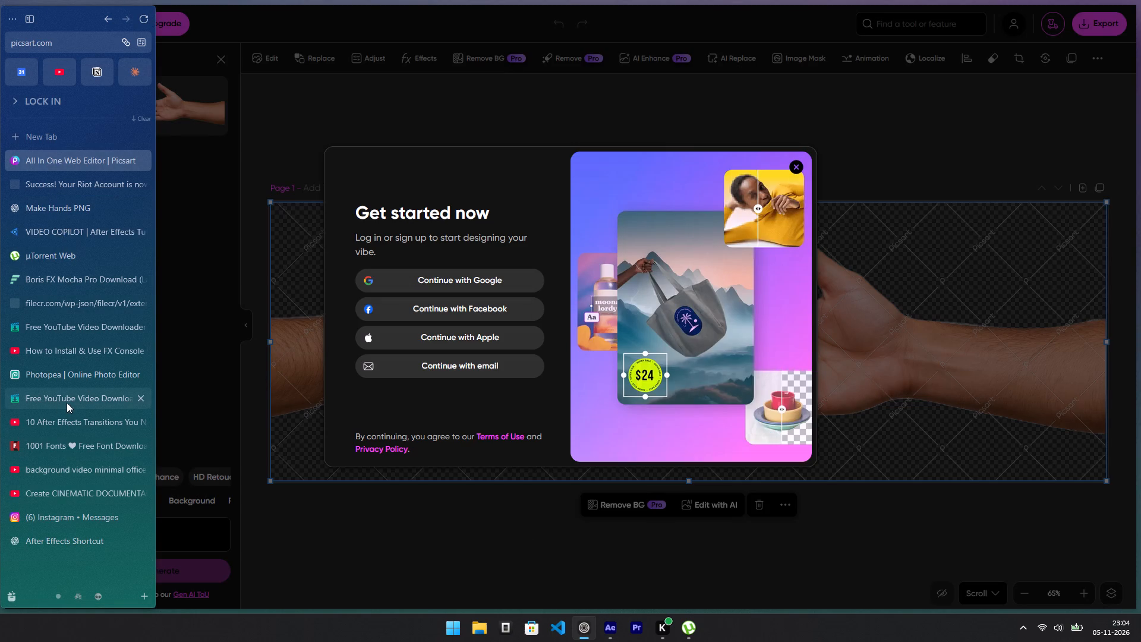
click(67, 372)
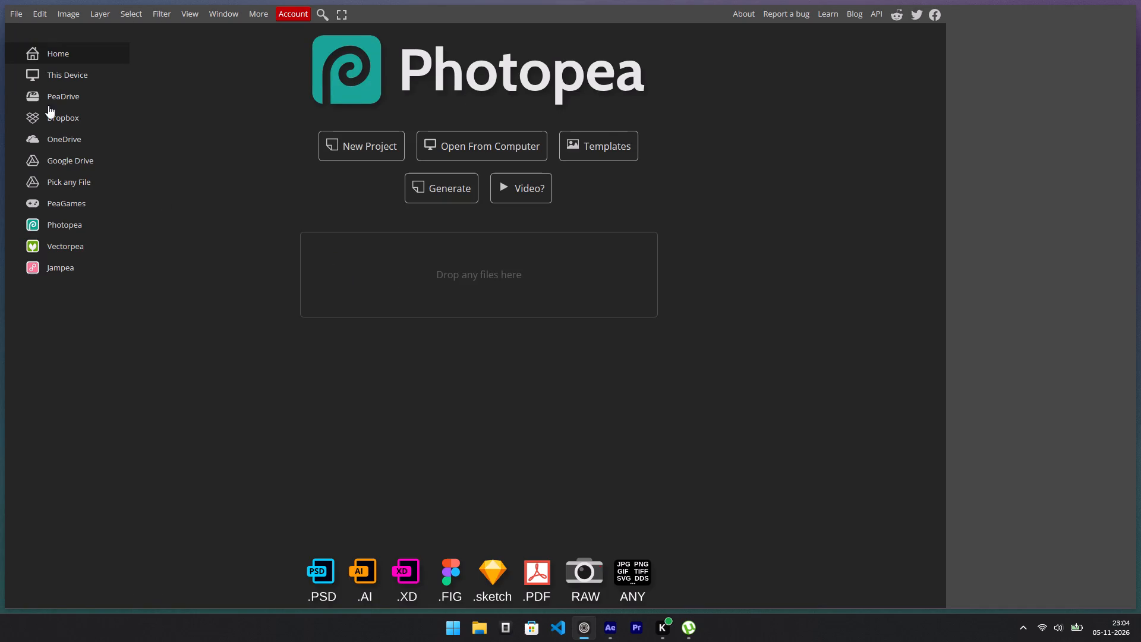
click(472, 153)
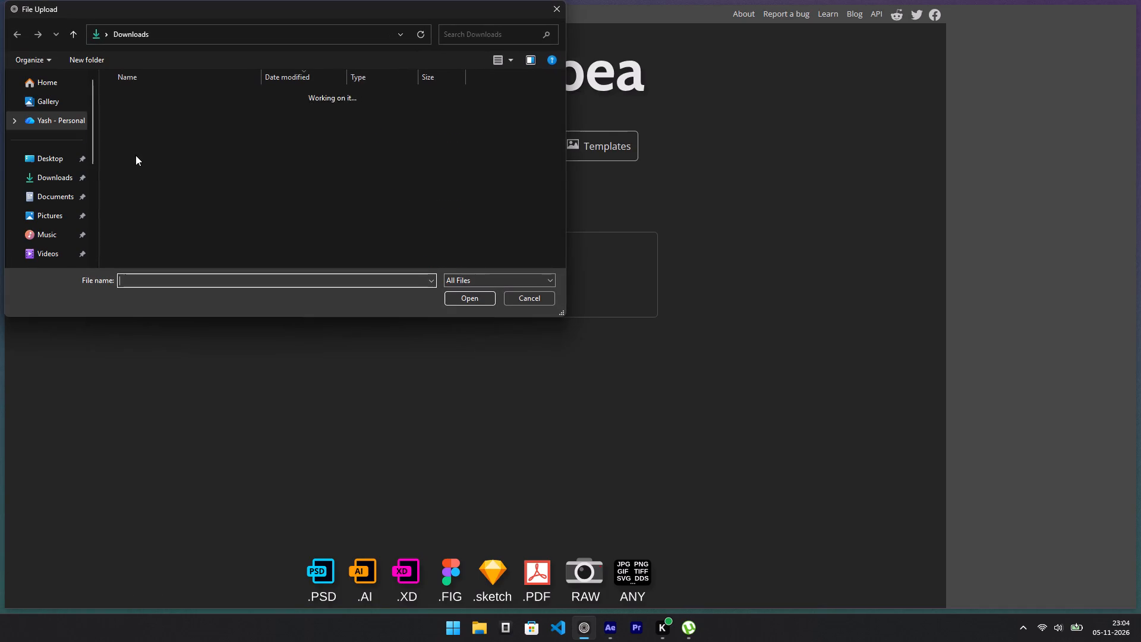
click(46, 177)
double_click(141, 115)
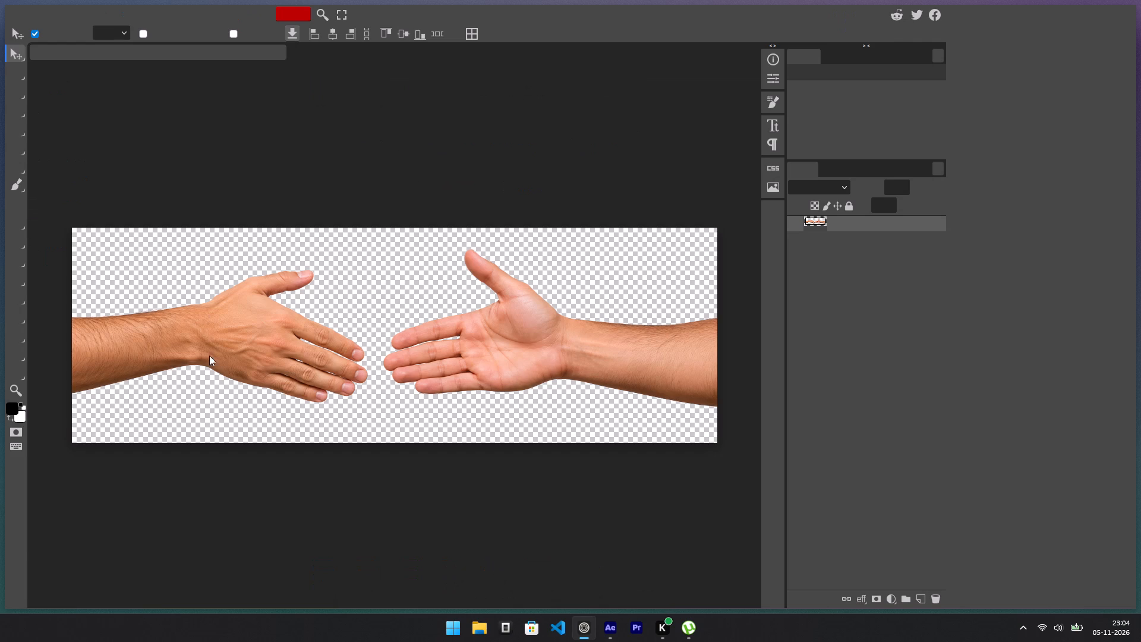
Erase the entire right hand and arm out to the image edge with the Eraser at about 475 px.
alt+scroll(216, 369, up, 5)
alt+scroll(216, 369, down, 6)
scroll(357, 355, up, 1)
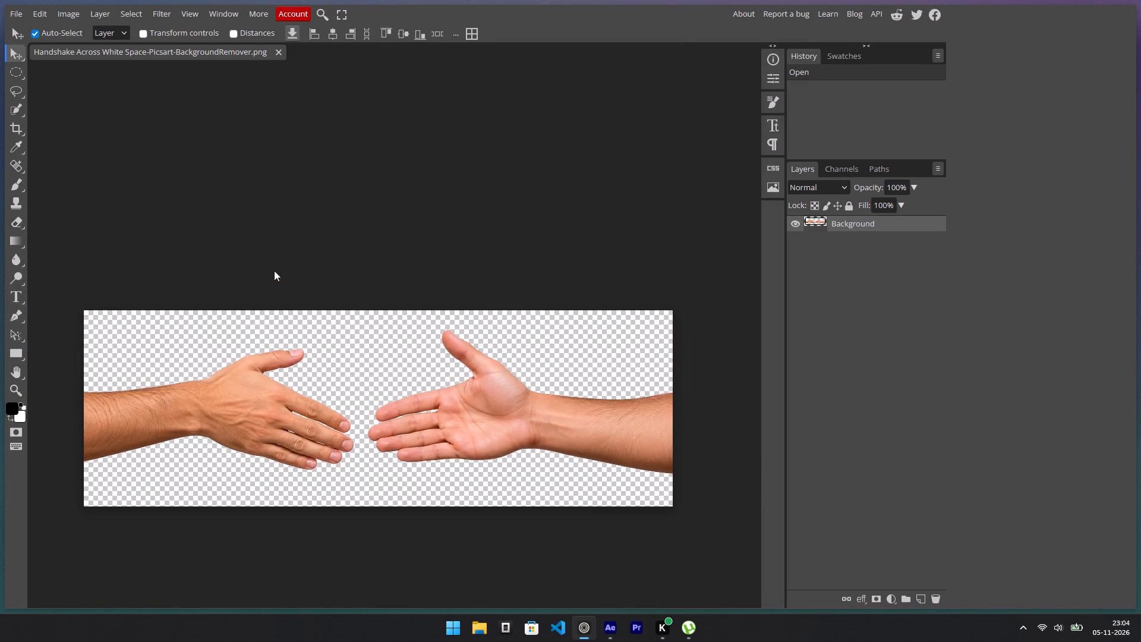
scroll(274, 270, up, 1)
scroll(250, 421, down, 2)
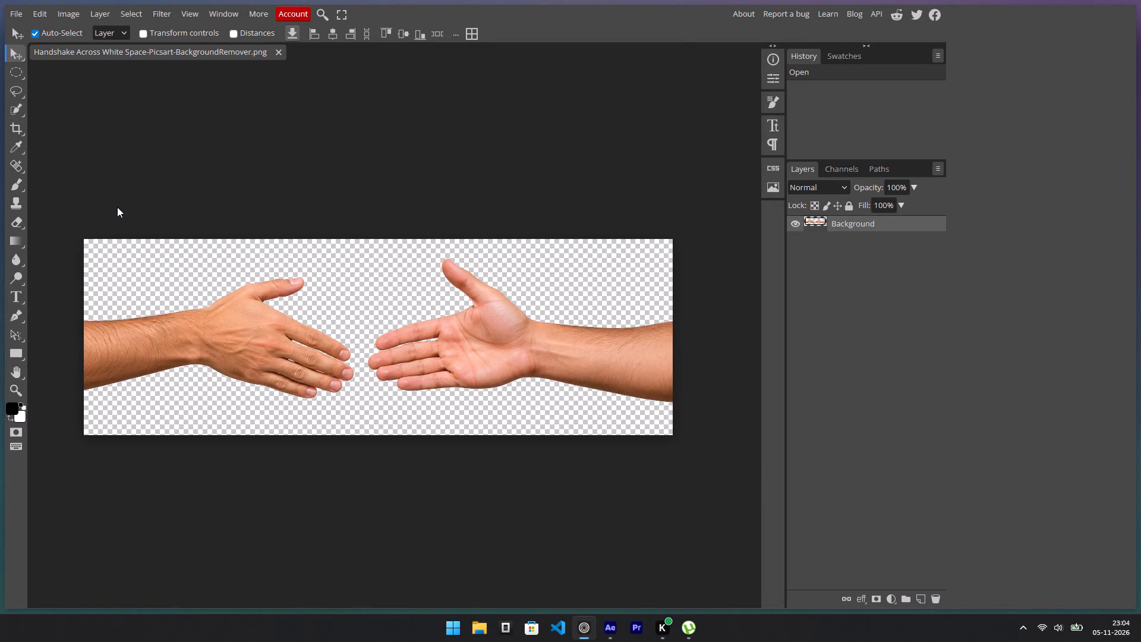
key(e)
alt+right_drag(385, 314, 446, 328)
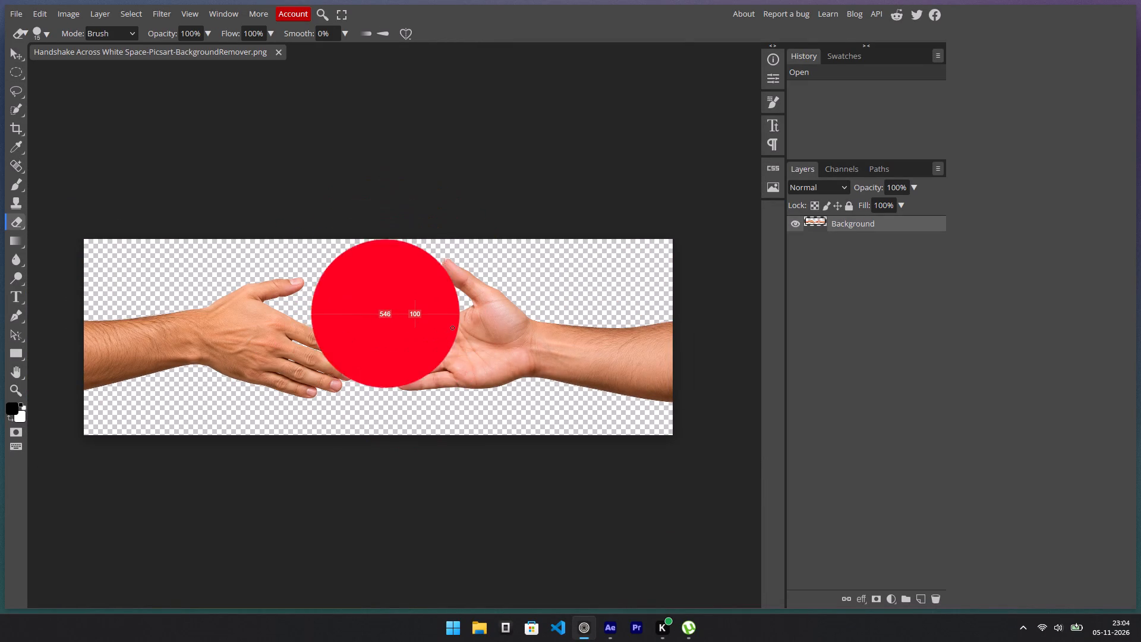
alt+right_drag(446, 328, 443, 328)
drag(481, 279, 434, 344)
click(434, 344)
drag(428, 350, 433, 350)
drag(535, 348, 689, 354)
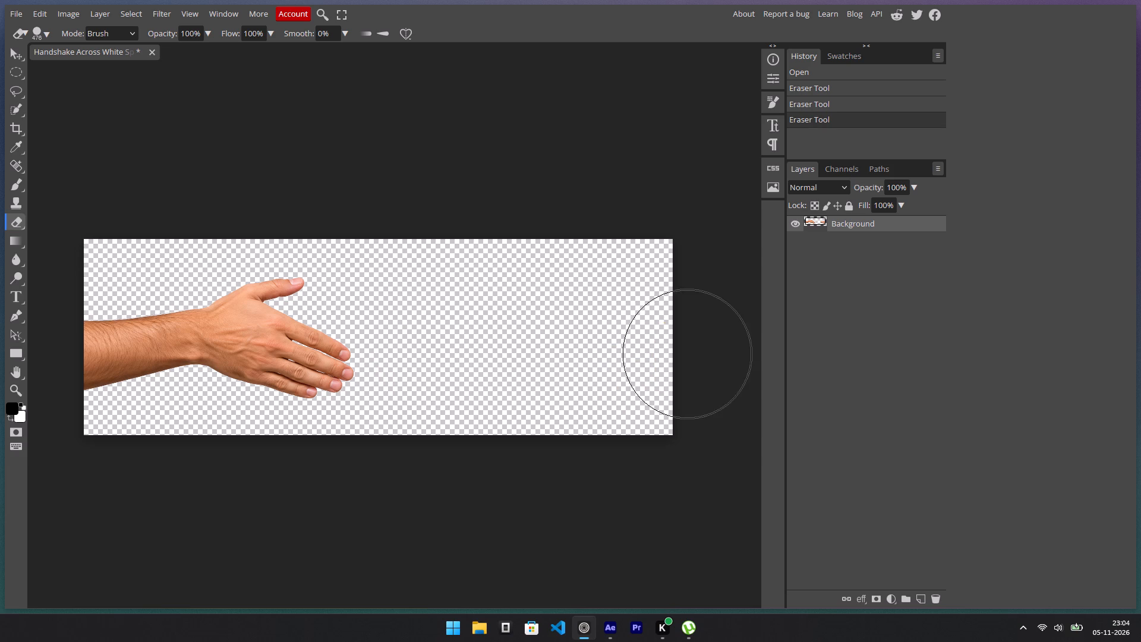
drag(689, 354, 691, 354)
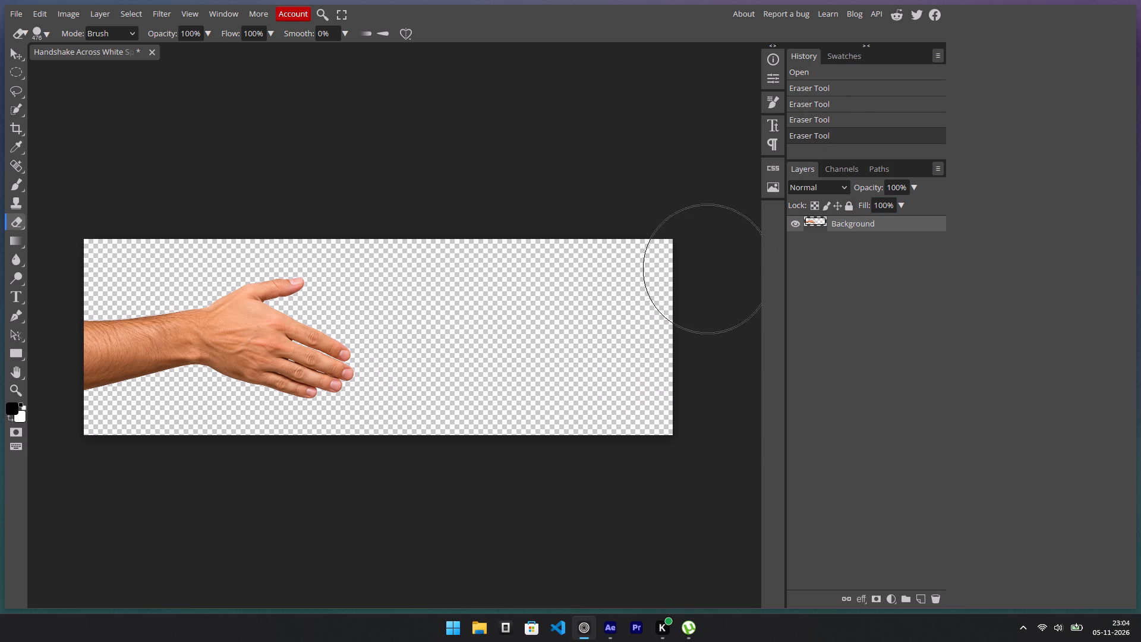
Compare the image after the first eraser stroke with the latest eraser state in the history, ending on the latest state.
click(676, 266)
click(846, 92)
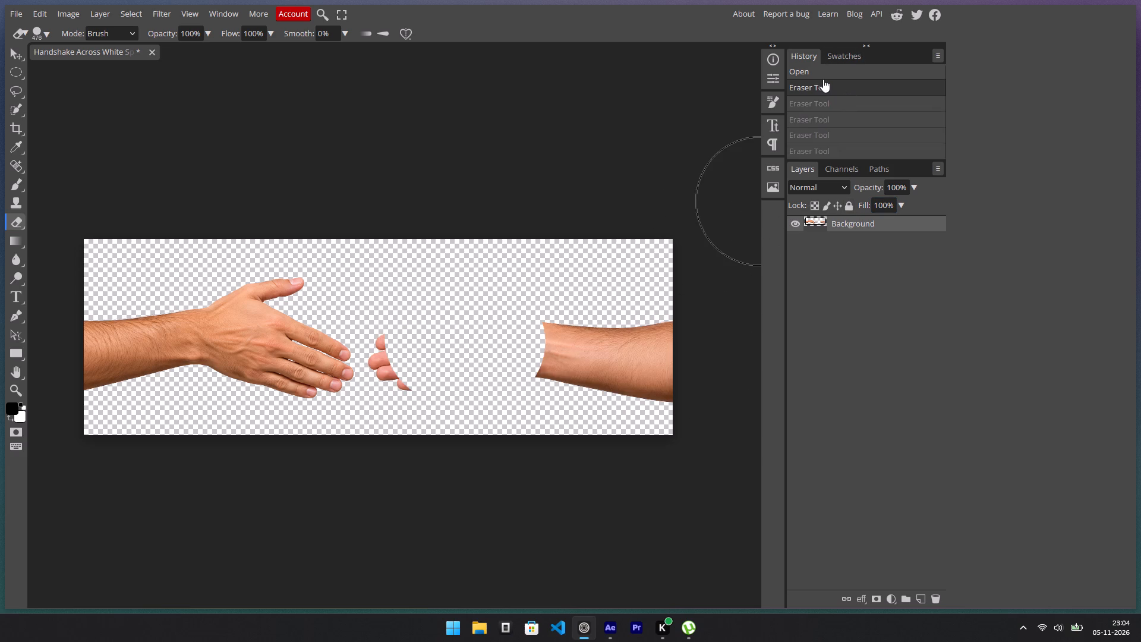
click(825, 93)
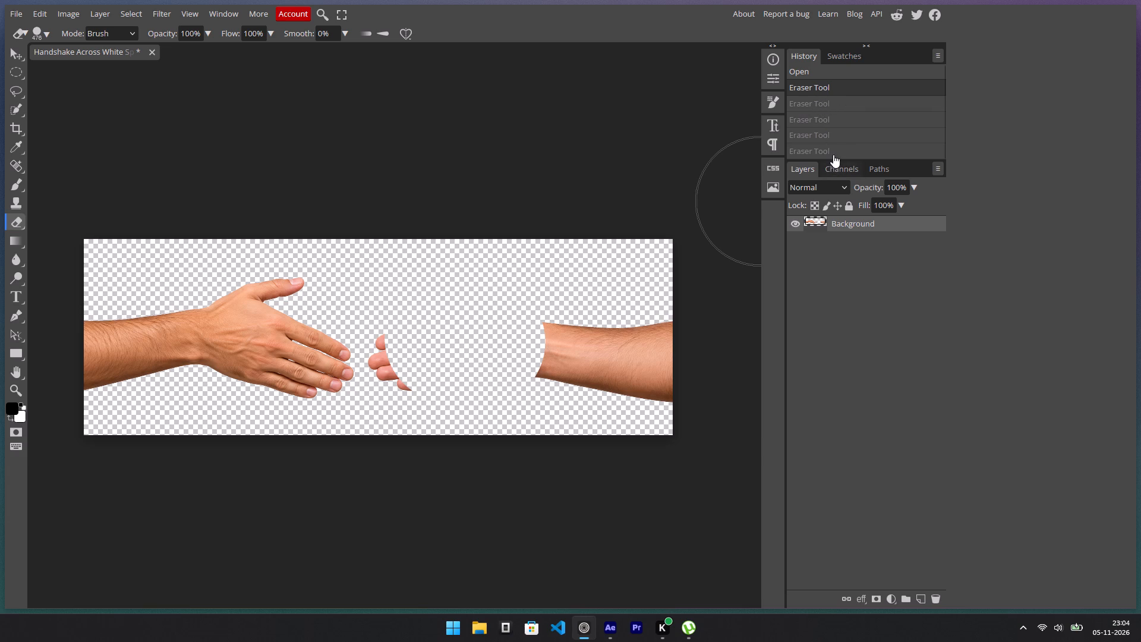
click(833, 155)
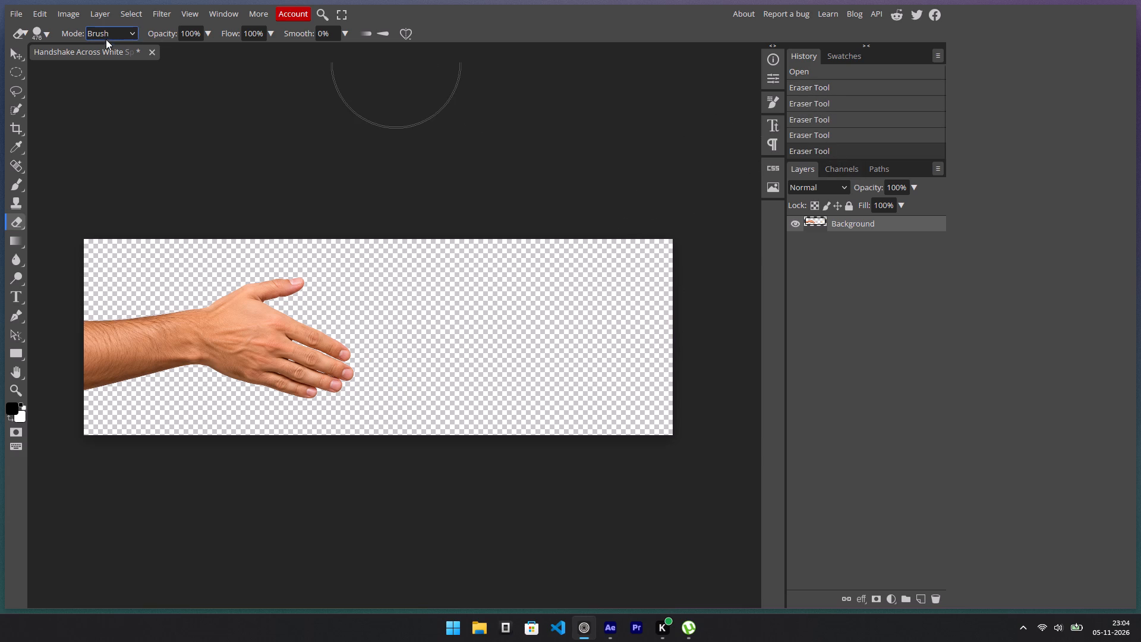
Set the Eraser's smoothing to 40% and test it on the emptied area beside the hand.
click(111, 37)
click(111, 37)
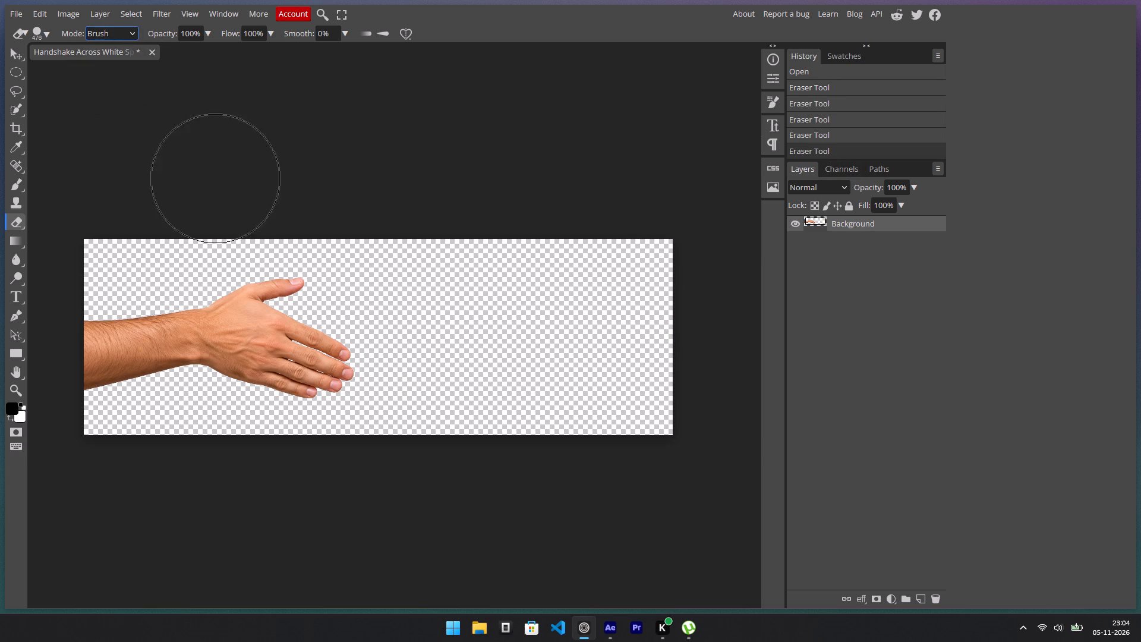
click(265, 33)
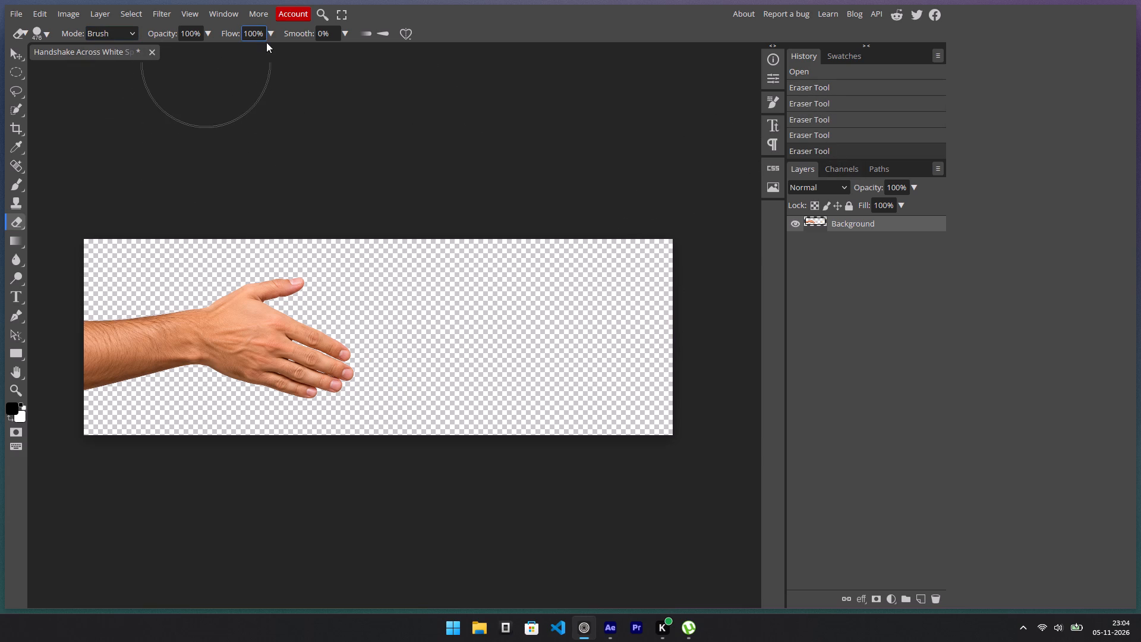
triple_click(323, 39)
drag(324, 39, 315, 39)
text(40)
key(Return)
click(449, 311)
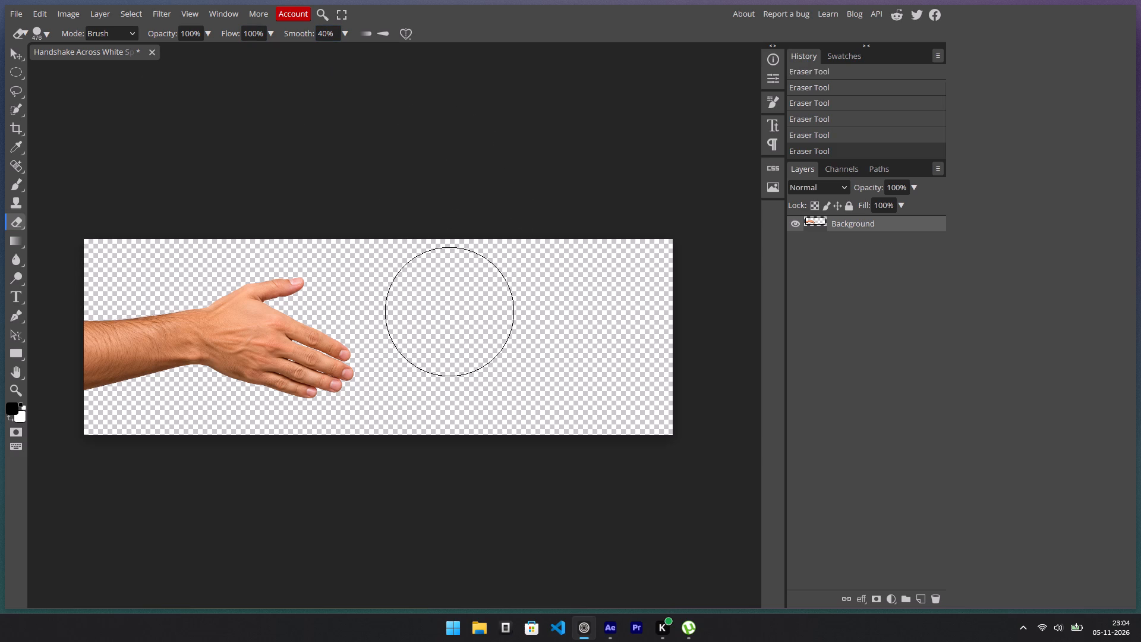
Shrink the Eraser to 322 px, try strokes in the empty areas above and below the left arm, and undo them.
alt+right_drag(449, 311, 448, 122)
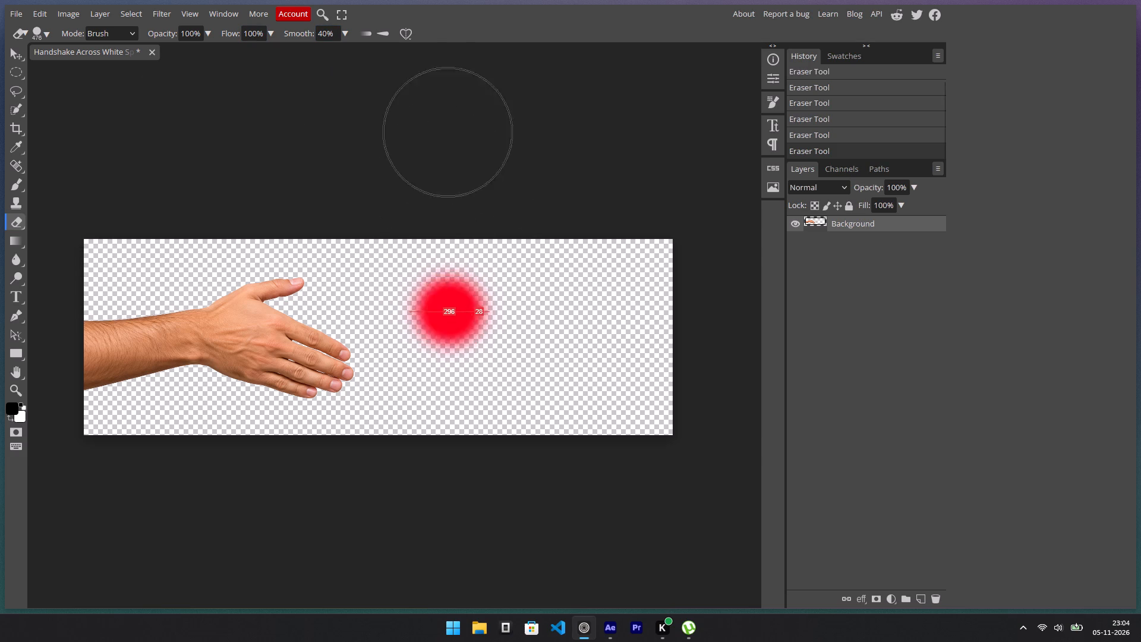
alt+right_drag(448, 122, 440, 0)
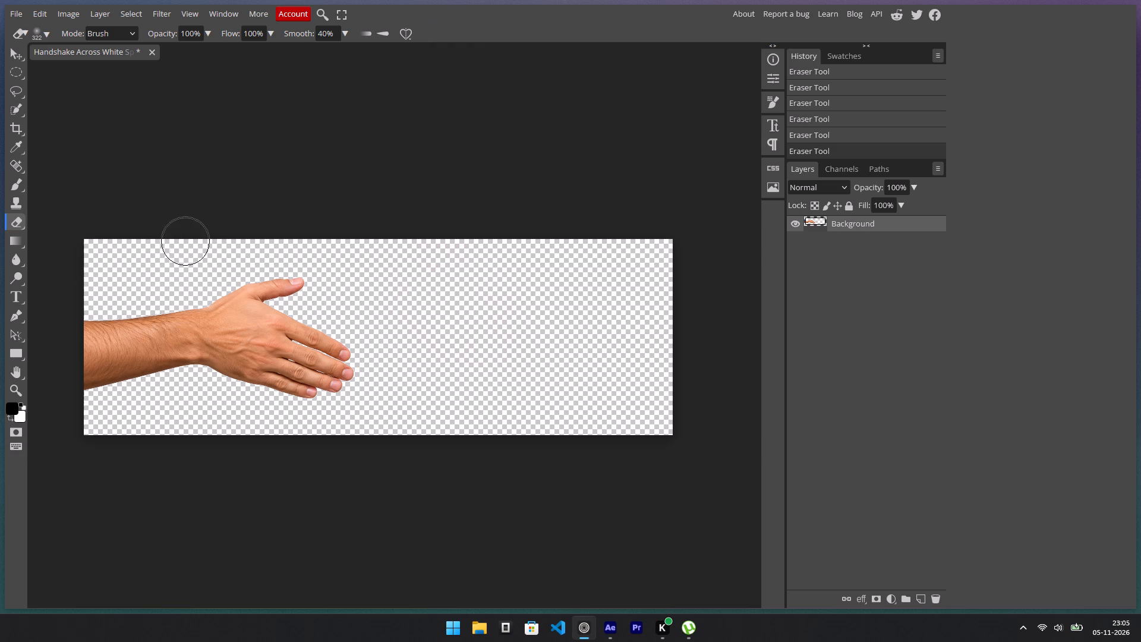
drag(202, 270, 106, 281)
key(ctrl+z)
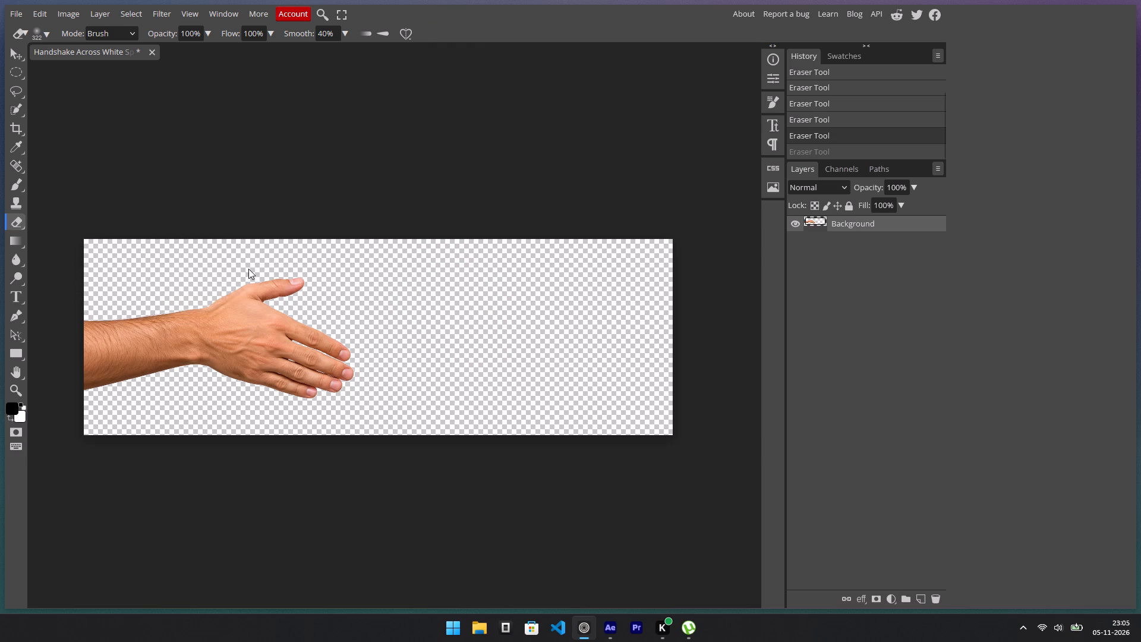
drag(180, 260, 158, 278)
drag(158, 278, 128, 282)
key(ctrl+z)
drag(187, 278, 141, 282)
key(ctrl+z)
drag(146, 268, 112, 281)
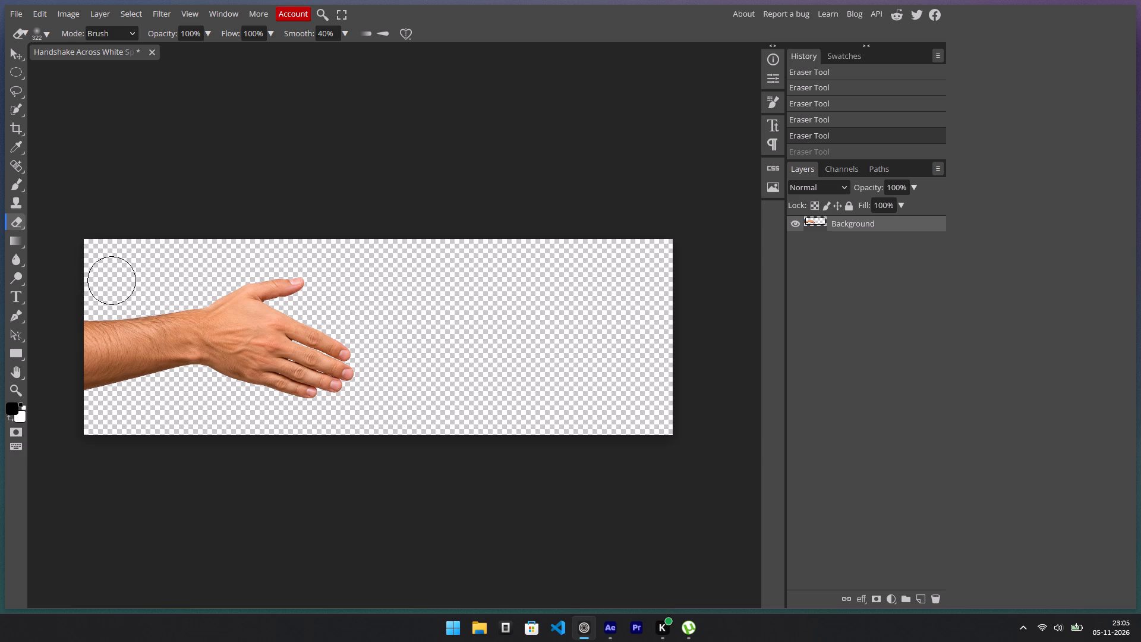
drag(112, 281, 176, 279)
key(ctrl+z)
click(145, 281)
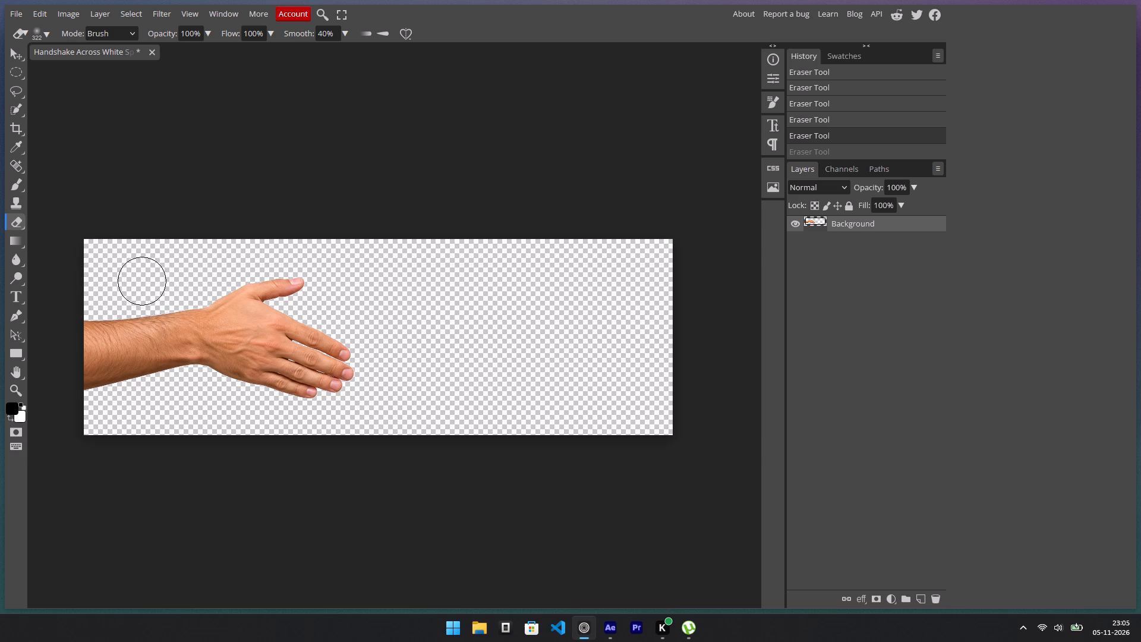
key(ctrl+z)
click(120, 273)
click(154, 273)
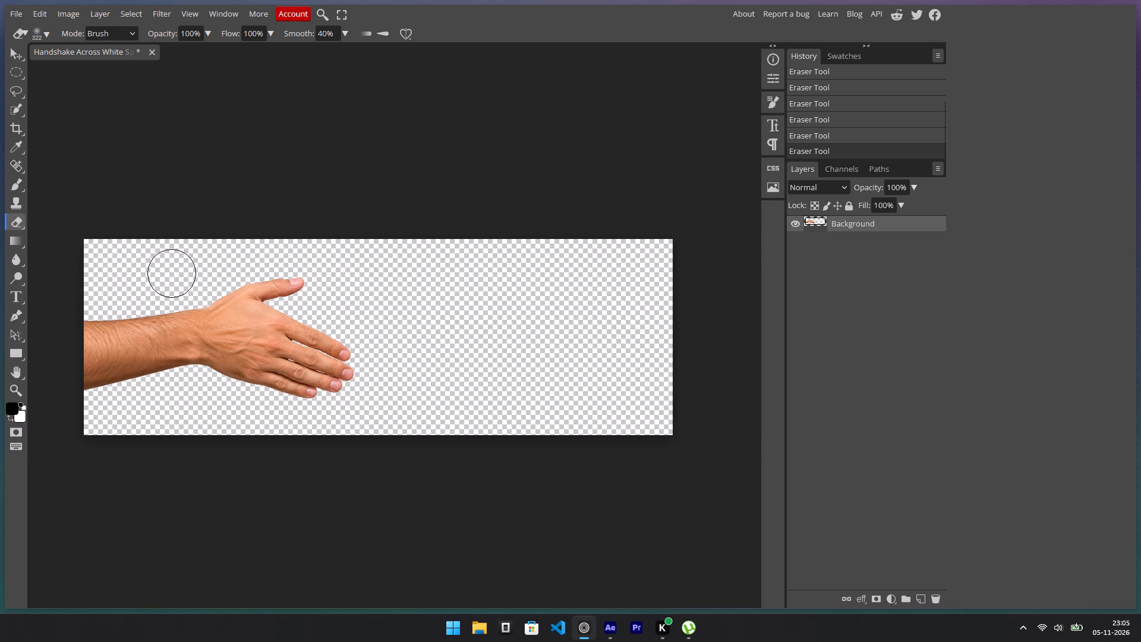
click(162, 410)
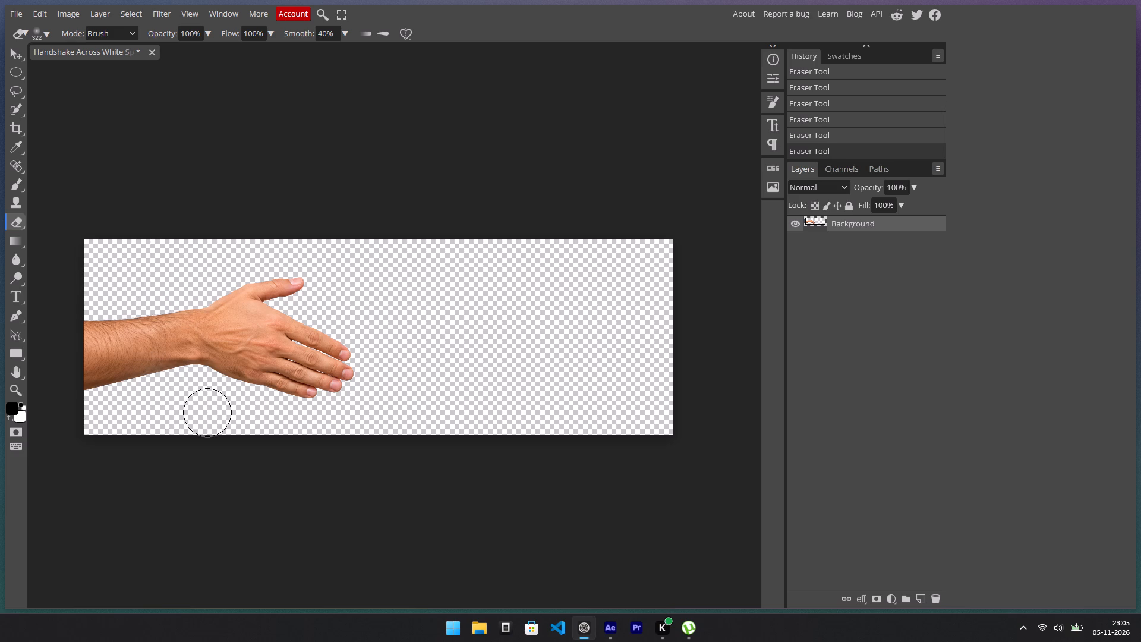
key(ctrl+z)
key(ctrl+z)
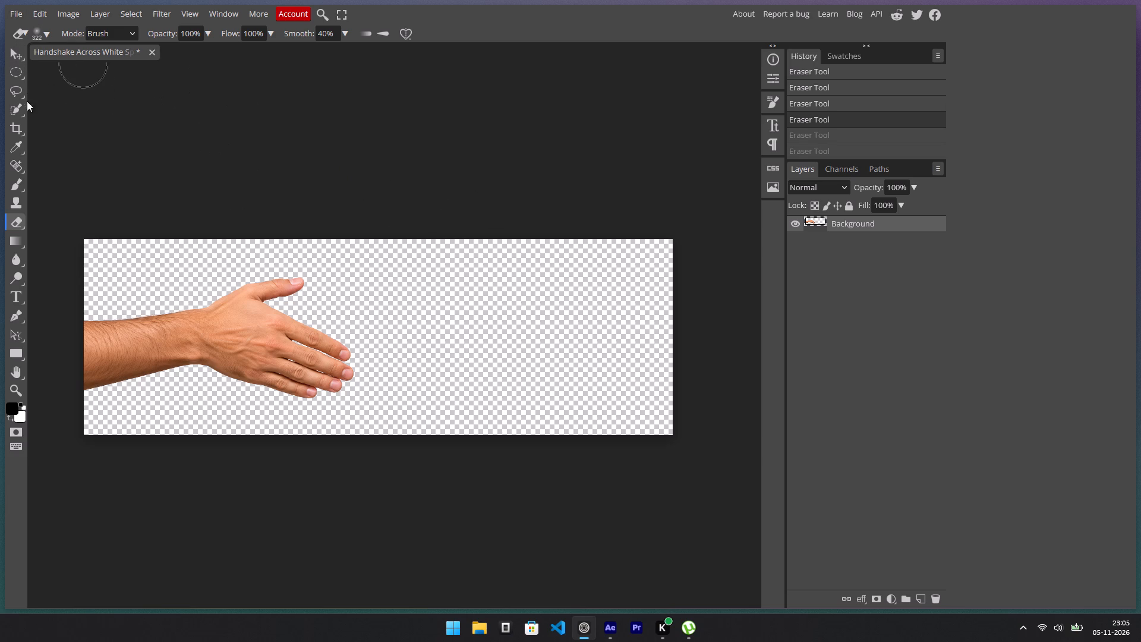
Crop the canvas to the left hand and forearm, about 1030 x 724 px, cutting off the empty right part.
key(c)
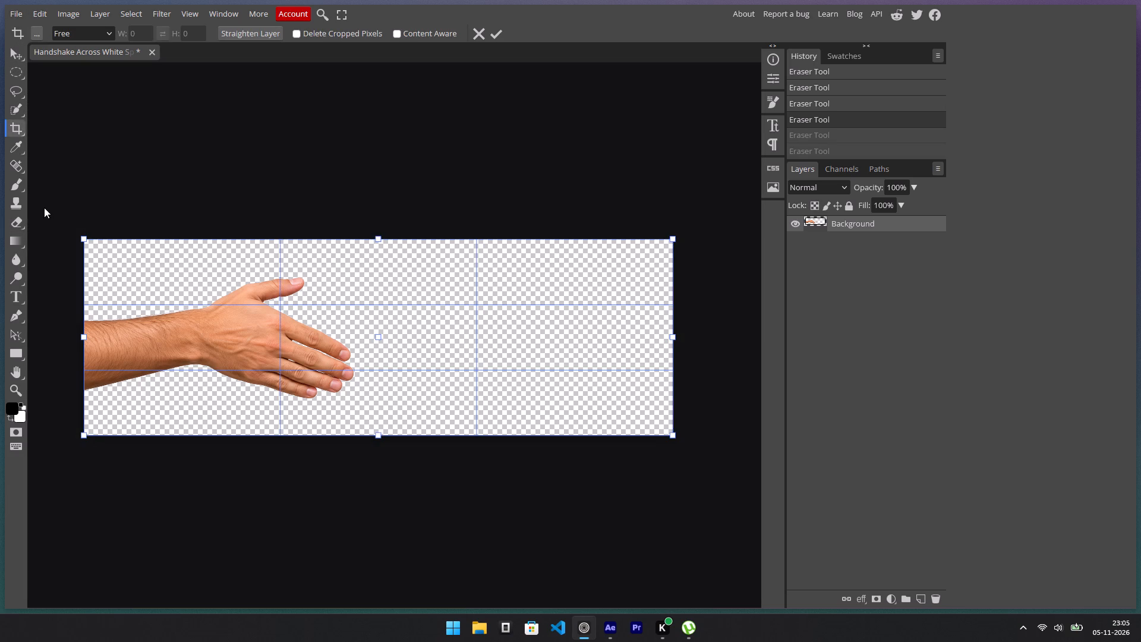
drag(673, 338, 564, 335)
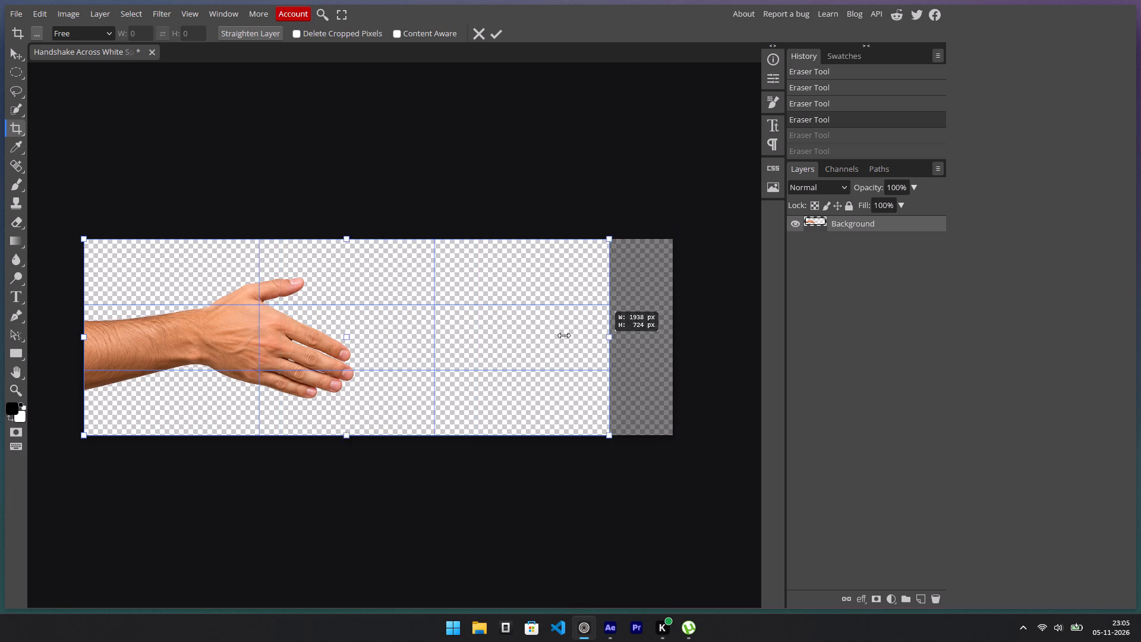
drag(564, 335, 363, 337)
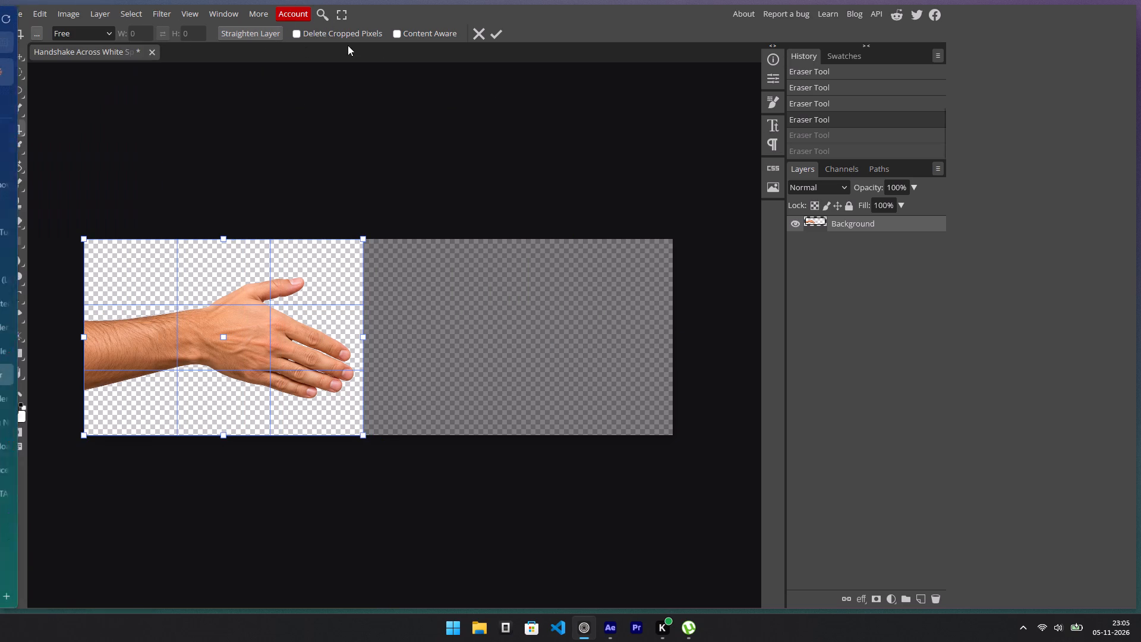
click(496, 35)
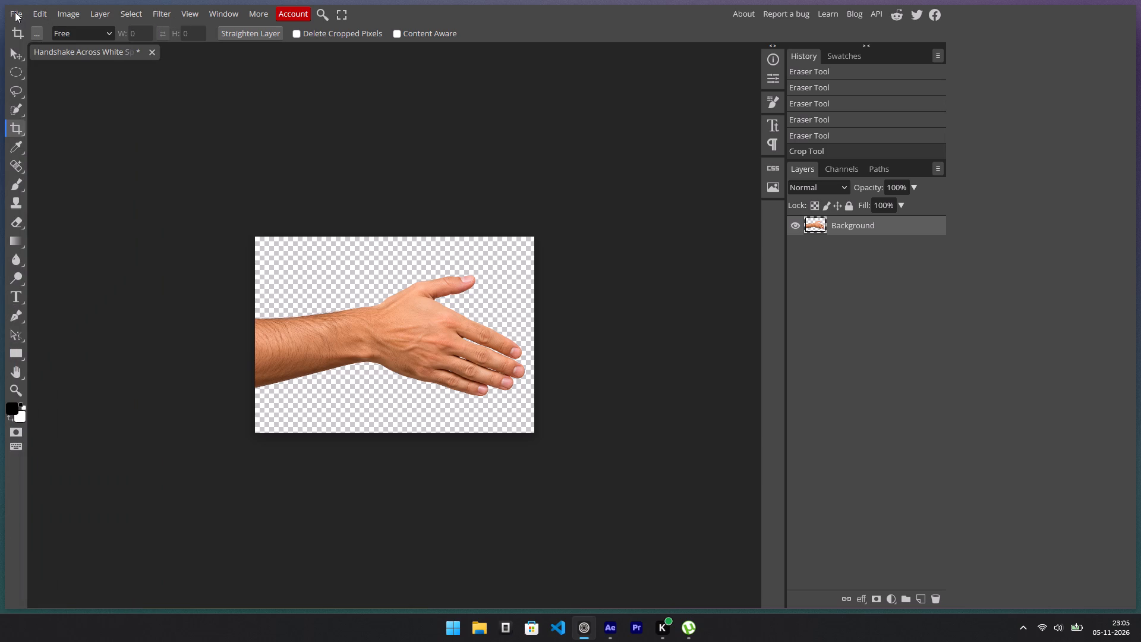
Export the cropped hand image as a PNG at 1030 x 724 px and 100% quality.
click(15, 12)
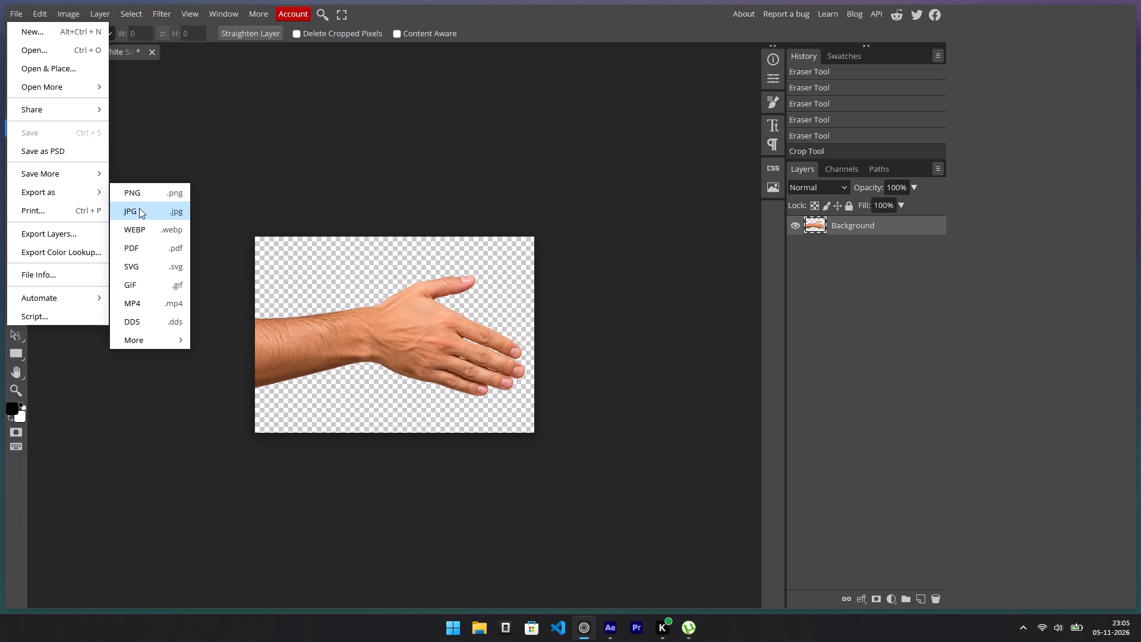
click(139, 197)
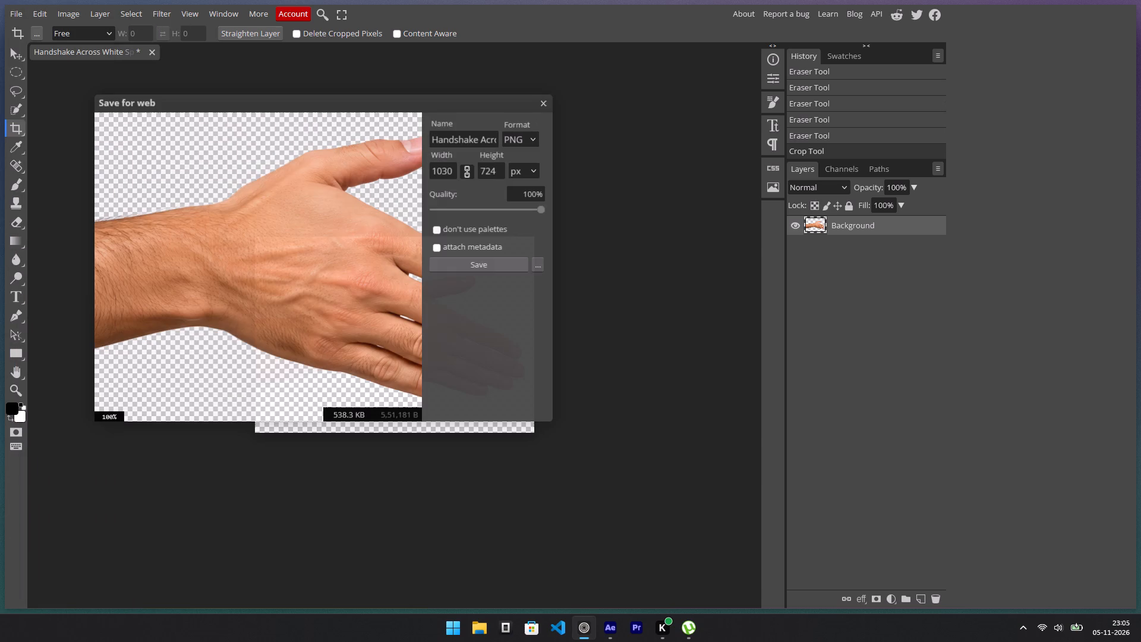
click(485, 149)
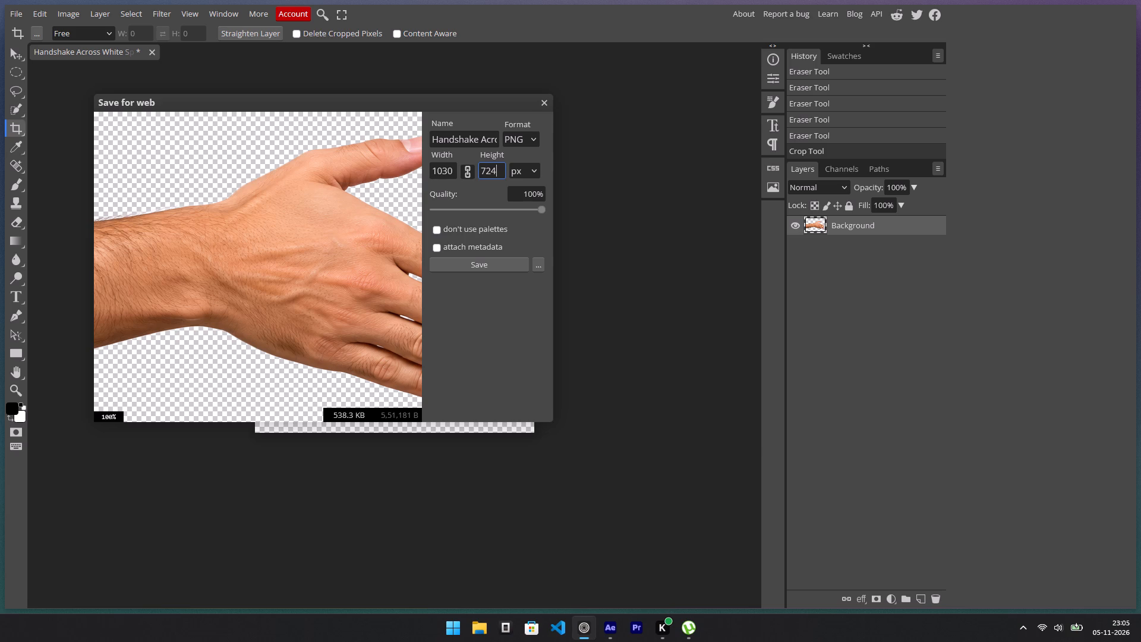
click(505, 266)
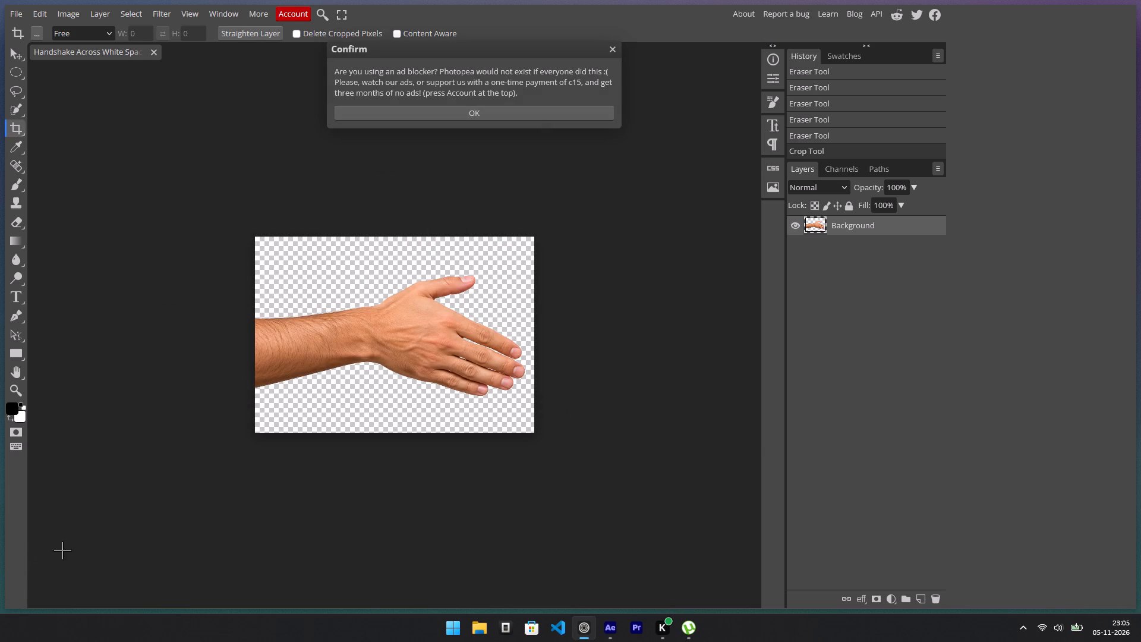
Bring the newly downloaded hand PNG into composition 01.1 in After Effects as the top layer.
key(v)
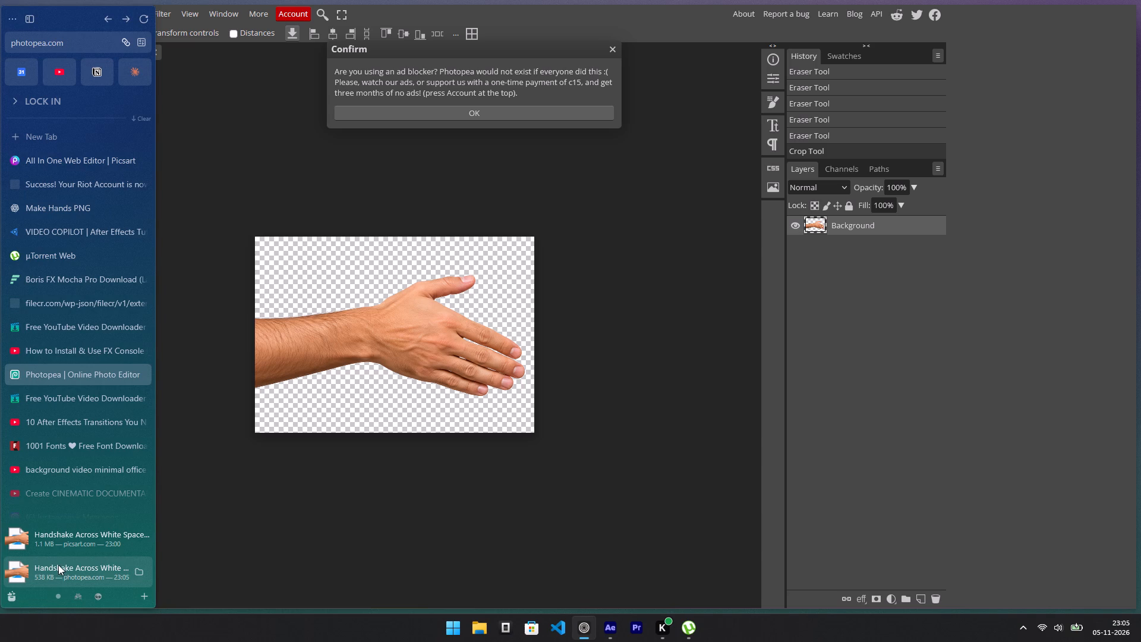
drag(62, 569, 361, 556)
key(alt+Tab)
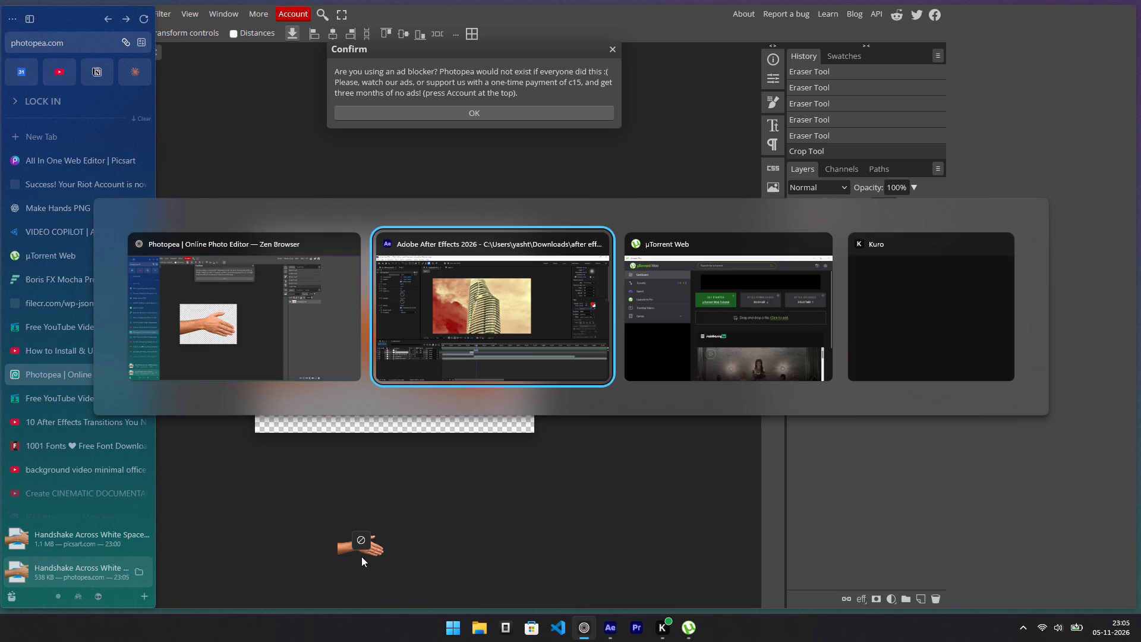
drag(361, 556, 341, 259)
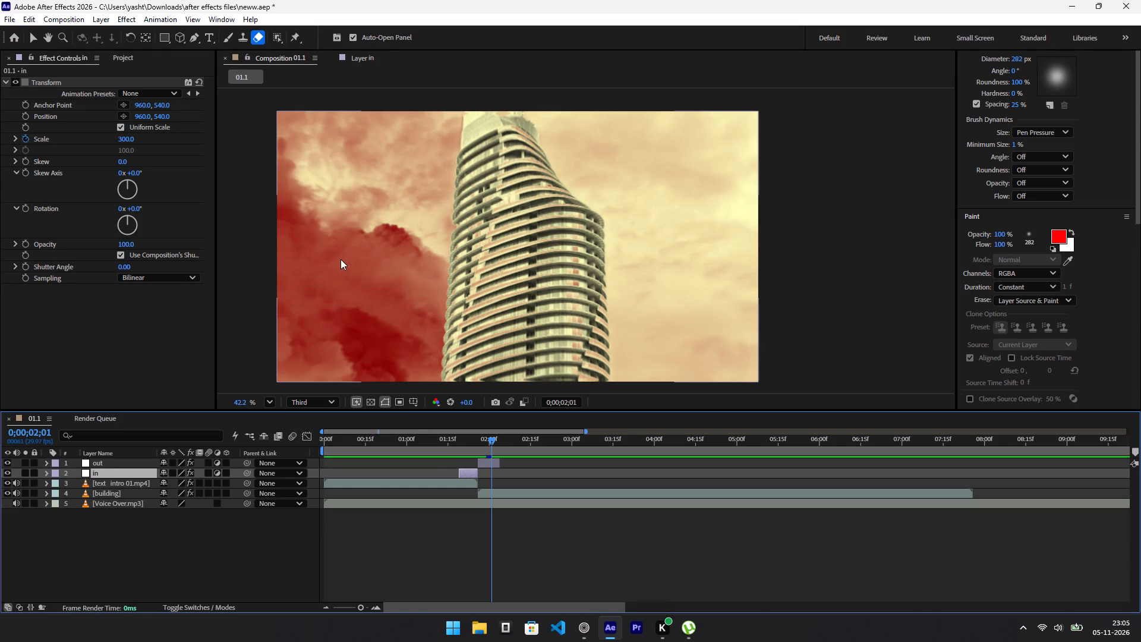
drag(493, 272, 420, 272)
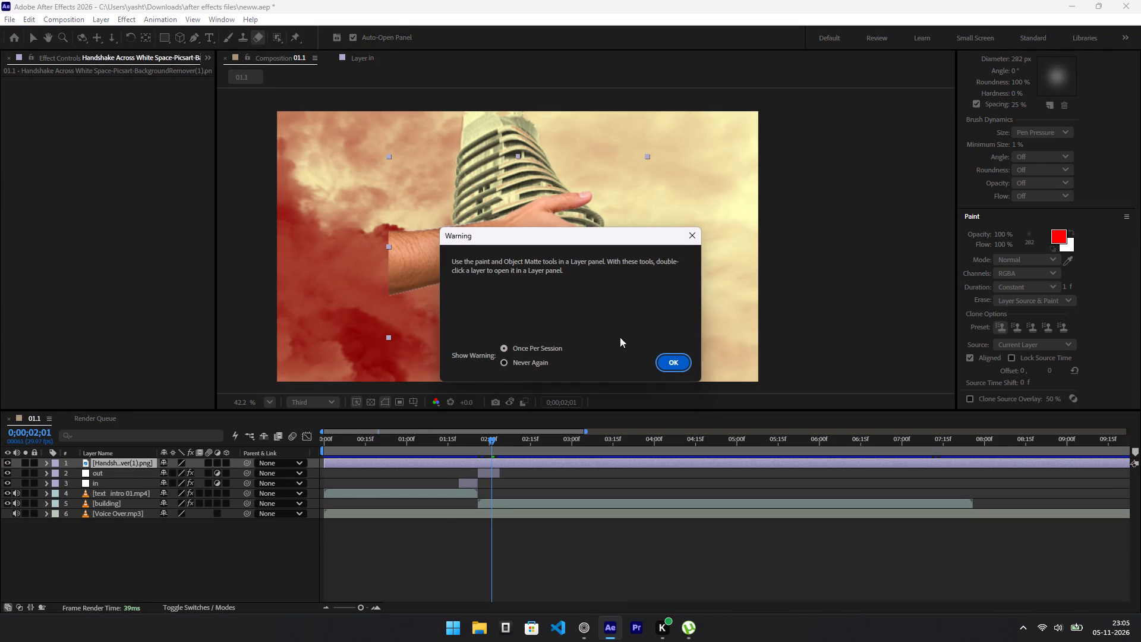
click(661, 366)
Position the hand layer at the frame's left edge so only the fingers and thumb tip reach into the shot.
drag(558, 272, 447, 275)
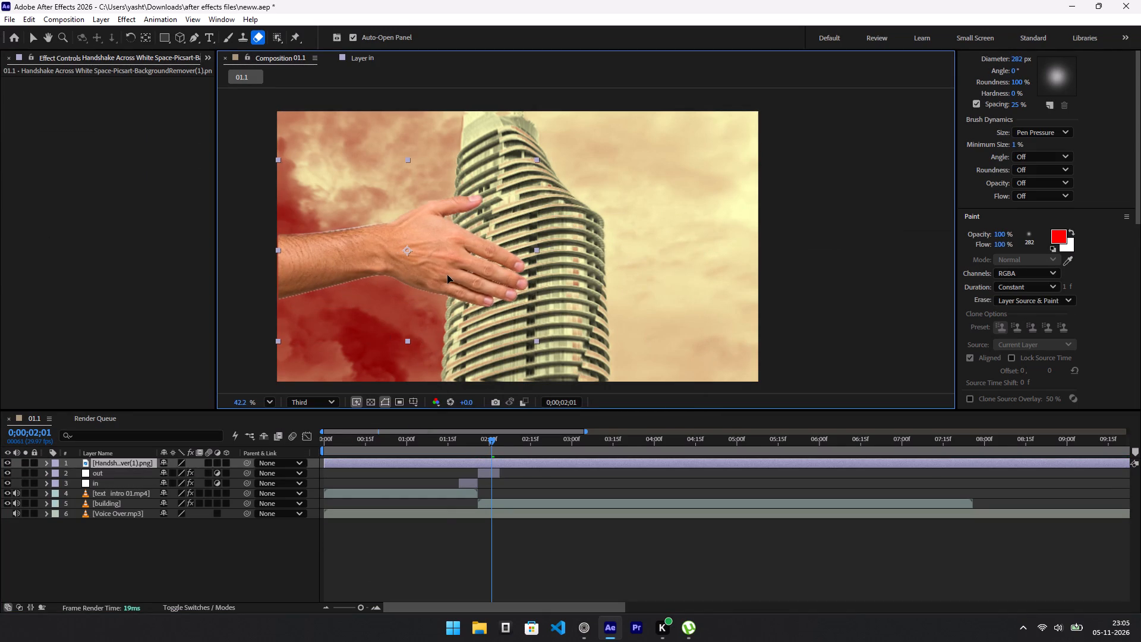
drag(447, 275, 445, 277)
drag(445, 277, 297, 317)
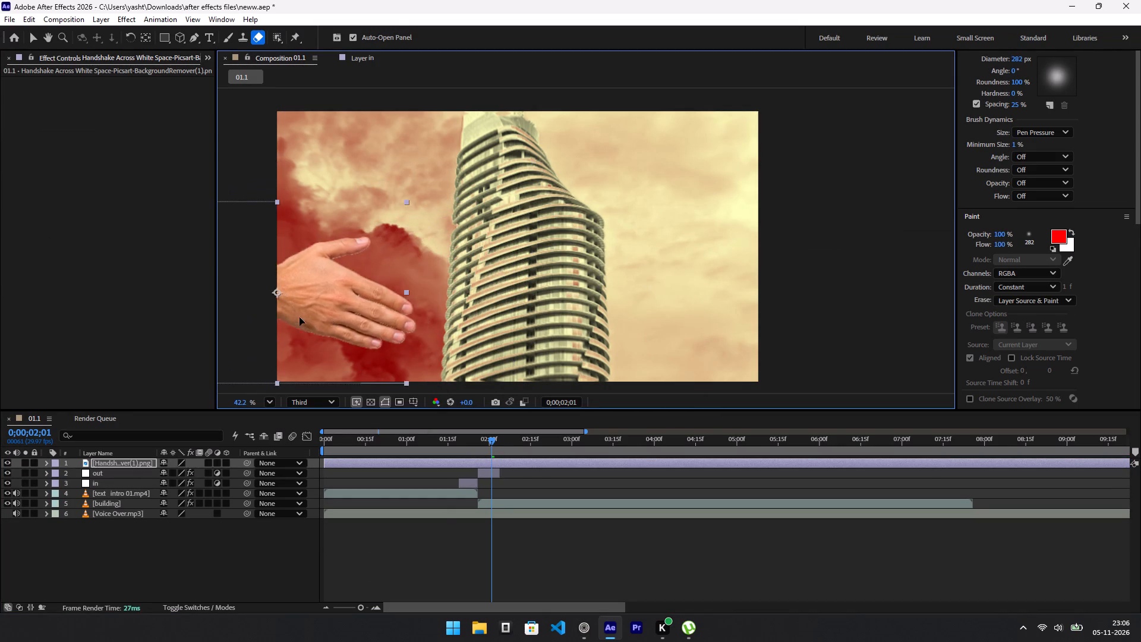
drag(297, 317, 326, 288)
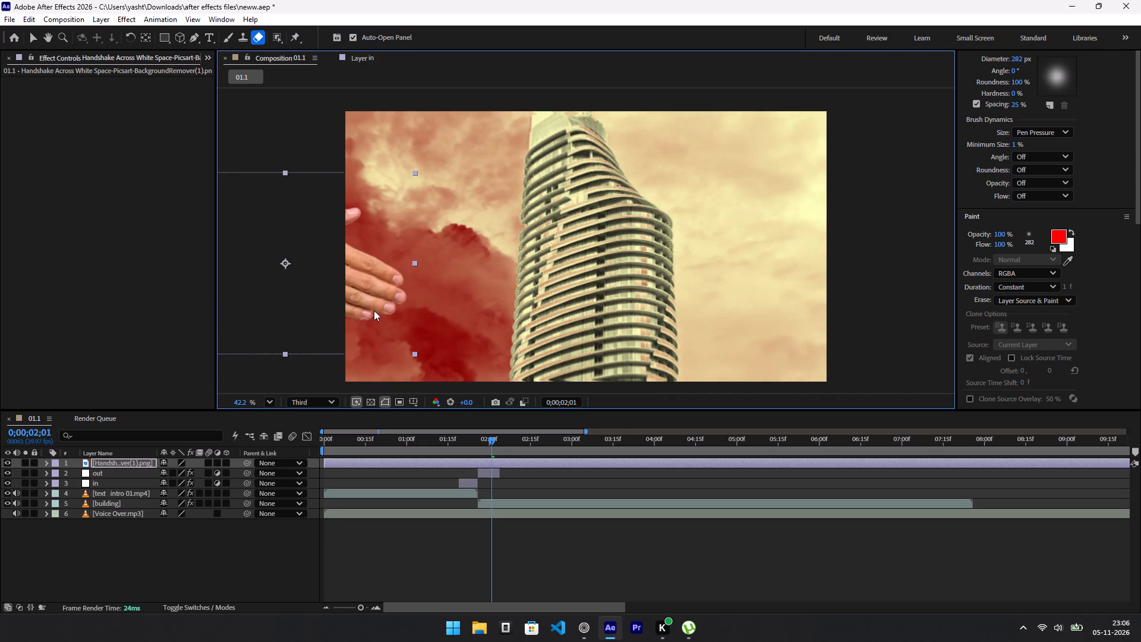
Scrub around 0;00;02;05 and play composition 01.1 from the start to review the placed hand over time.
drag(473, 442, 502, 439)
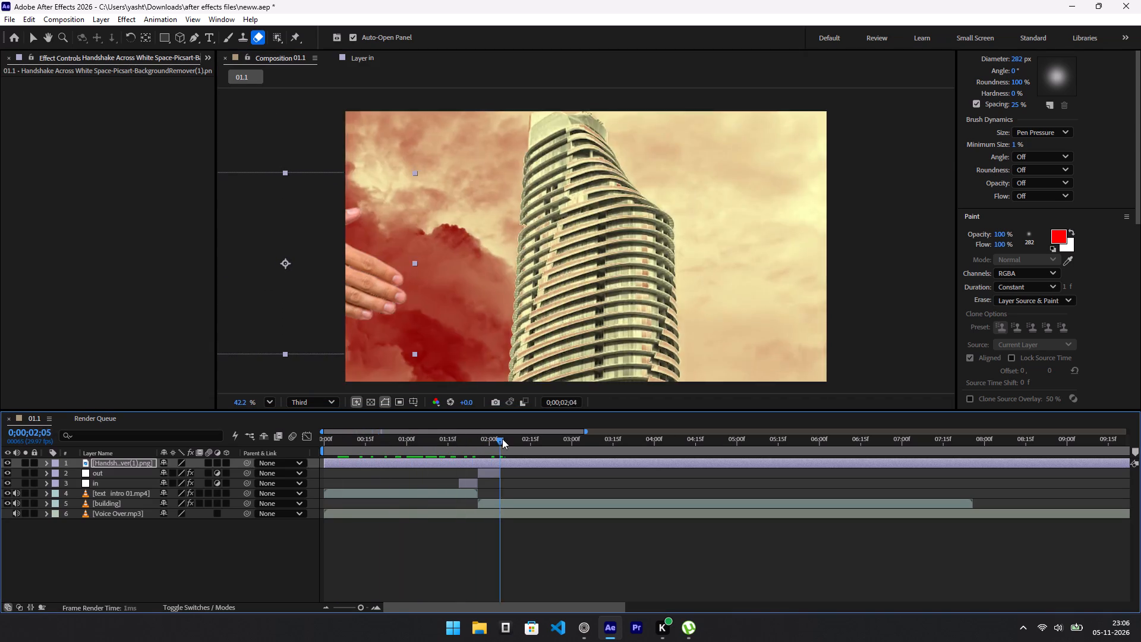
drag(502, 439, 392, 445)
drag(391, 447, 303, 449)
key(space)
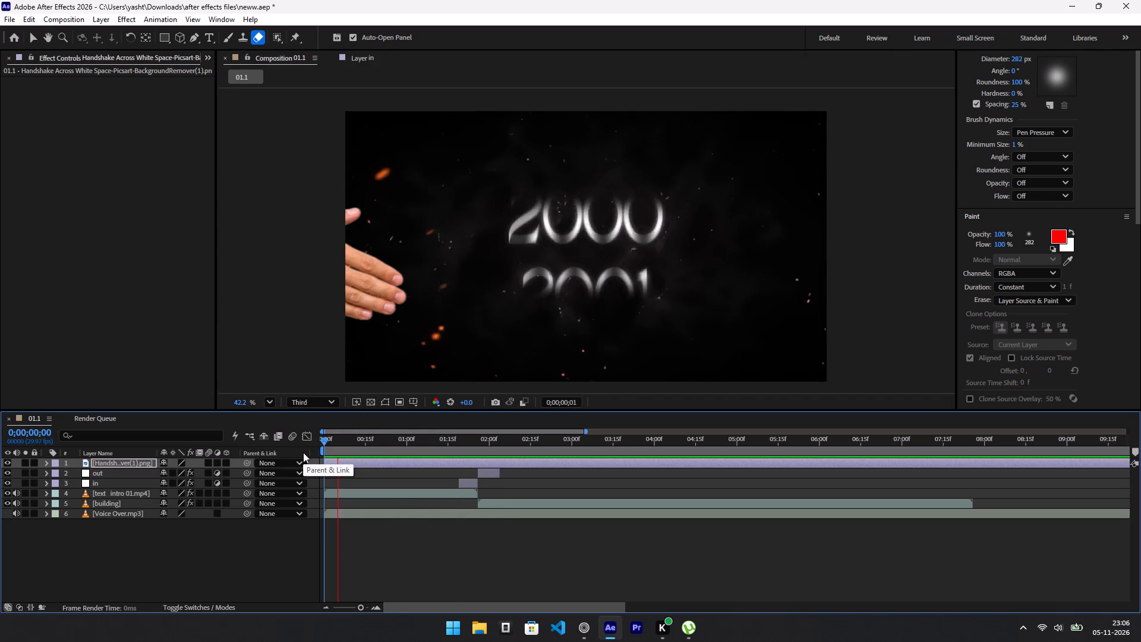
key(space)
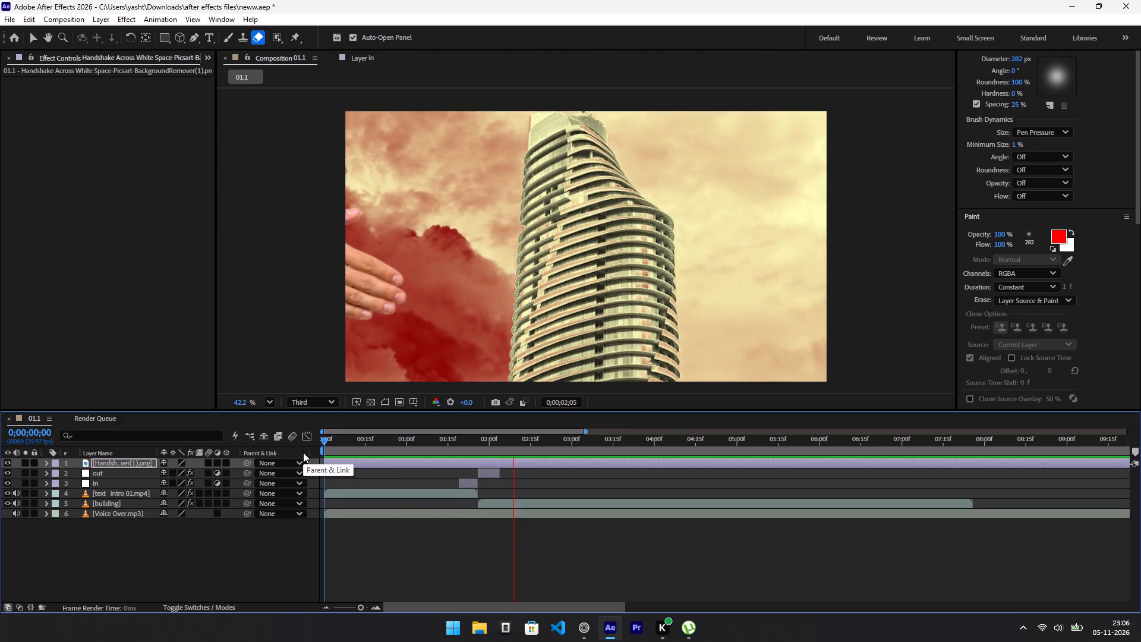
Trim the start of the hand layer to 0;00;01;26, where the building clip begins.
drag(505, 435, 459, 438)
key(space)
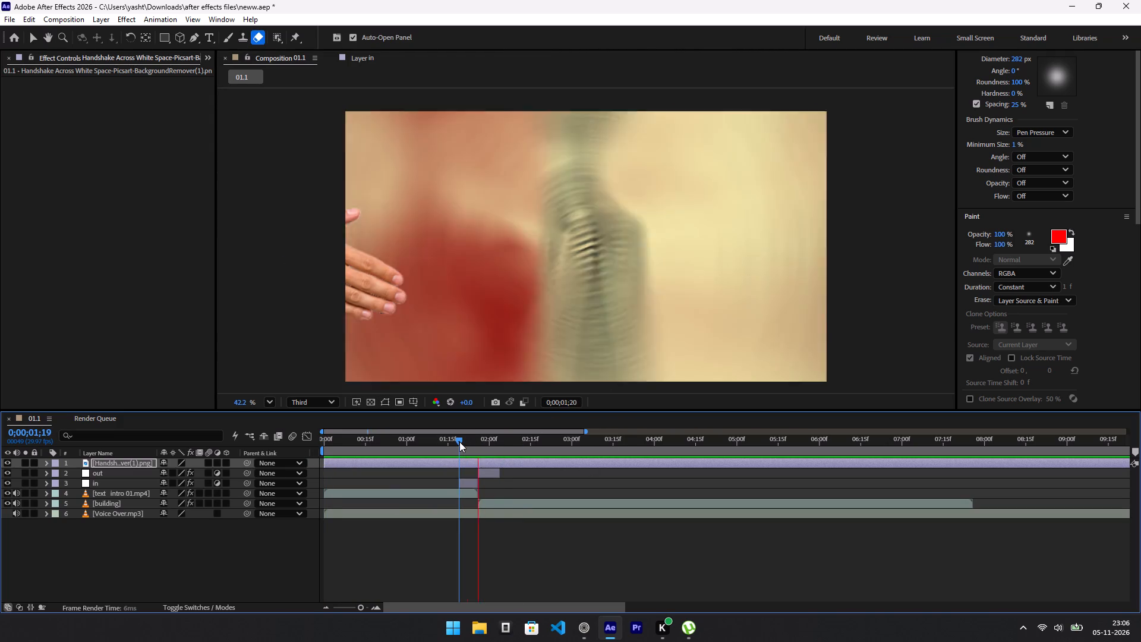
key(space)
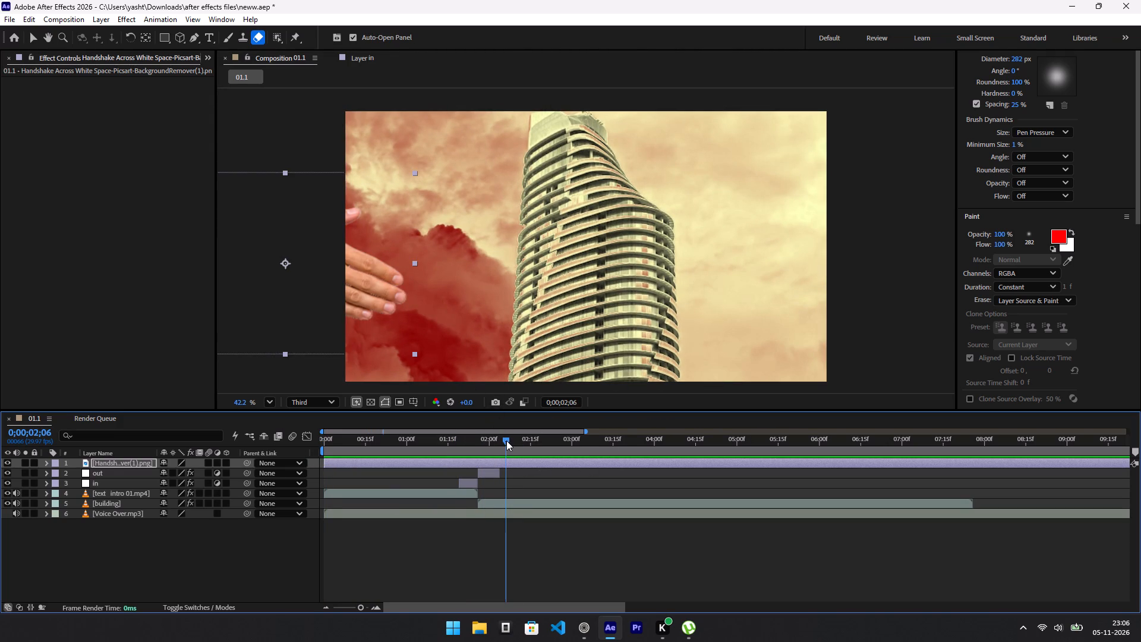
drag(506, 440, 471, 440)
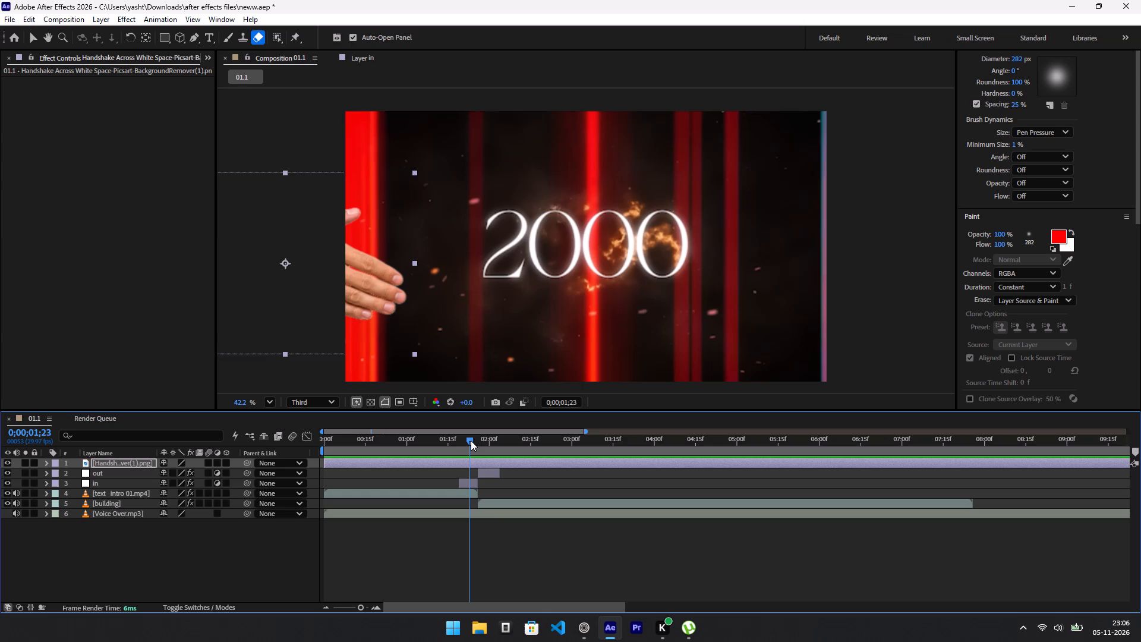
drag(471, 440, 479, 441)
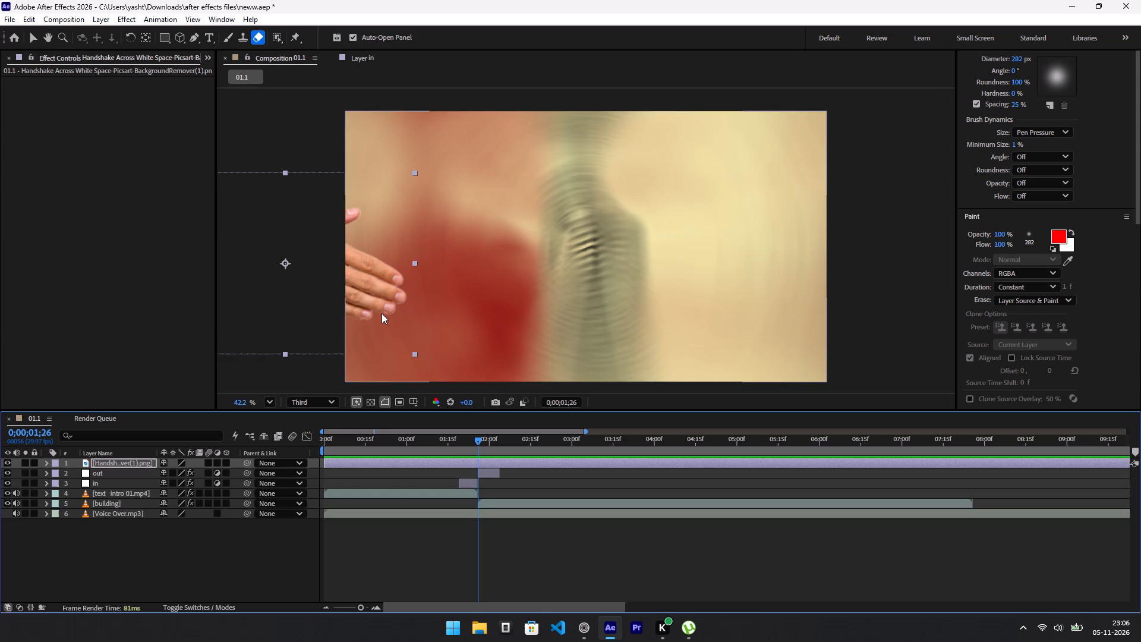
click(502, 464)
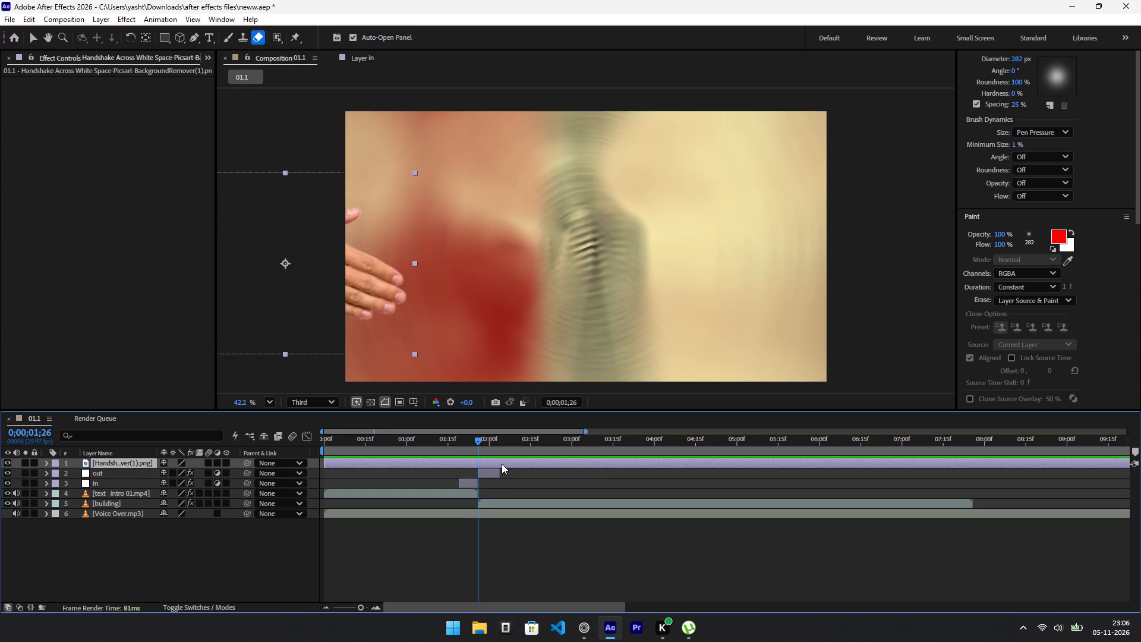
key(alt+bracketleft)
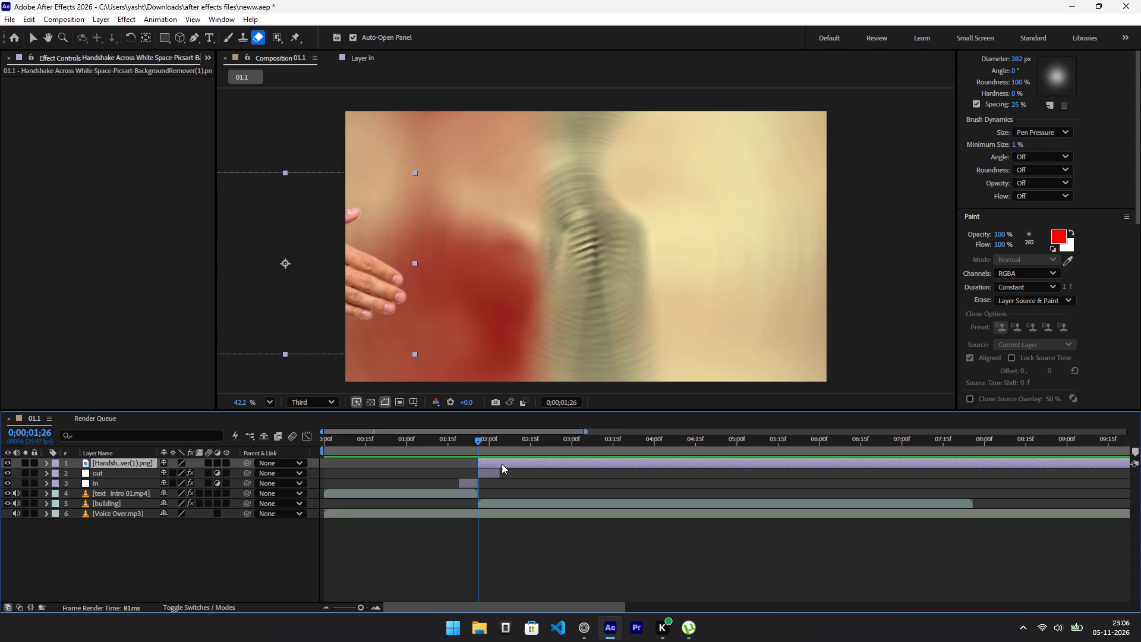
Trim the end of the hand layer so its bar stops at the 0;00;02;05 mark.
key(space)
key(space)
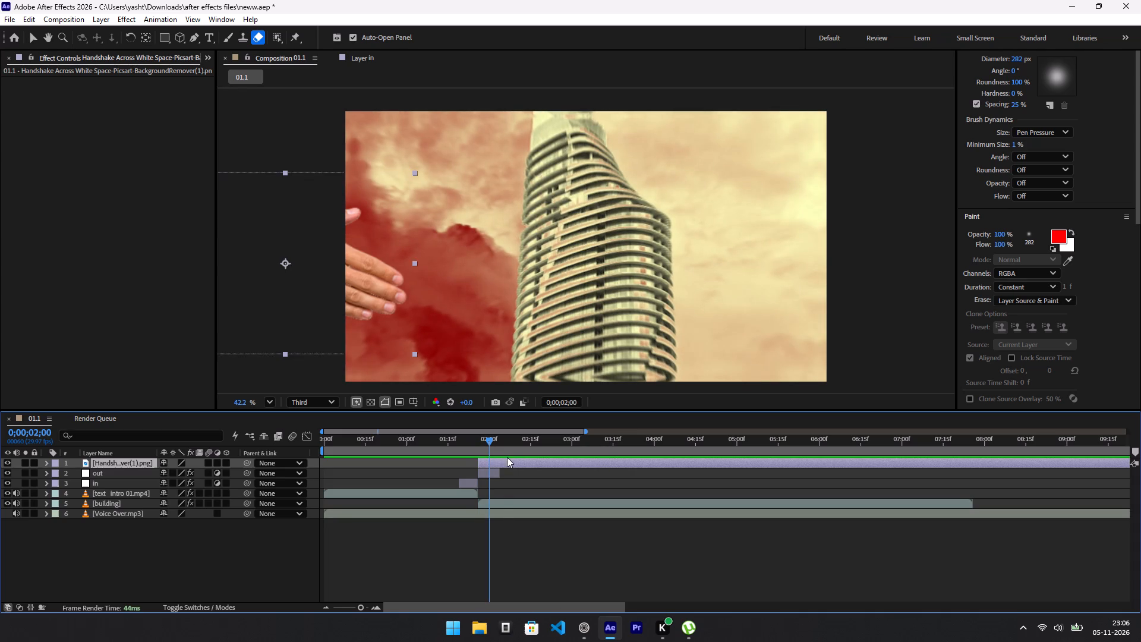
key(space)
key(space)
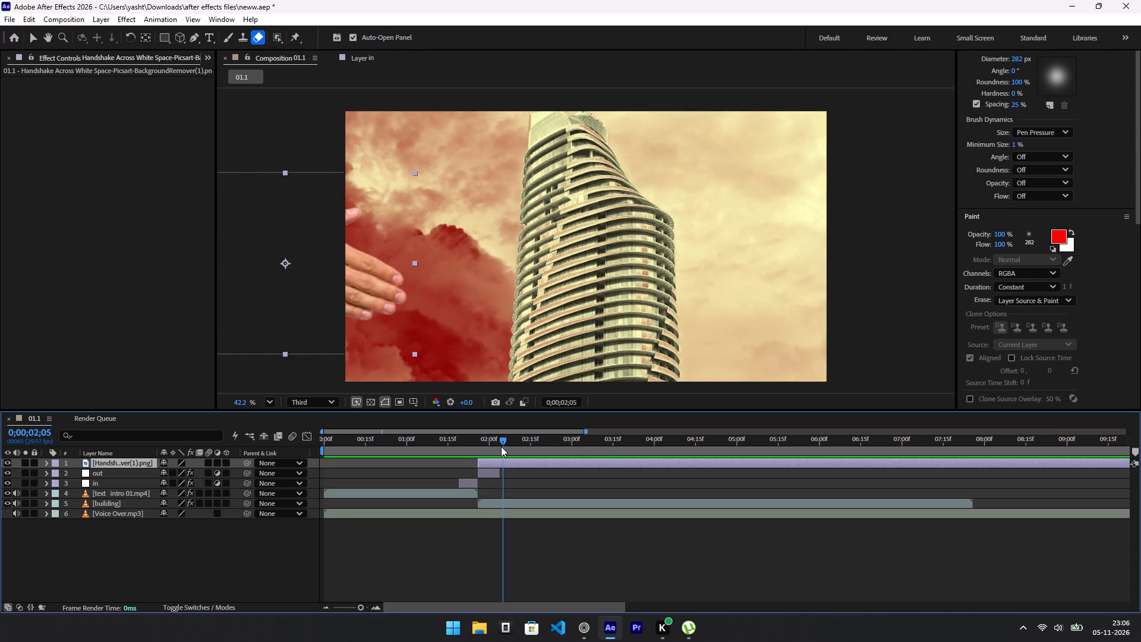
key(alt+bracketright)
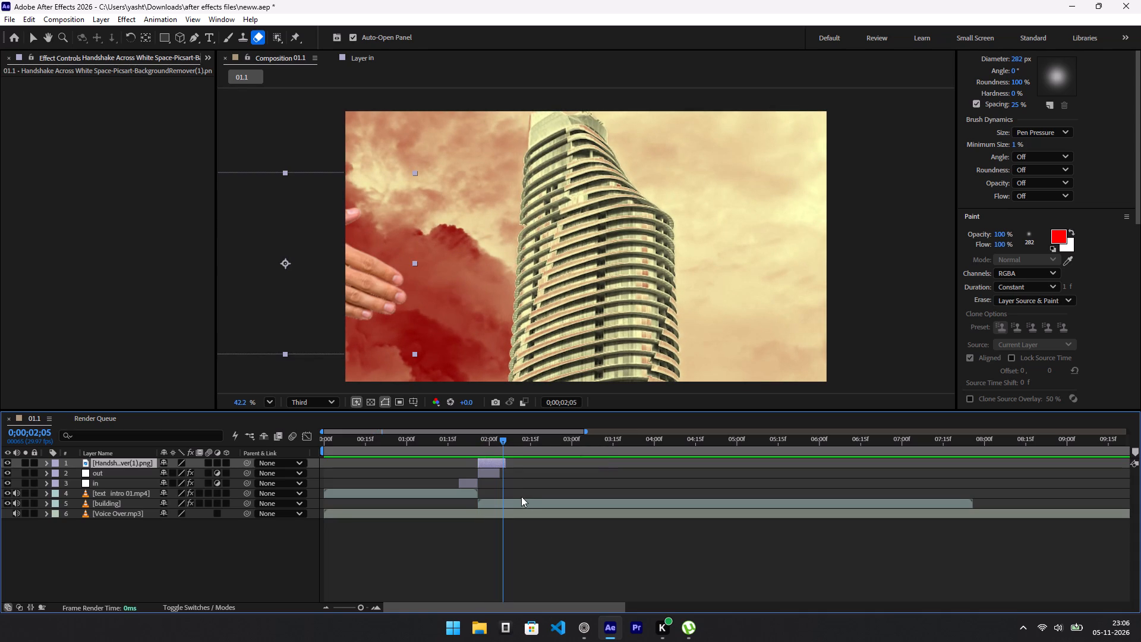
alt+scroll(506, 471, up, 5)
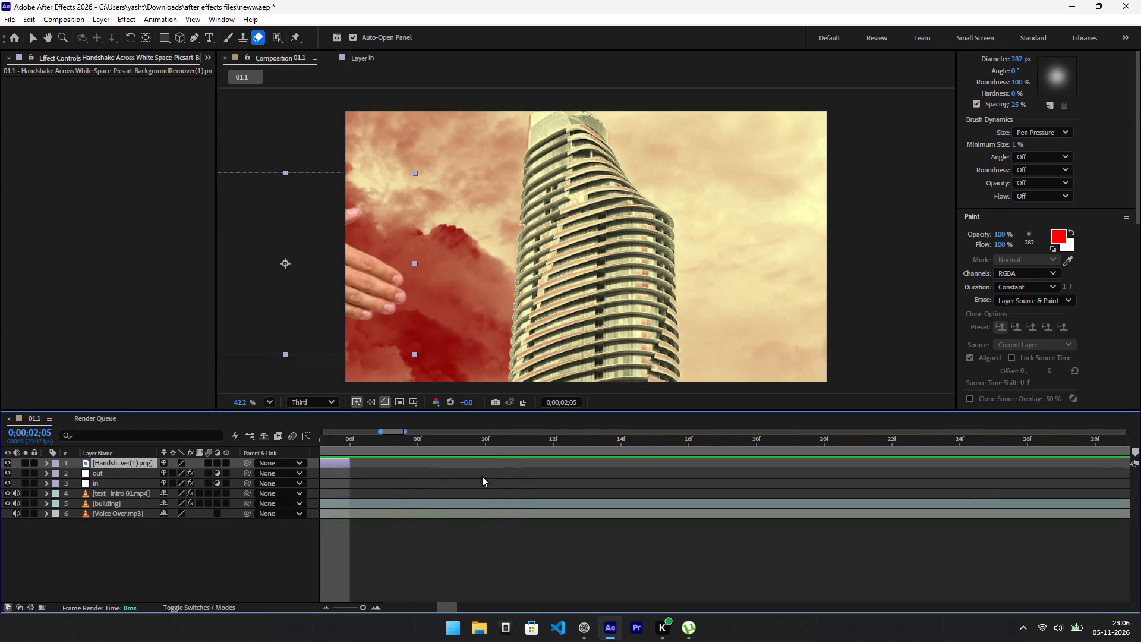
drag(454, 604, 444, 604)
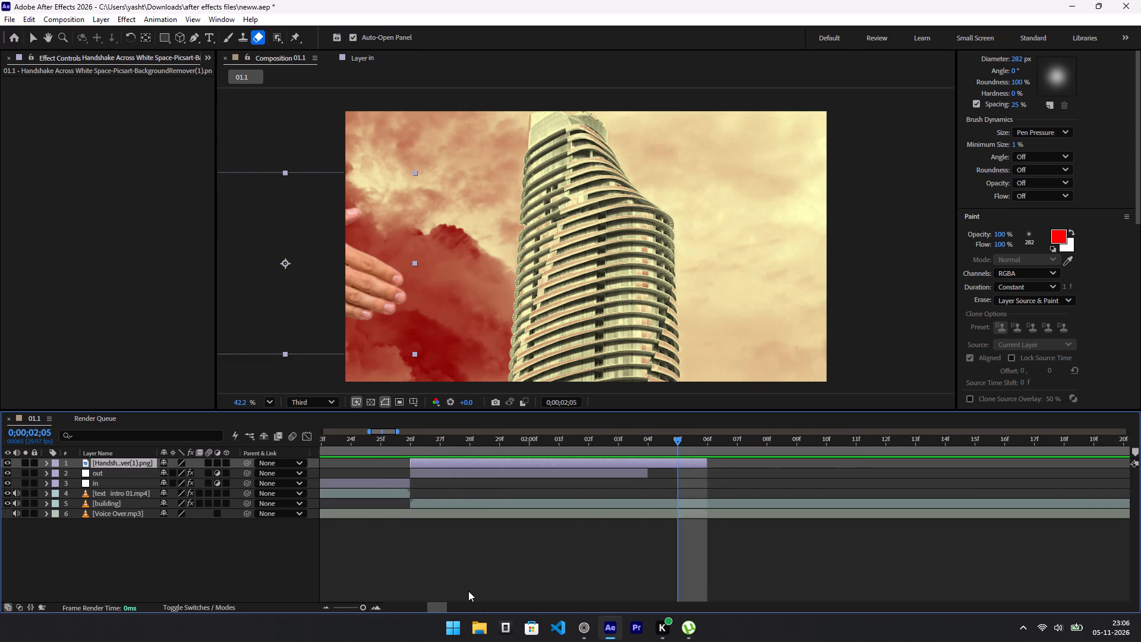
drag(706, 461, 679, 462)
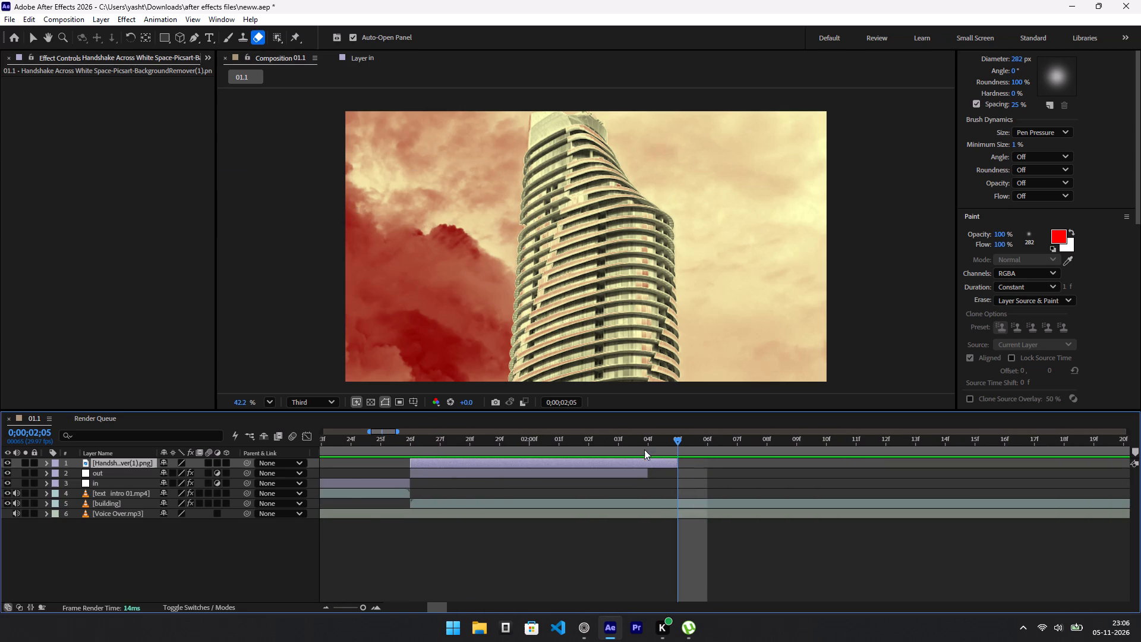
At 0;00;01;26, move the hand layer fully outside the frame's left edge, to position -512, 634.8.
drag(614, 440, 415, 440)
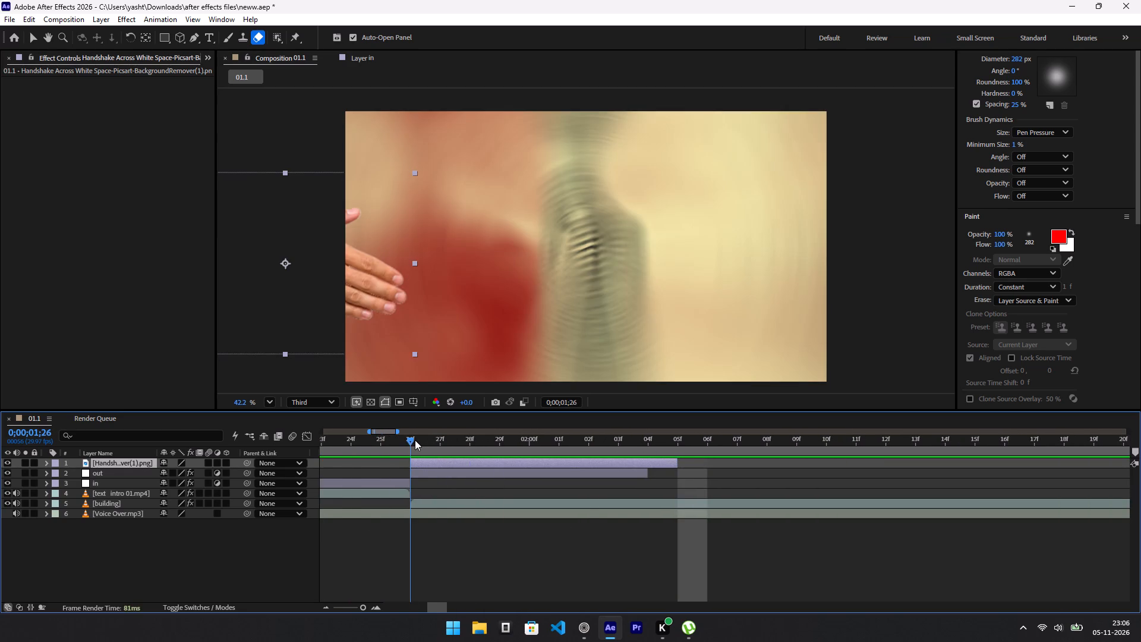
drag(415, 440, 415, 442)
click(448, 461)
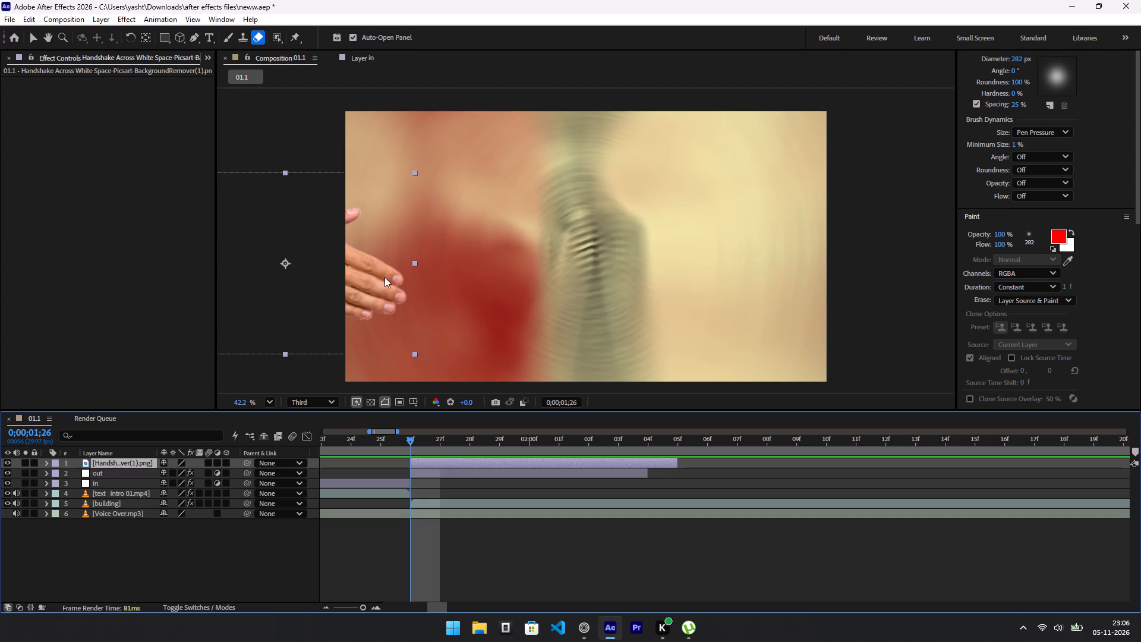
drag(384, 278, 316, 285)
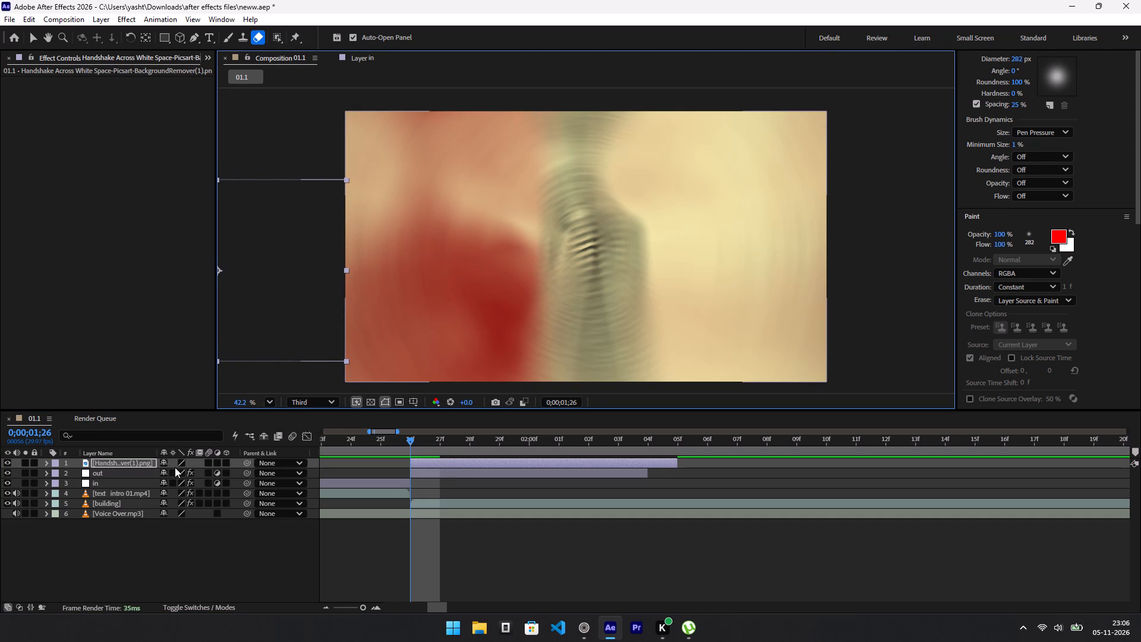
Find the Distort Transform effect and apply it to the hand layer.
scroll(1037, 119, up, 2)
scroll(1037, 119, down, 1)
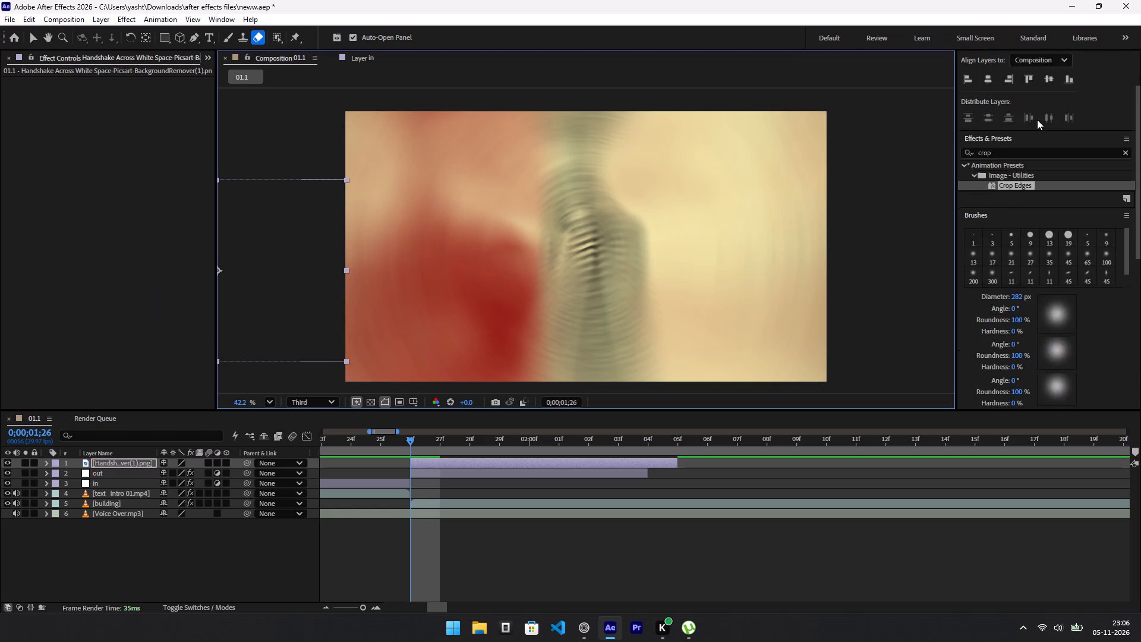
scroll(1037, 119, down, 1)
scroll(1037, 119, up, 8)
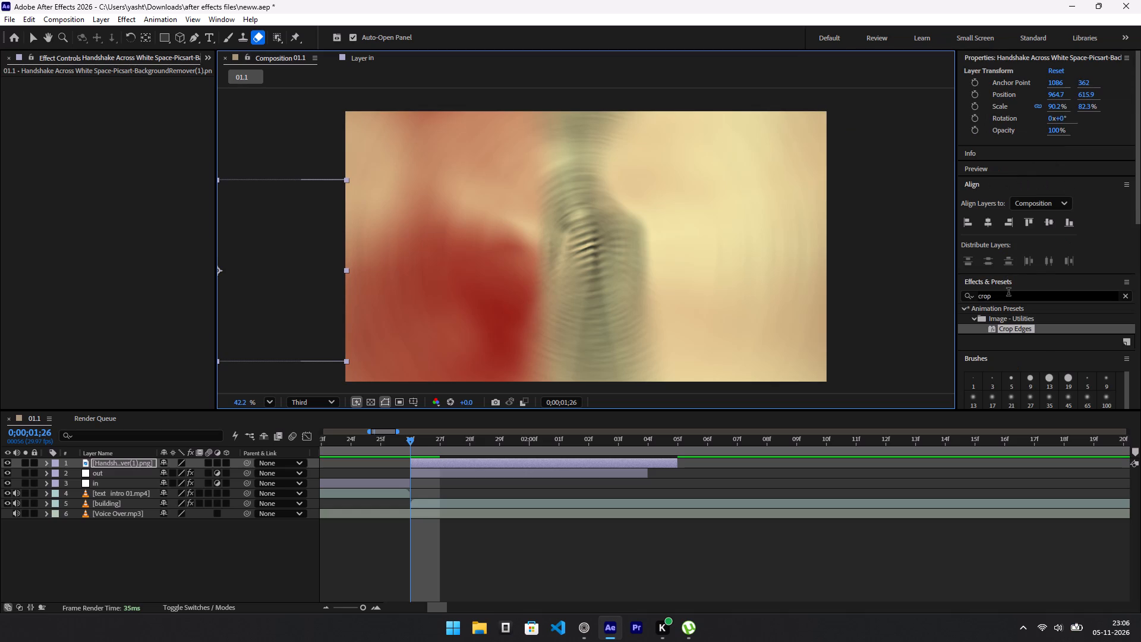
double_click(1008, 293)
text(transfor)
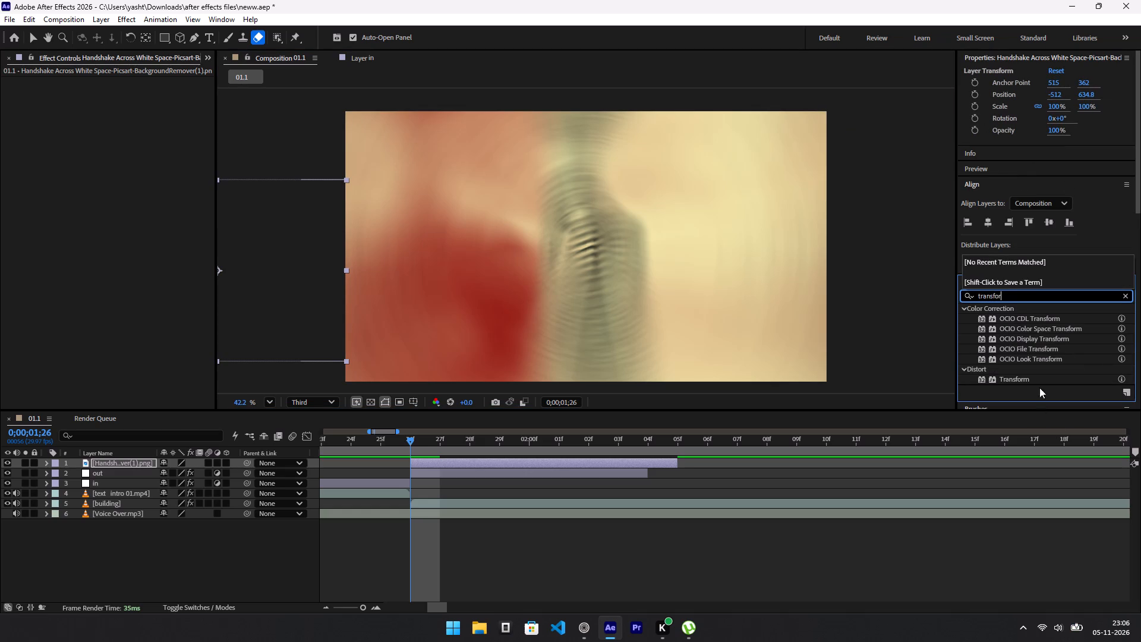
drag(1035, 374, 493, 460)
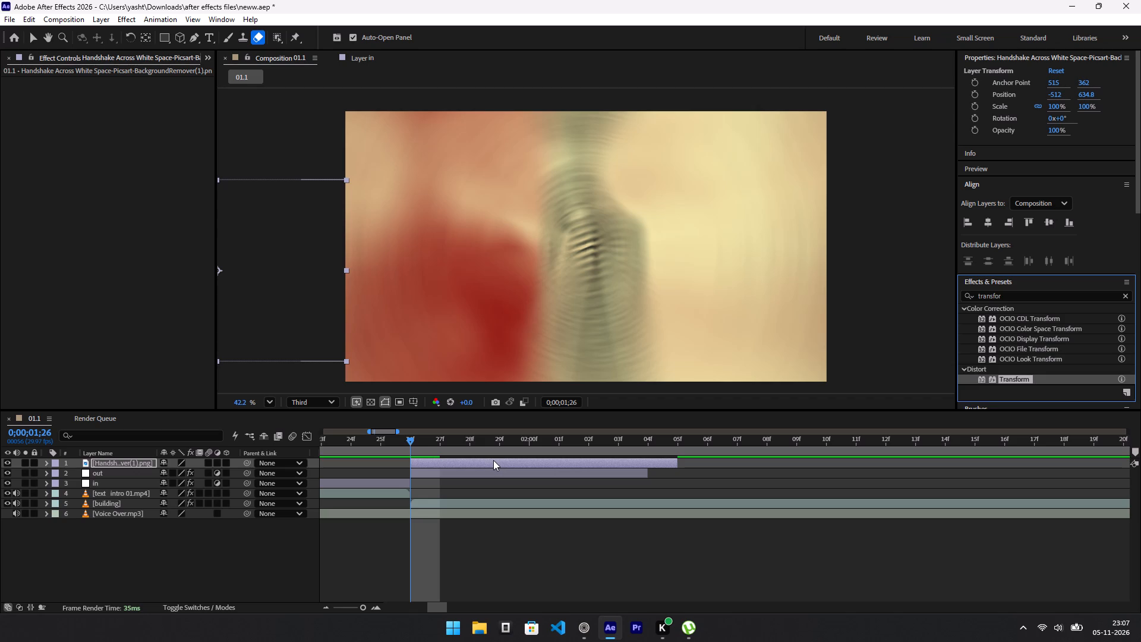
click(493, 460)
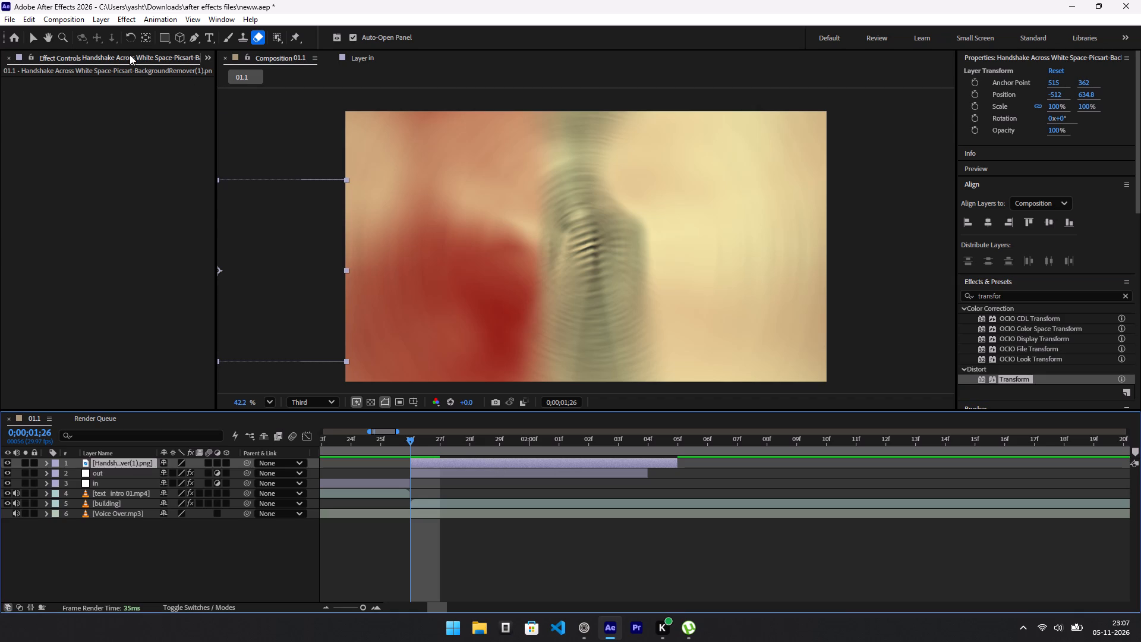
click(129, 56)
drag(1014, 374, 553, 309)
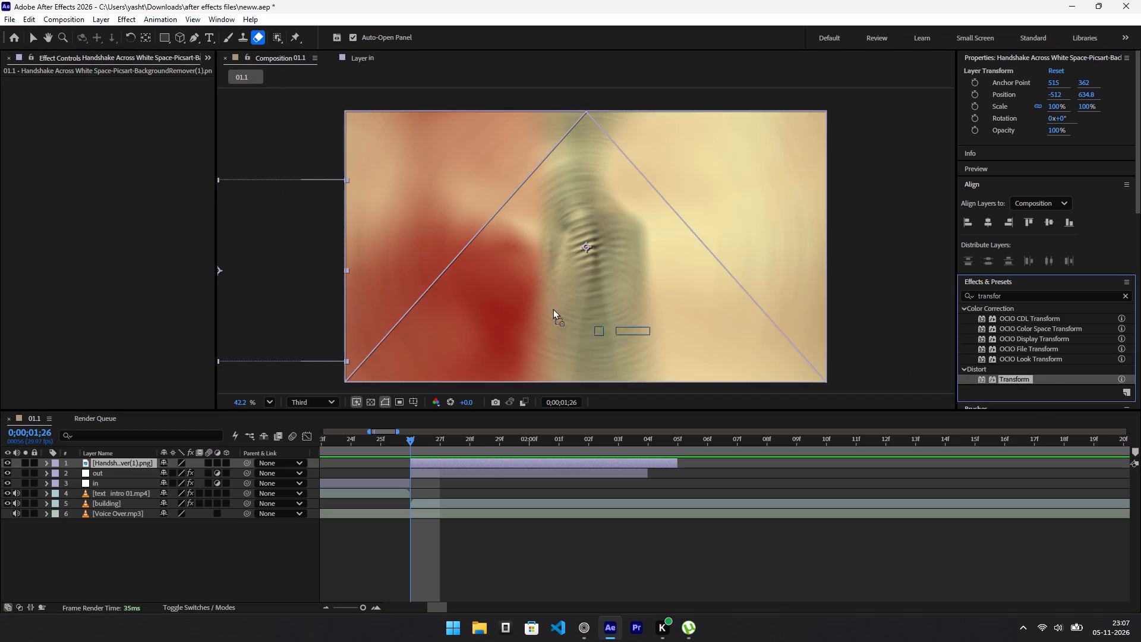
drag(553, 309, 302, 271)
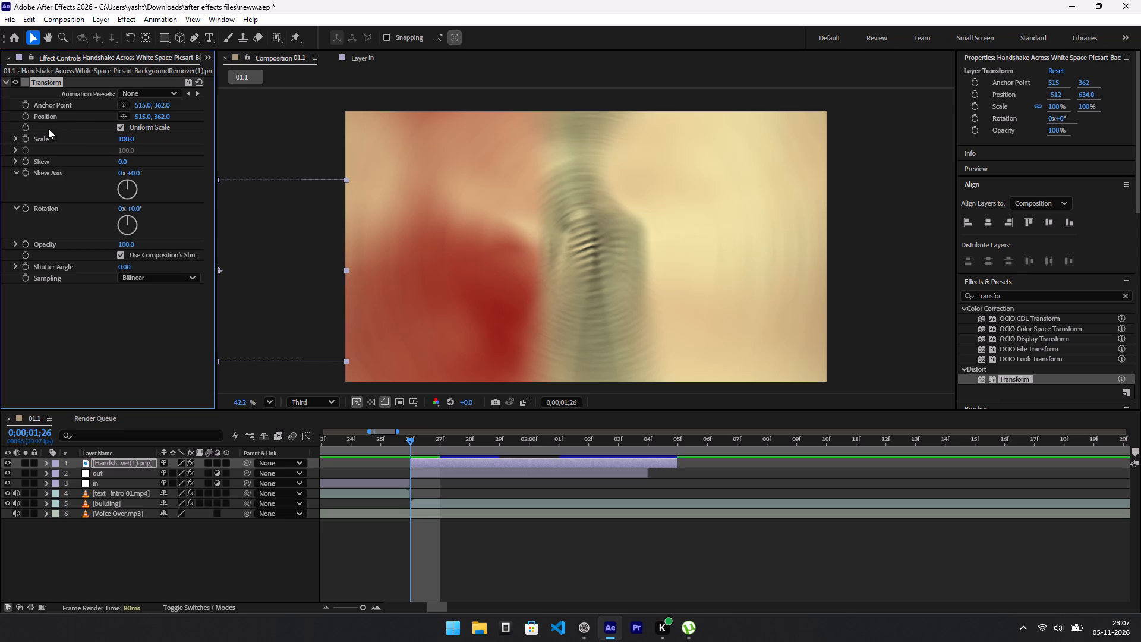
Animate the Transform effect's Position with keyframes from 515, 362 at 0;00;01;26 to 1520, 362 at 0;00;02;04.
click(25, 118)
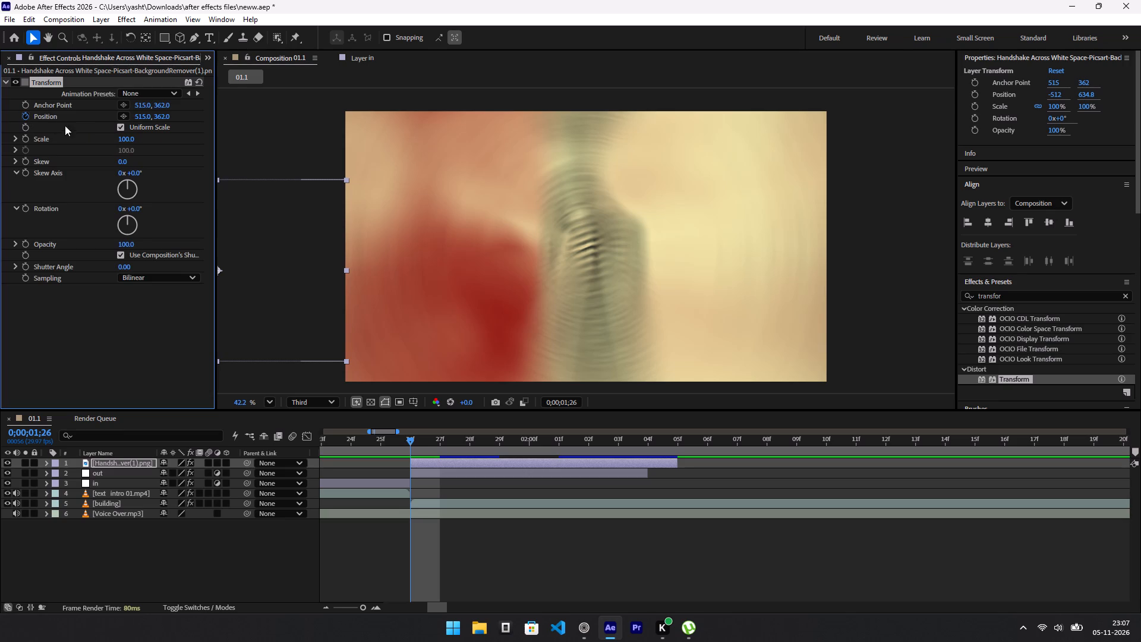
drag(410, 436, 686, 465)
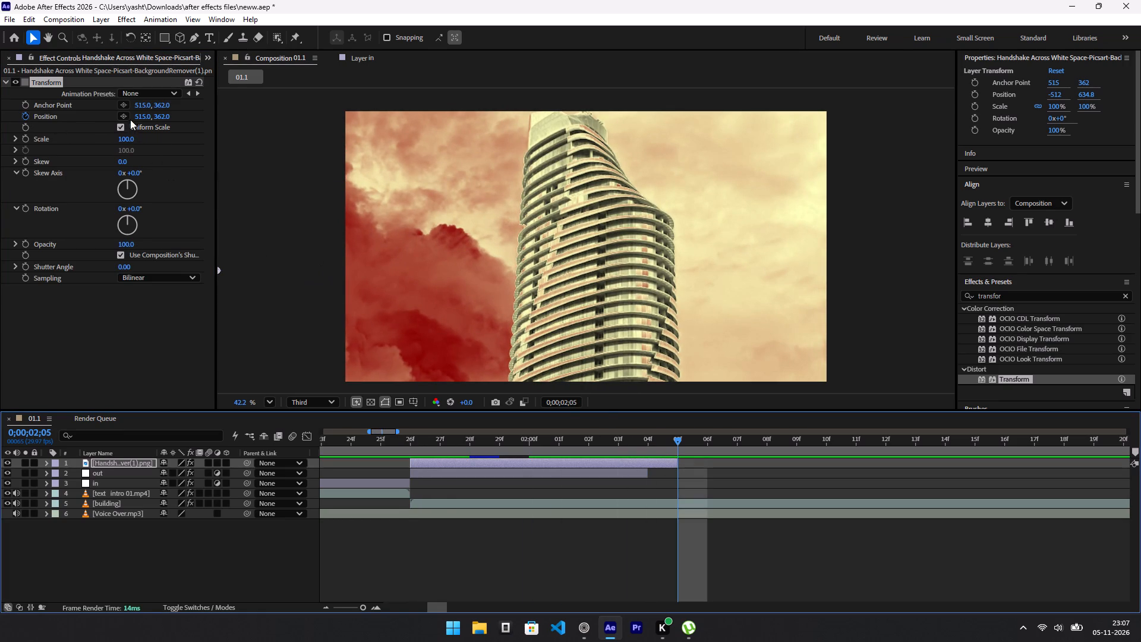
drag(142, 106, 771, 155)
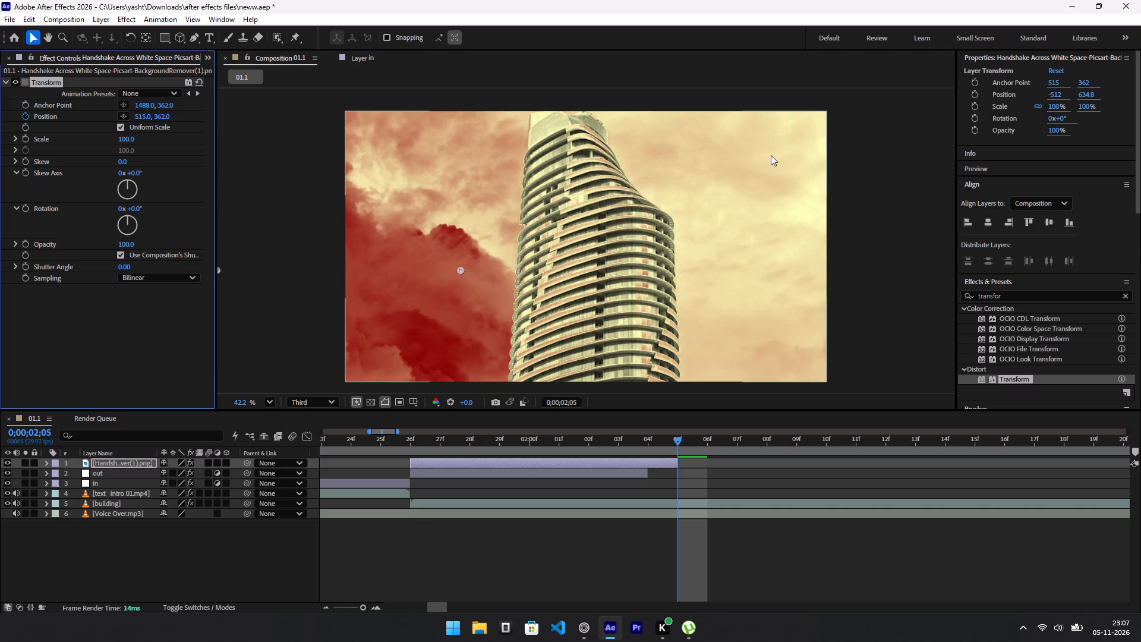
key(ctrl+z)
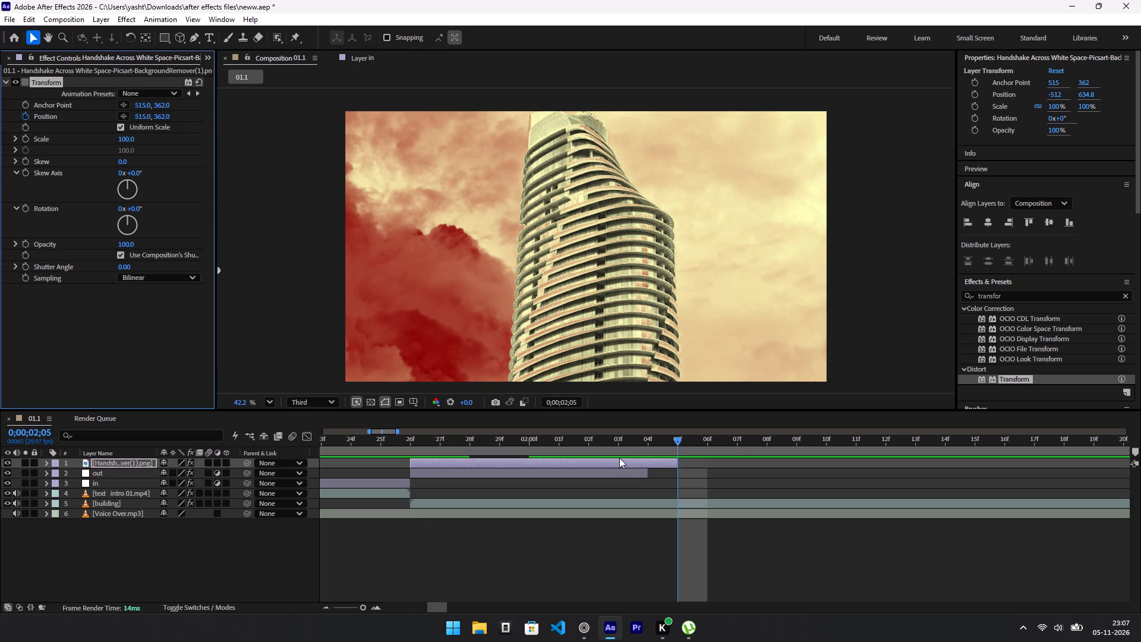
click(619, 458)
drag(675, 440, 665, 440)
drag(676, 440, 649, 440)
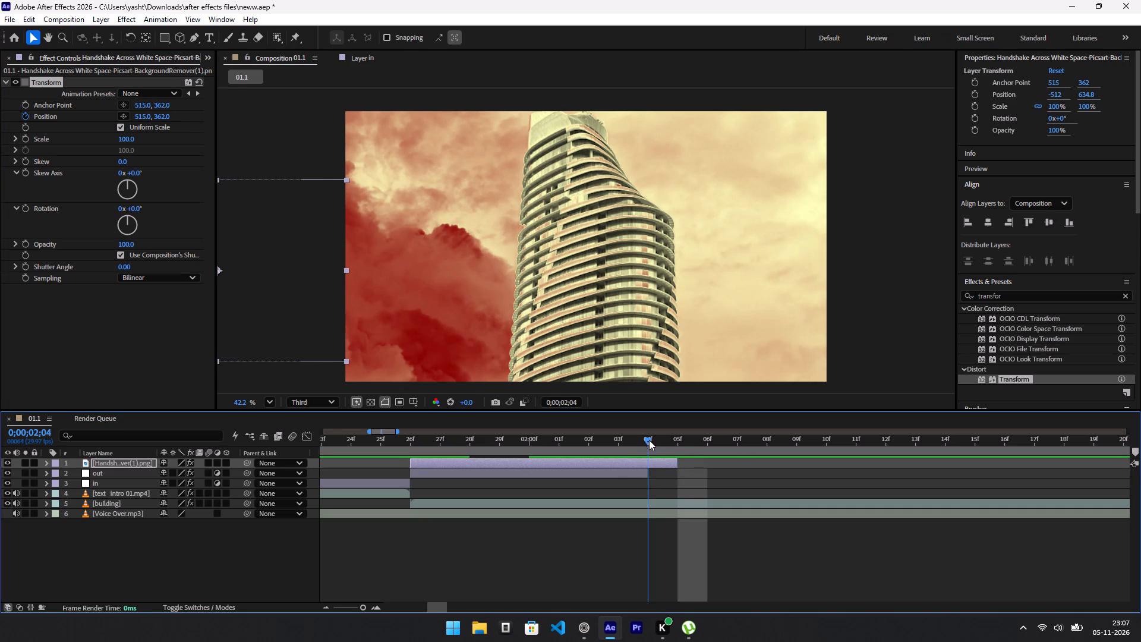
drag(649, 440, 657, 441)
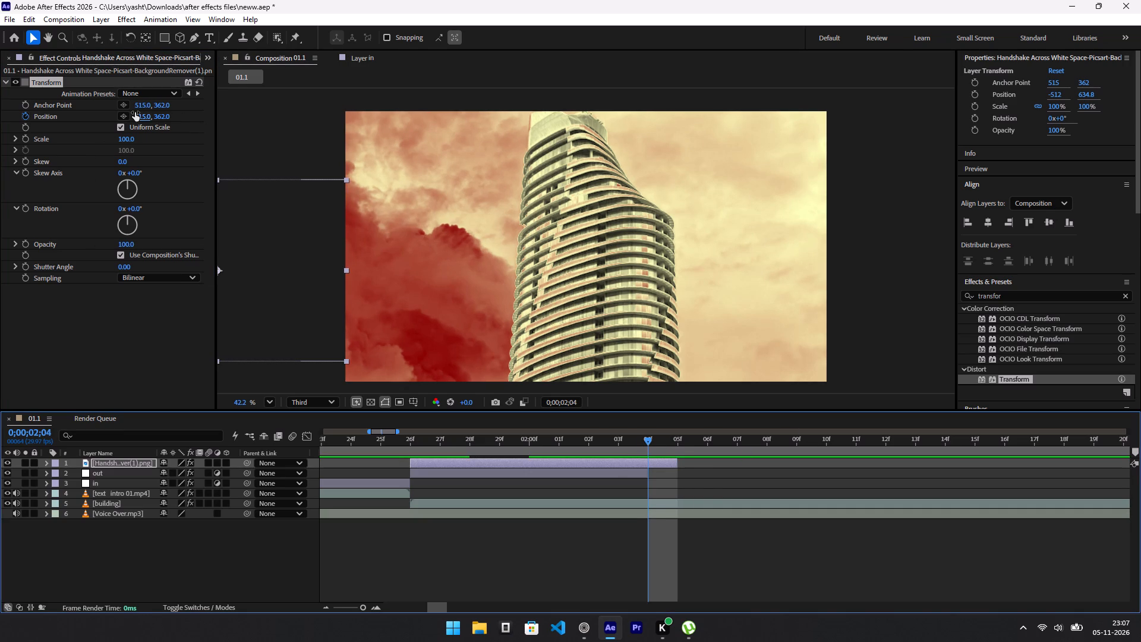
drag(135, 113, 922, 174)
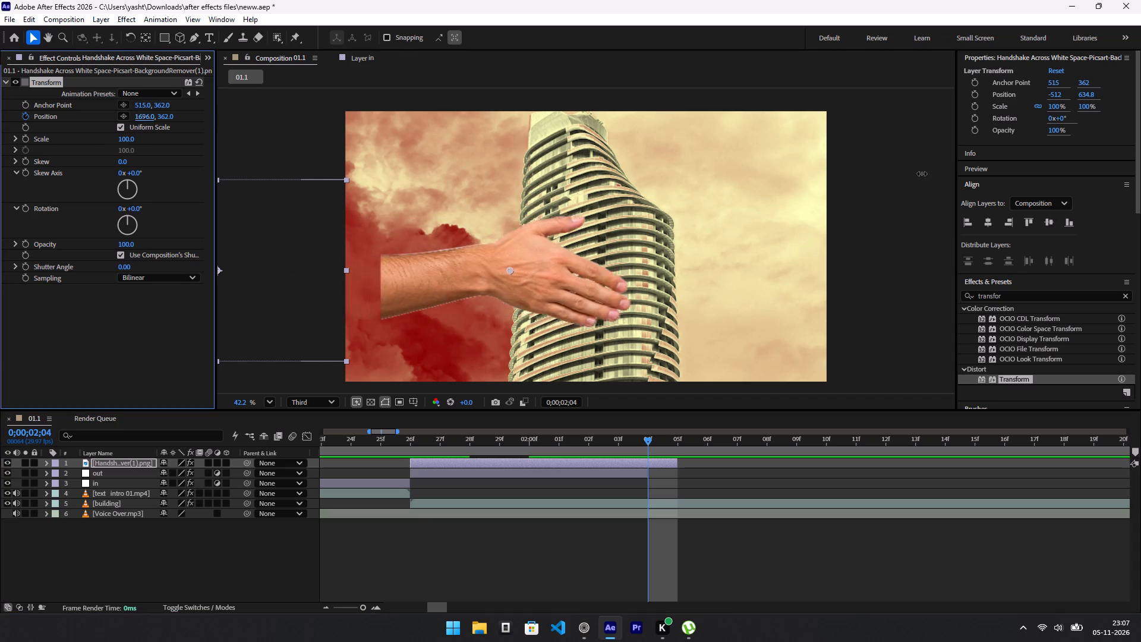
drag(922, 174, 801, 180)
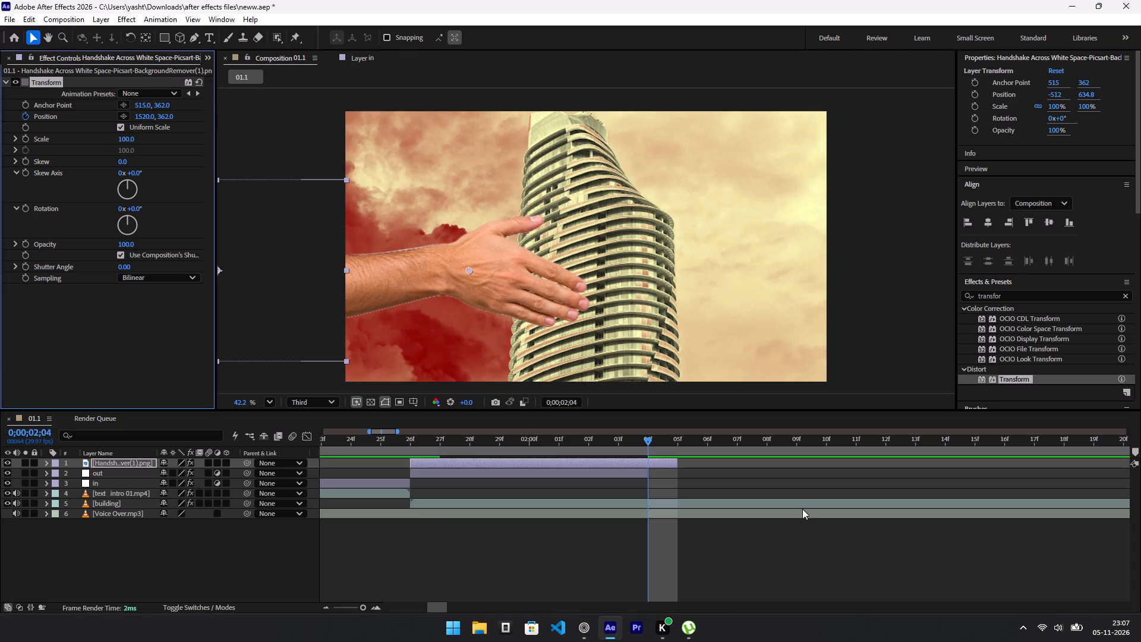
Reveal the hand layer's Position property and play the composition from 0;00;01;24 to review the hand's slide-in.
scroll(801, 511, up, 3)
scroll(801, 511, down, 4)
scroll(659, 492, up, 3)
key(p)
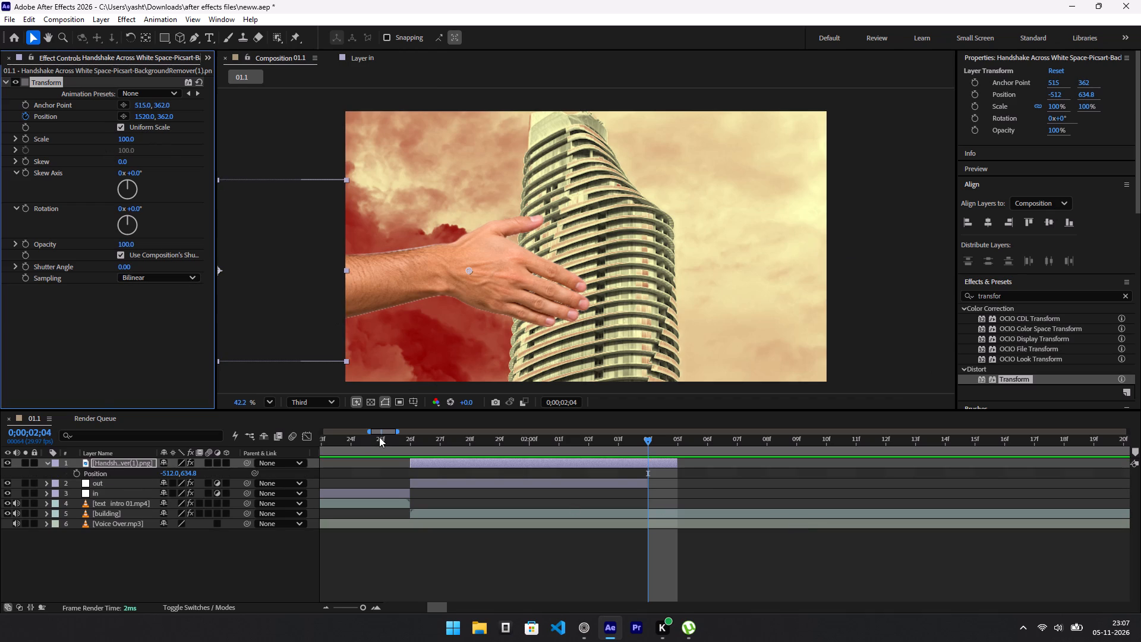
drag(379, 437, 341, 438)
key(space)
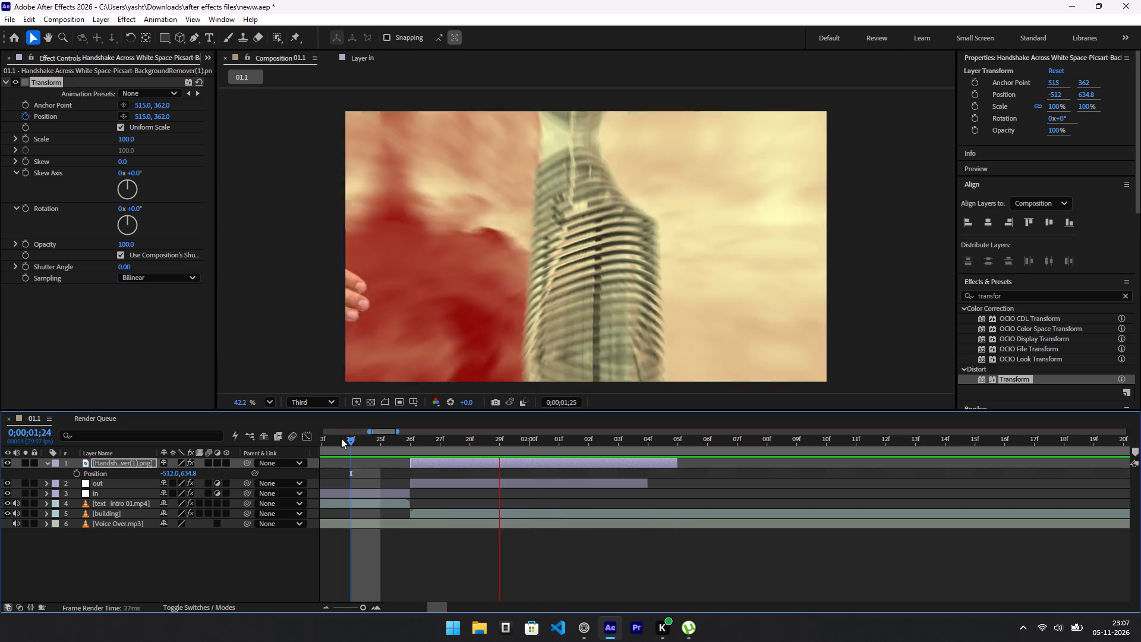
key(space)
key(space)
click(491, 437)
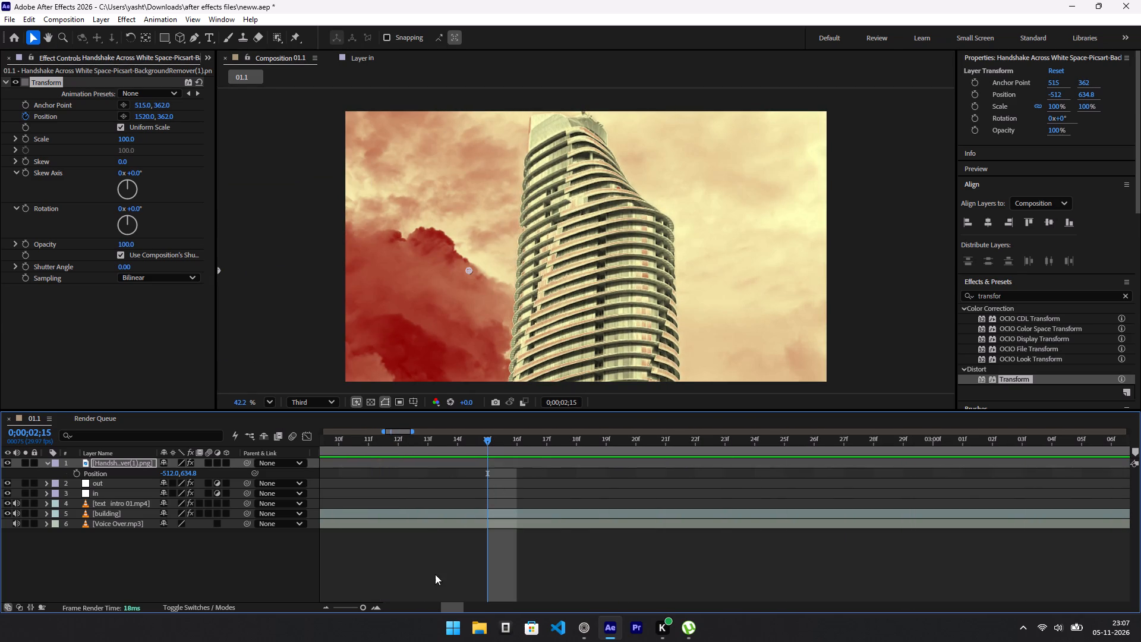
alt+scroll(450, 553, down, 9)
alt+scroll(450, 553, up, 3)
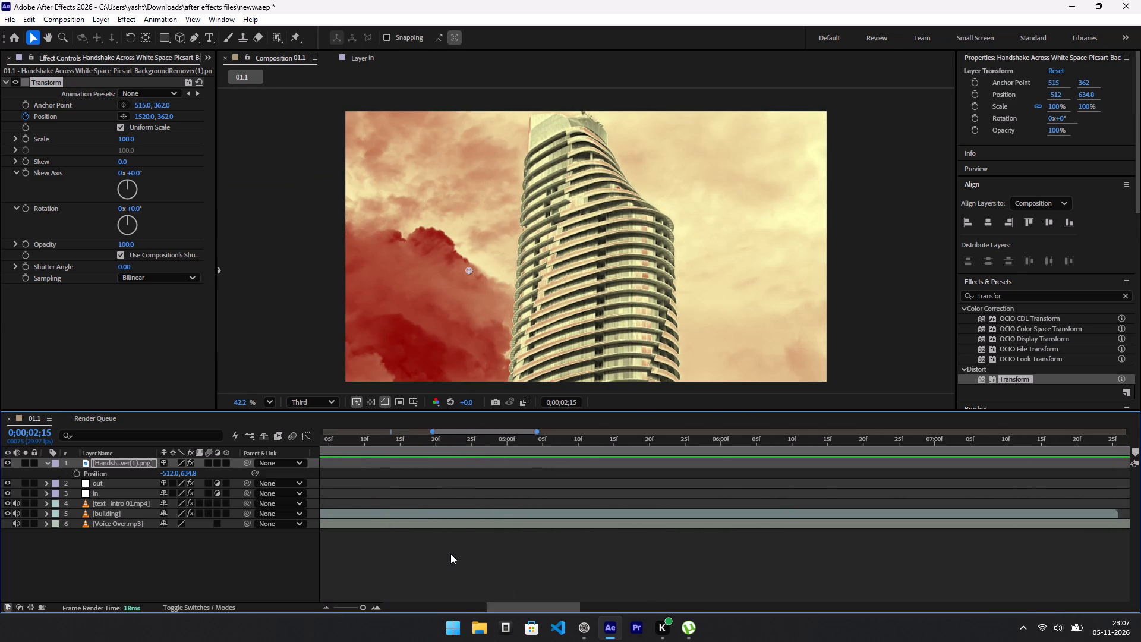
Extend the end of the hand layer in the timeline to about 0;00;03;12.
alt+scroll(450, 553, down, 1)
drag(512, 603, 330, 587)
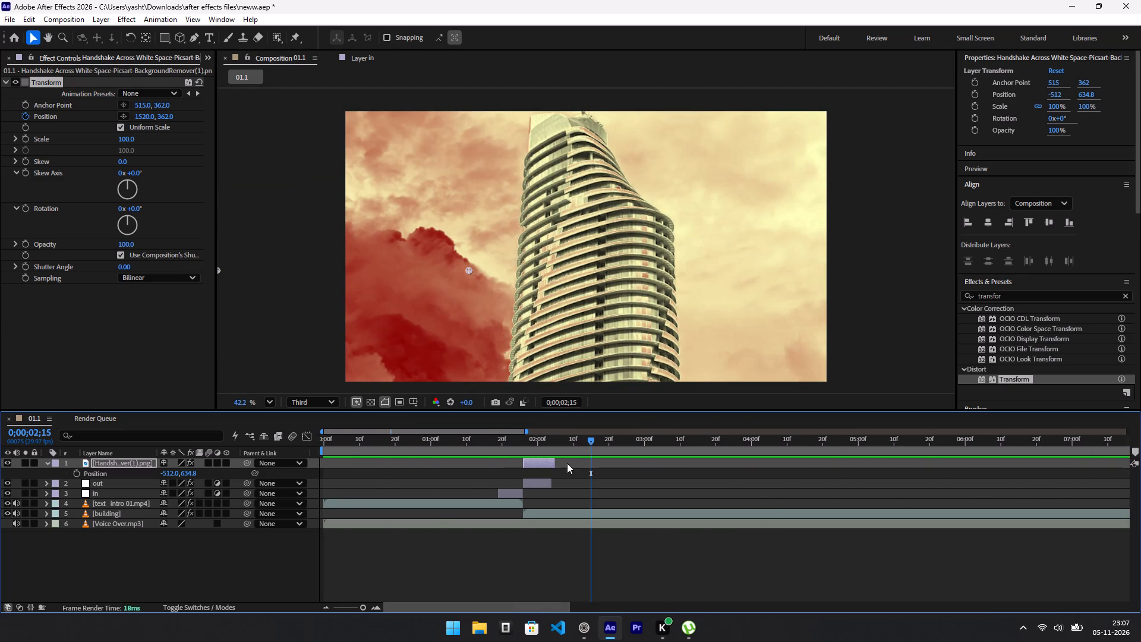
drag(559, 460, 691, 451)
Play and scrub repeatedly through the cut from the 2000 title to the building shot to review the hand's slide-in.
click(534, 435)
key(space)
key(space)
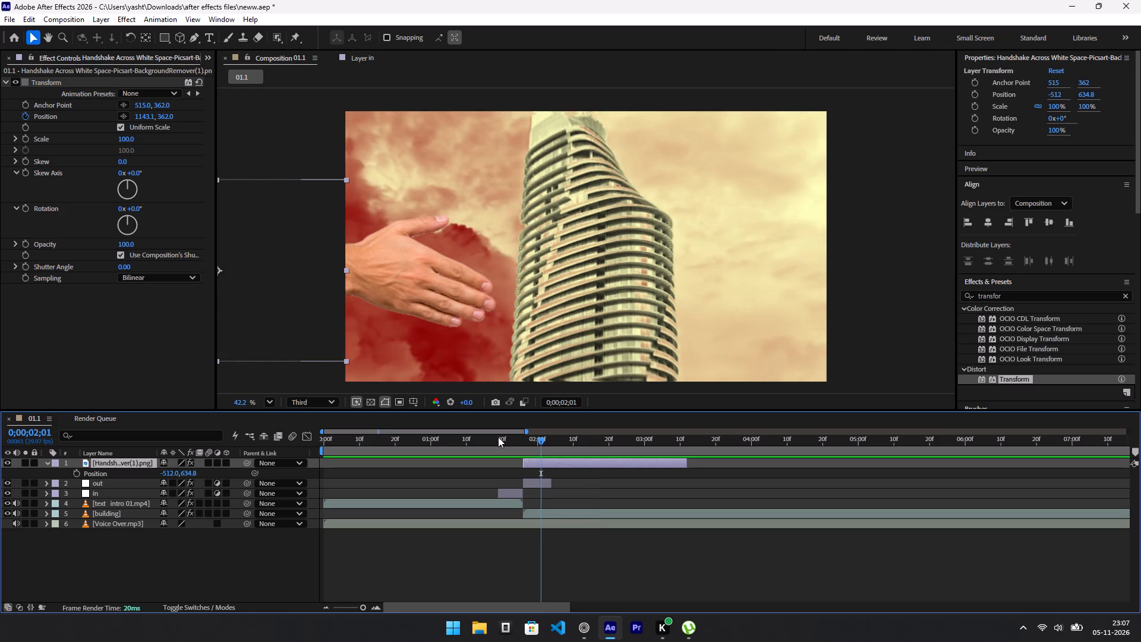
click(498, 437)
key(space)
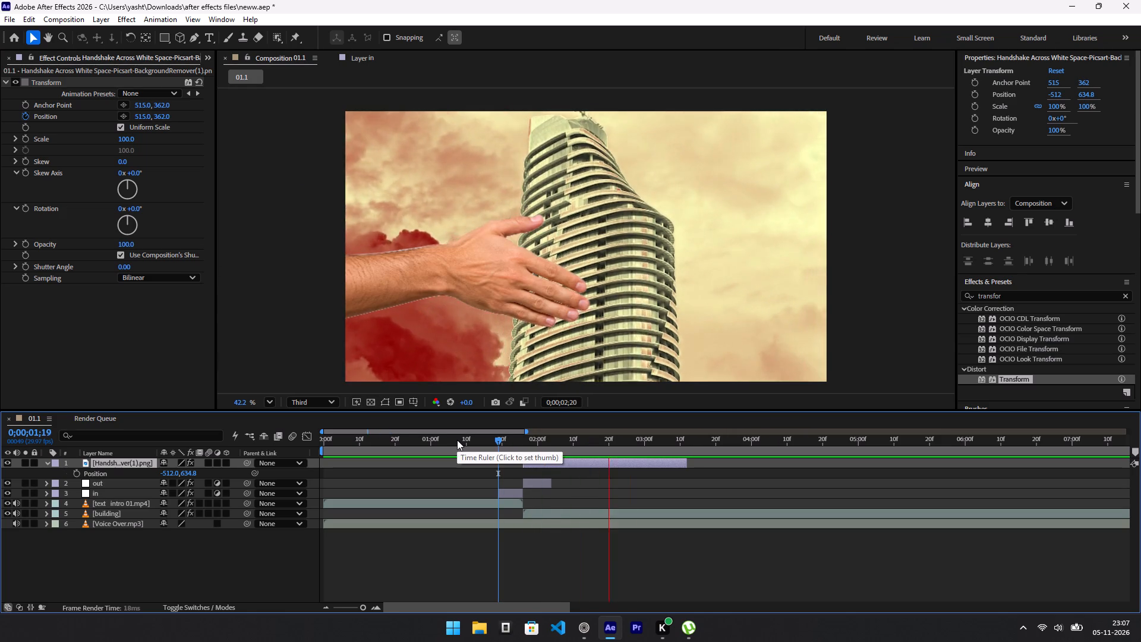
key(space)
click(511, 438)
key(space)
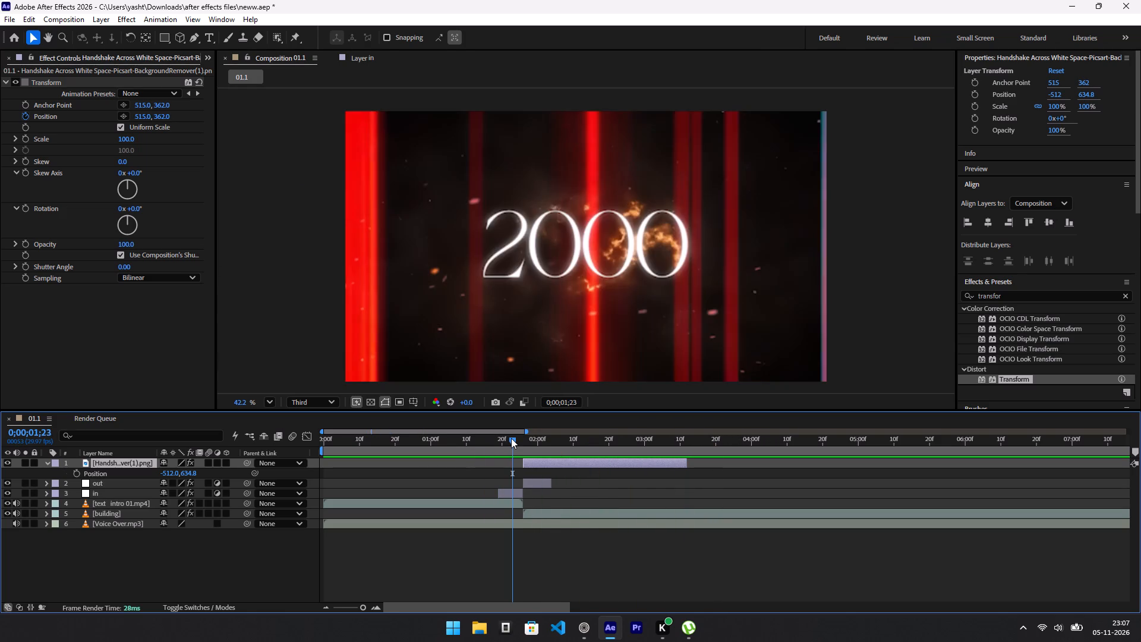
key(space)
key(space)
key(space)
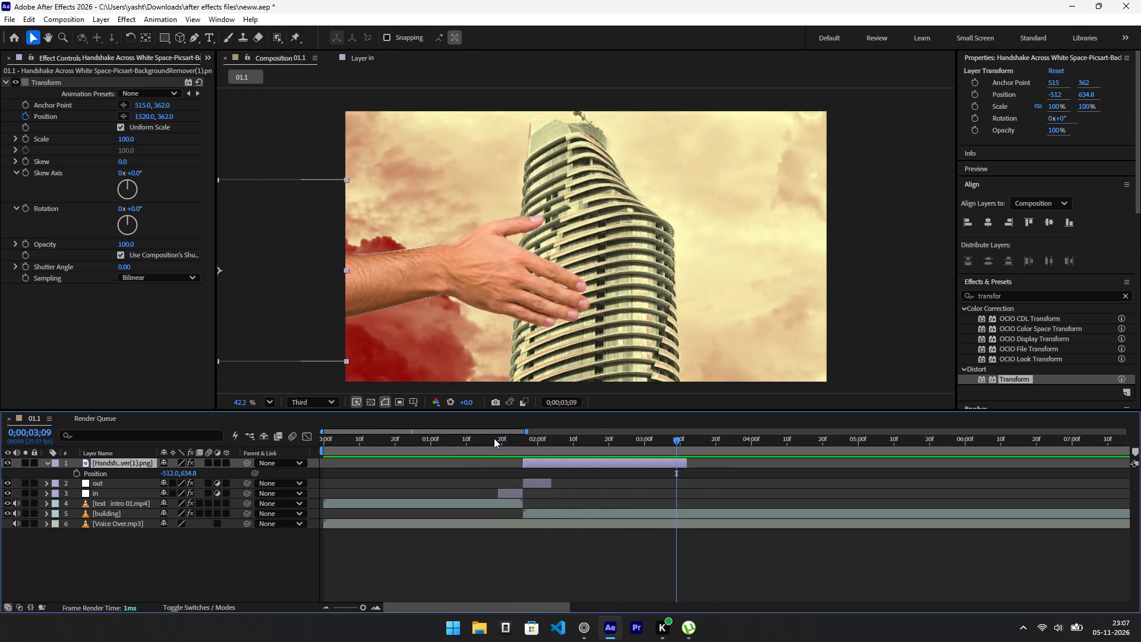
click(494, 438)
key(space)
key(space)
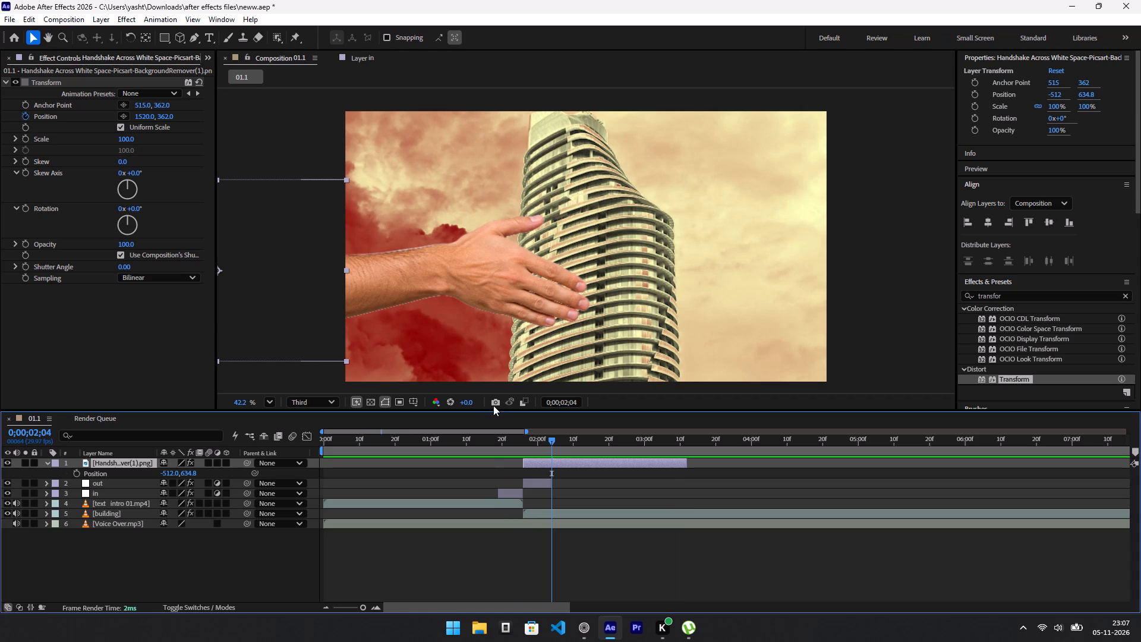
key(space)
key(space)
key(space)
key(space)
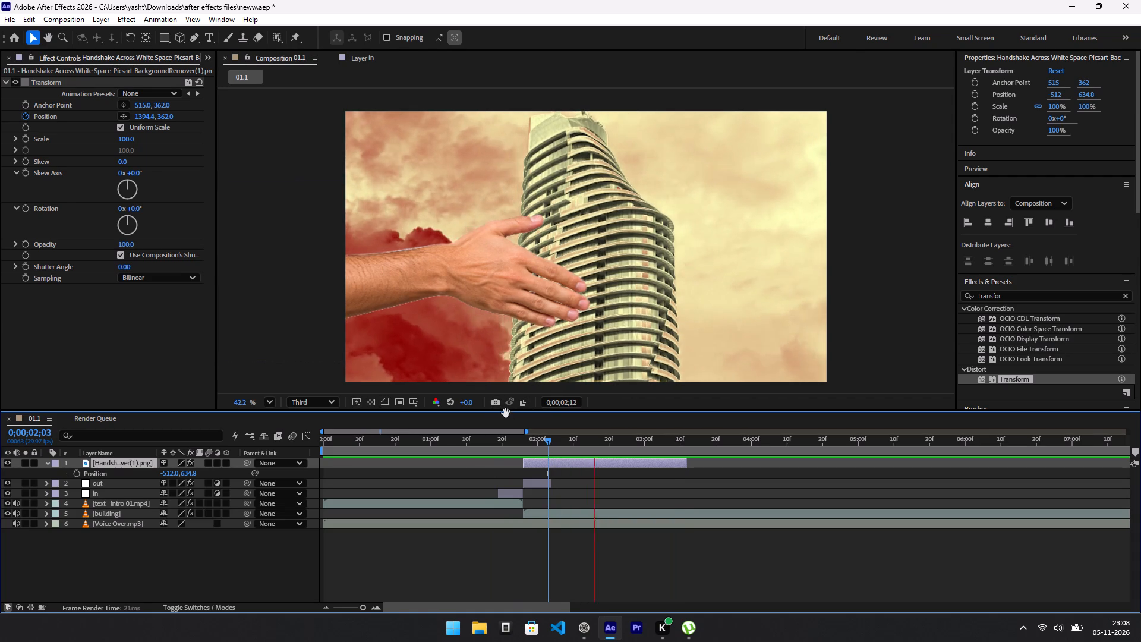
key(space)
key(space)
key(space)
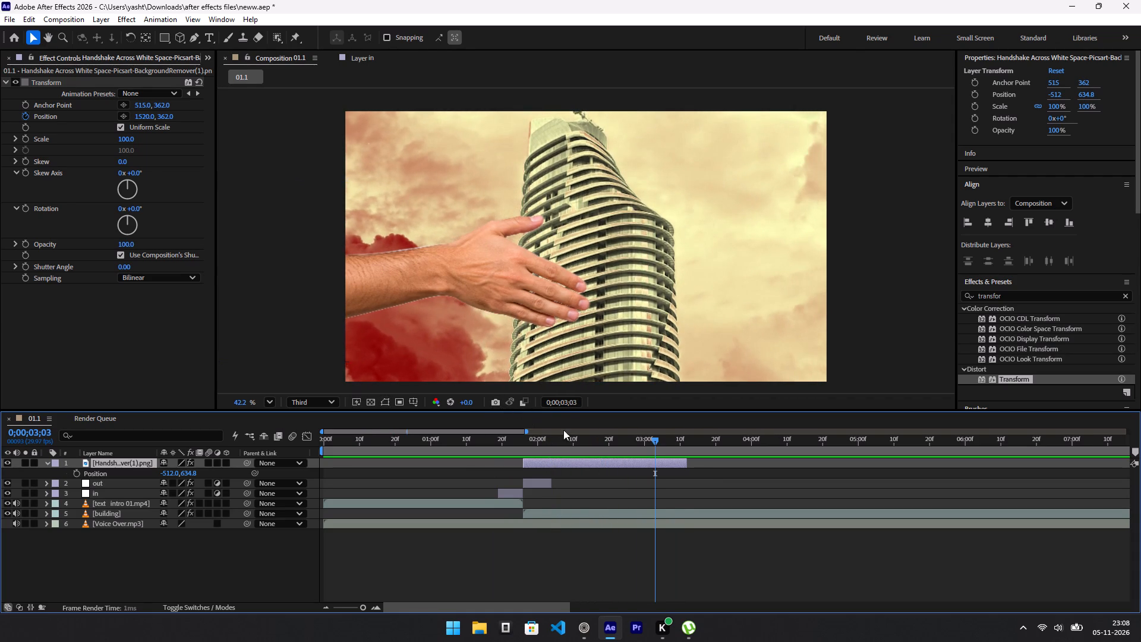
key(space)
drag(536, 431, 478, 443)
drag(543, 442, 527, 448)
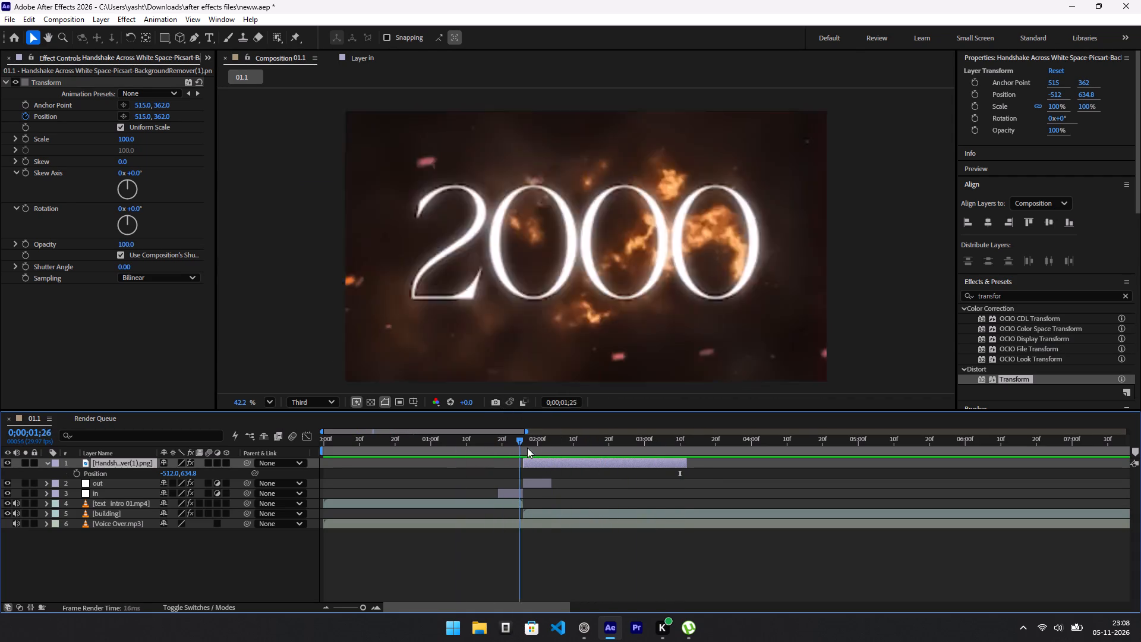
drag(527, 448, 543, 456)
click(594, 464)
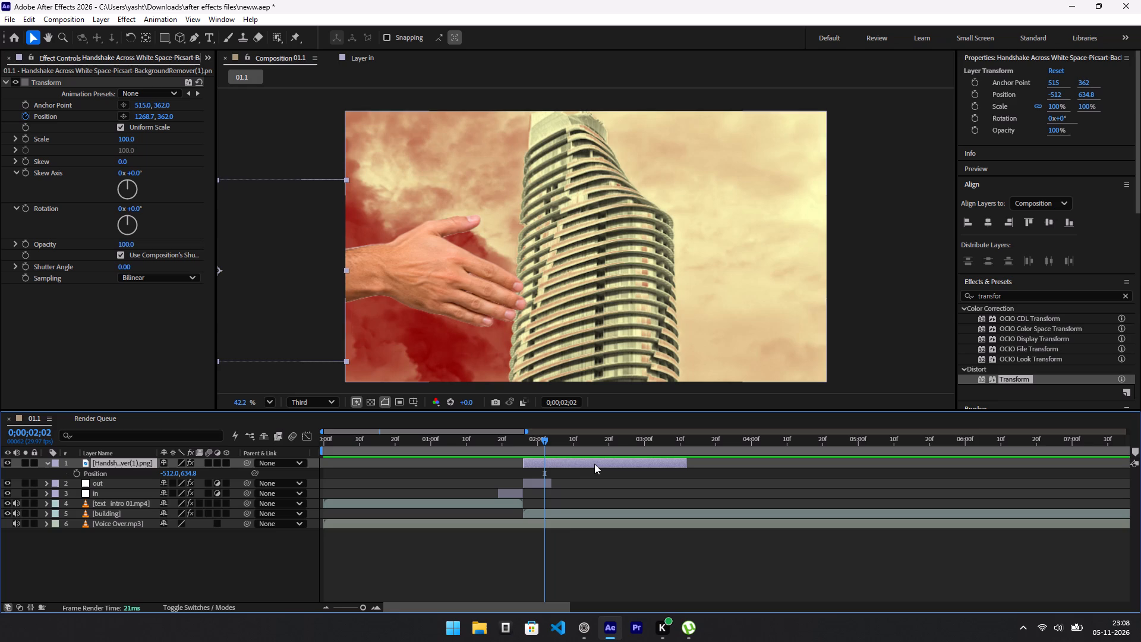
Maximize the composition view at 0;00;02;02 to examine the hand against the building up close, then restore the layout.
double_click(286, 61)
double_click(286, 61)
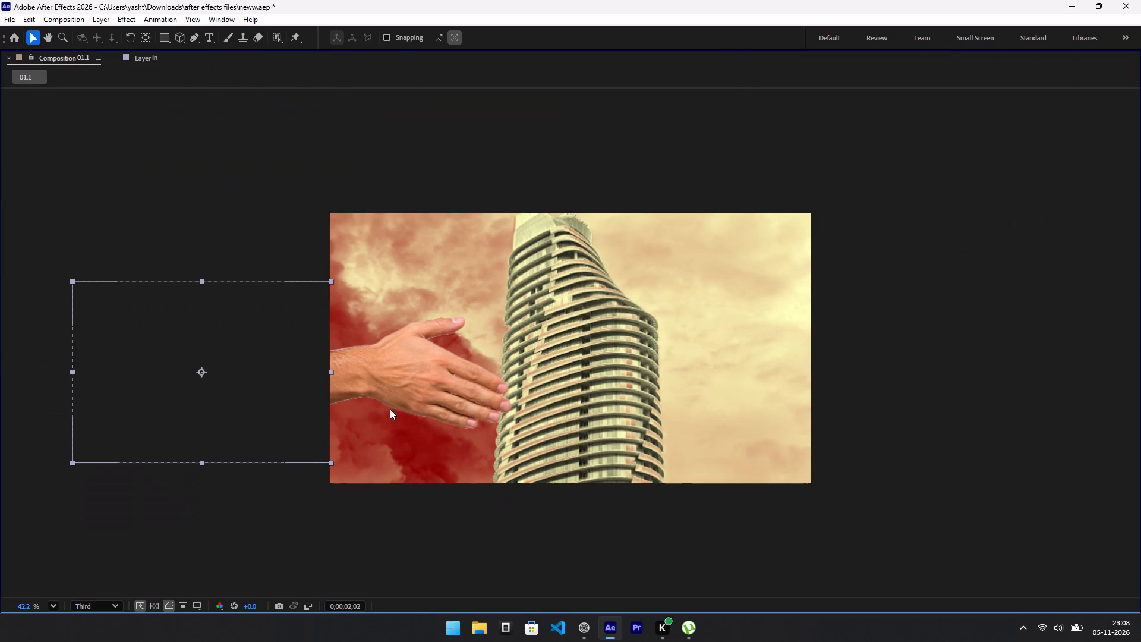
alt+scroll(408, 376, up, 7)
alt+scroll(286, 438, up, 3)
alt+scroll(286, 438, down, 3)
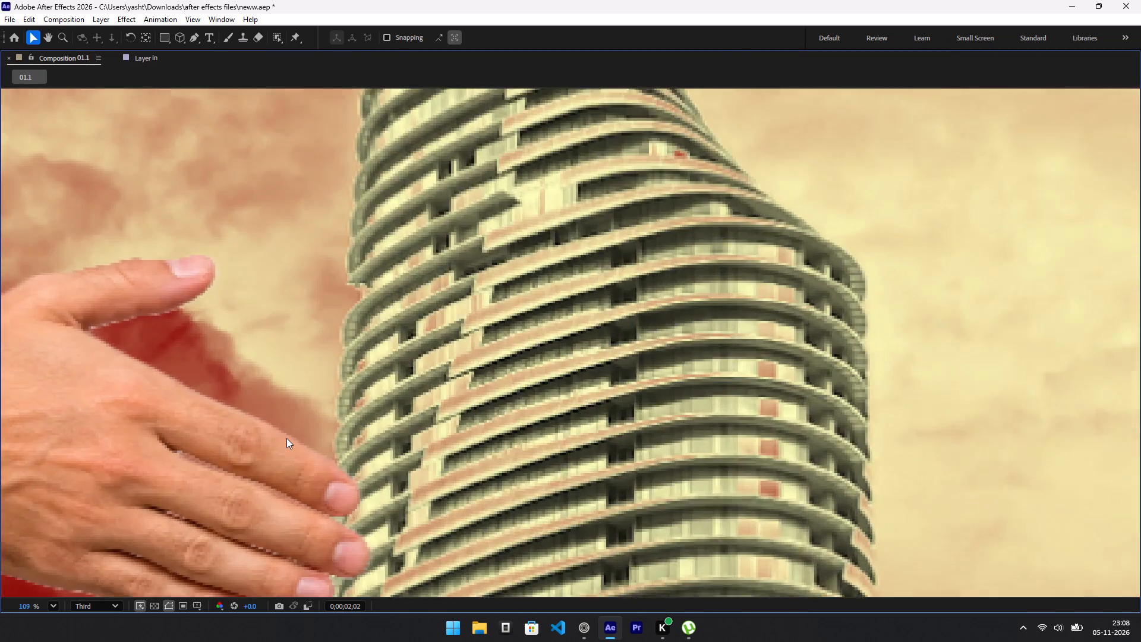
alt+scroll(286, 438, down, 9)
alt+scroll(286, 438, up, 2)
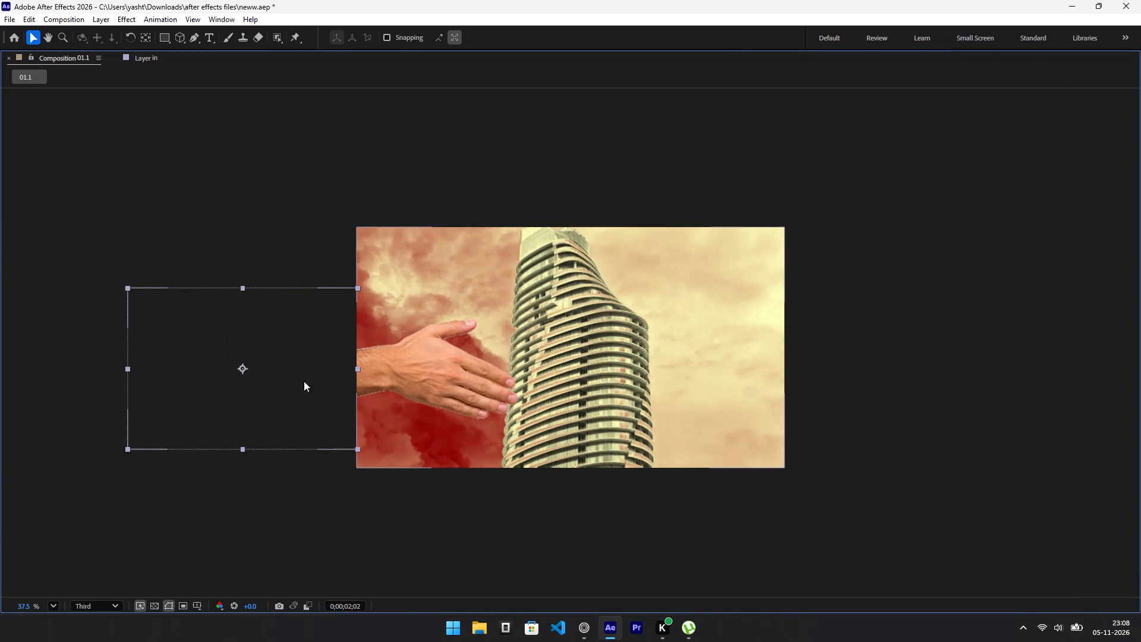
double_click(74, 59)
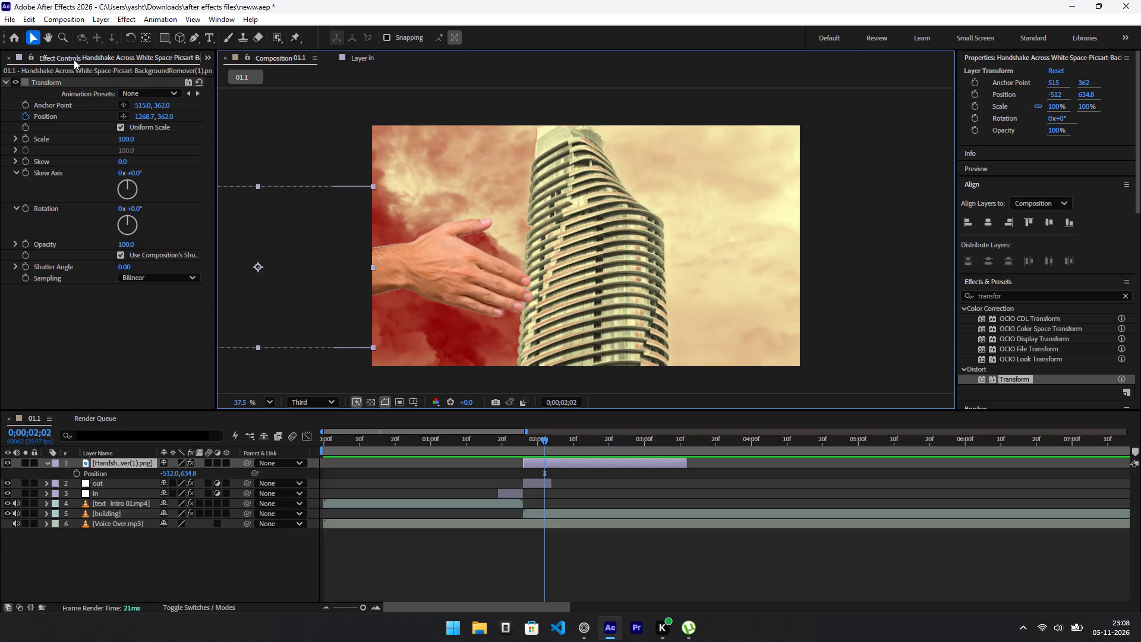
Scrub between 0;00;01;25 and 0;00;02;07 to examine the hand's movement frame by frame.
drag(533, 441, 523, 441)
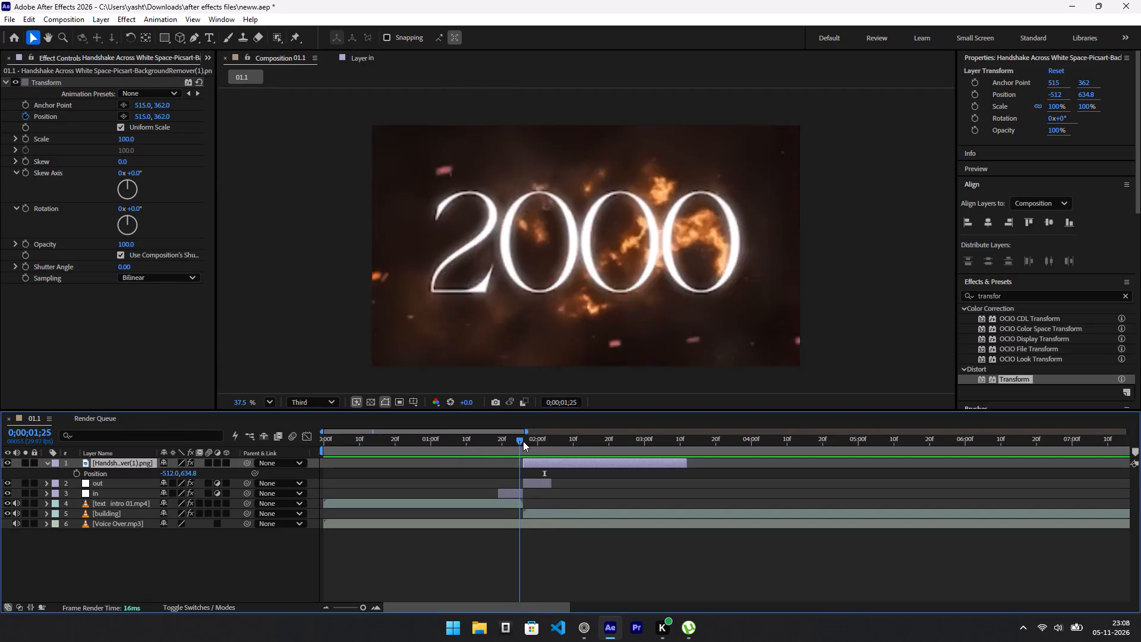
drag(523, 441, 554, 455)
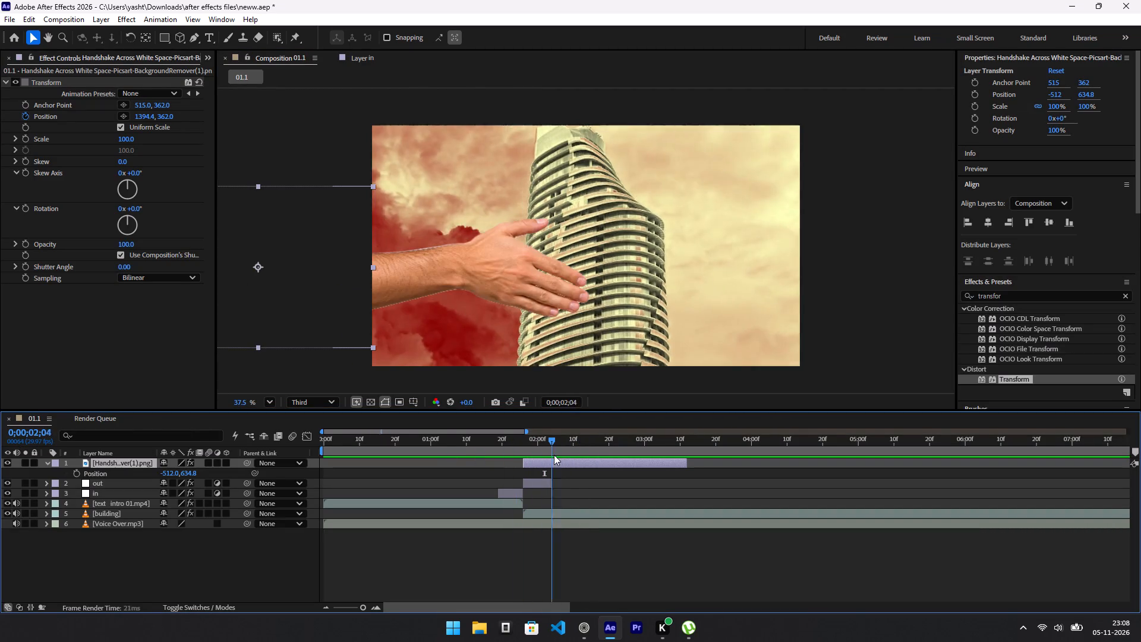
drag(554, 455, 561, 465)
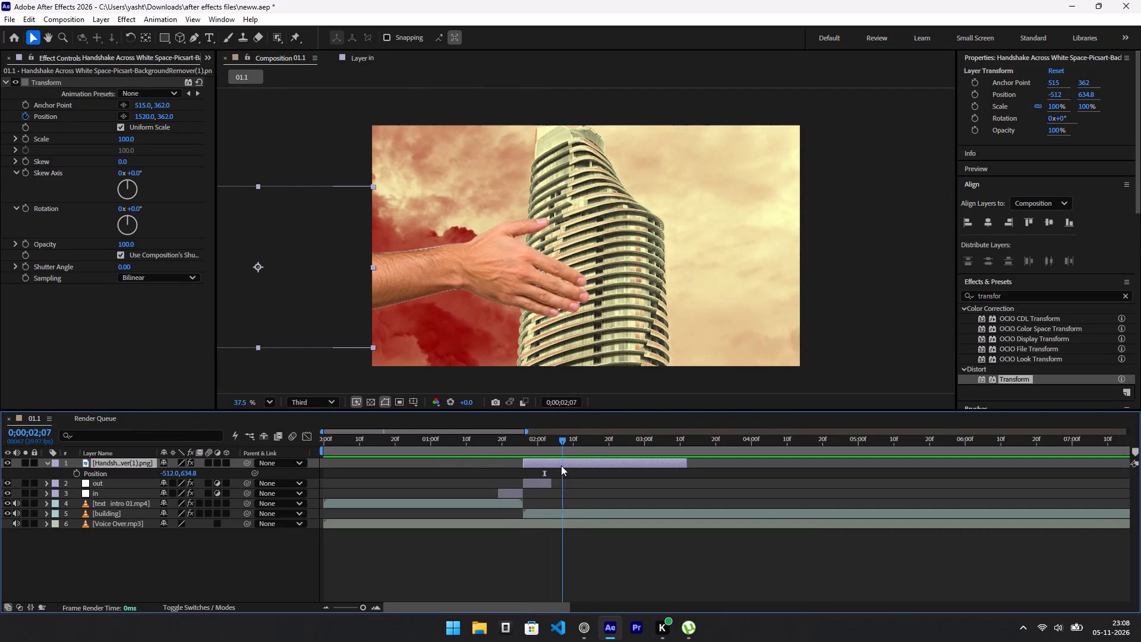
drag(561, 465, 554, 465)
click(583, 467)
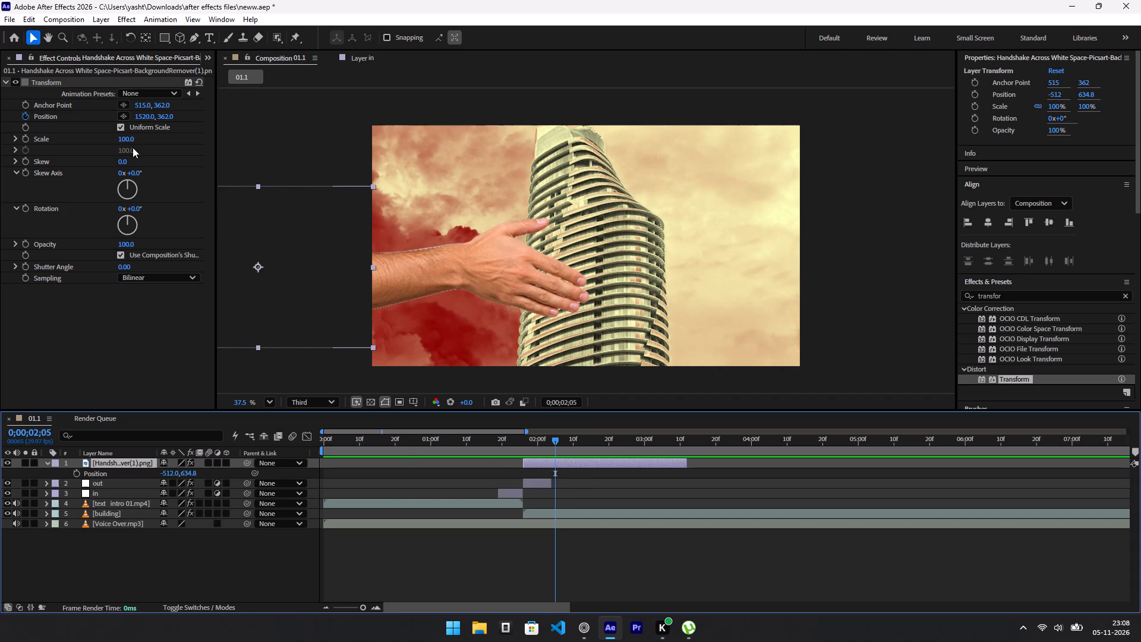
scroll(193, 374, up, 2)
scroll(193, 374, down, 3)
drag(548, 442, 545, 442)
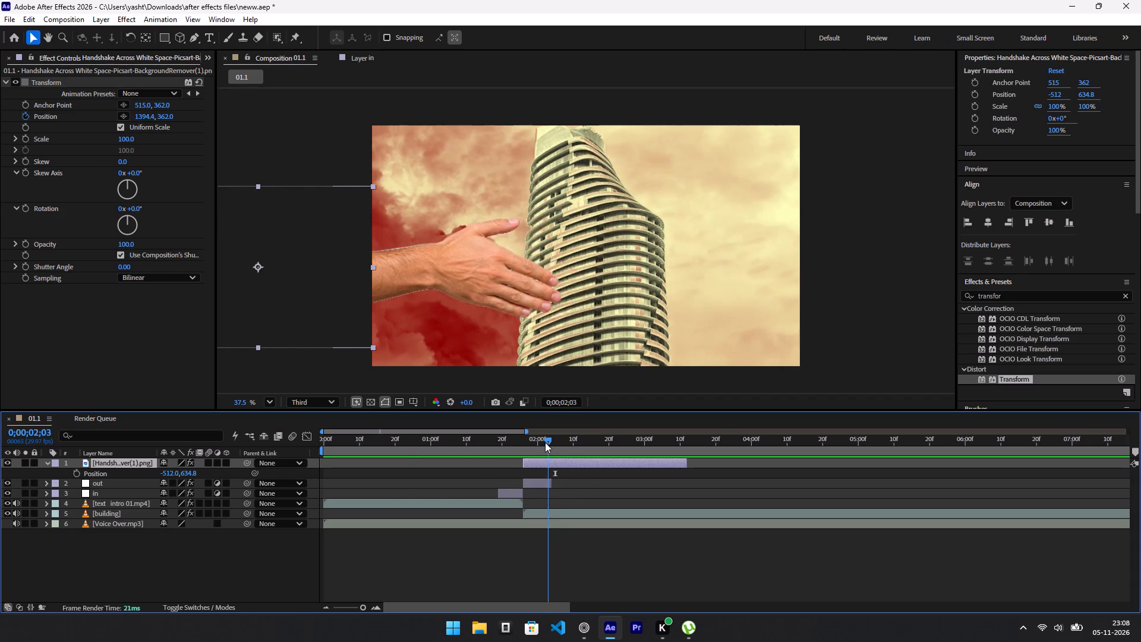
drag(545, 442, 525, 442)
Expand the hand layer in the timeline to list its Effects and Transform property groups.
key(s)
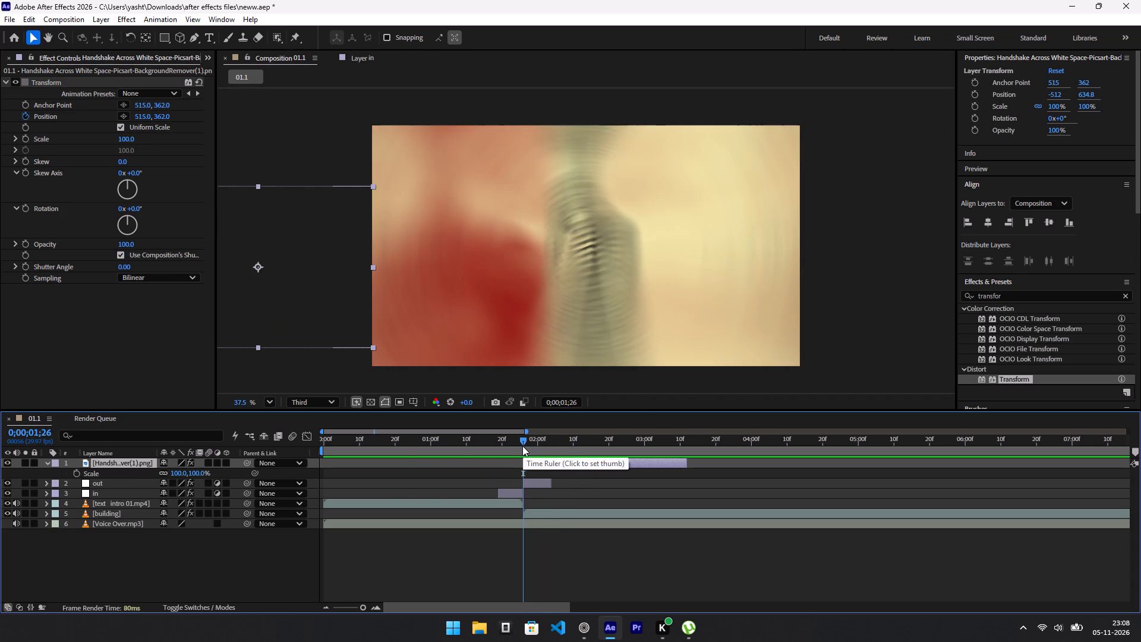
text(ss)
click(94, 466)
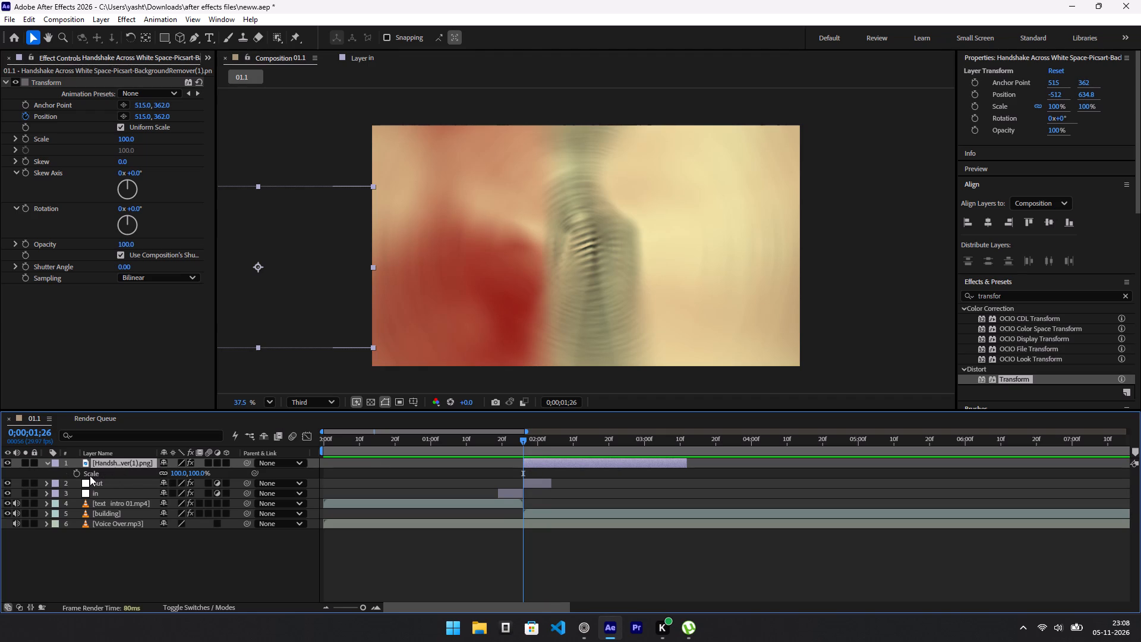
click(547, 460)
scroll(404, 506, down, 3)
scroll(404, 506, up, 3)
drag(61, 85, 90, 109)
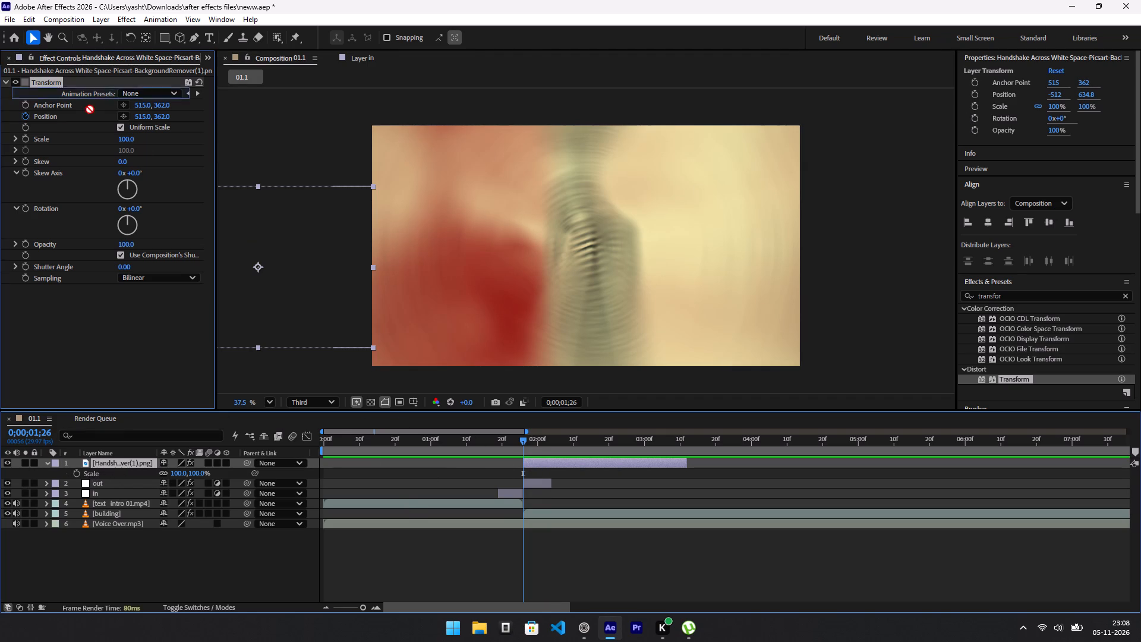
drag(90, 109, 155, 479)
click(118, 476)
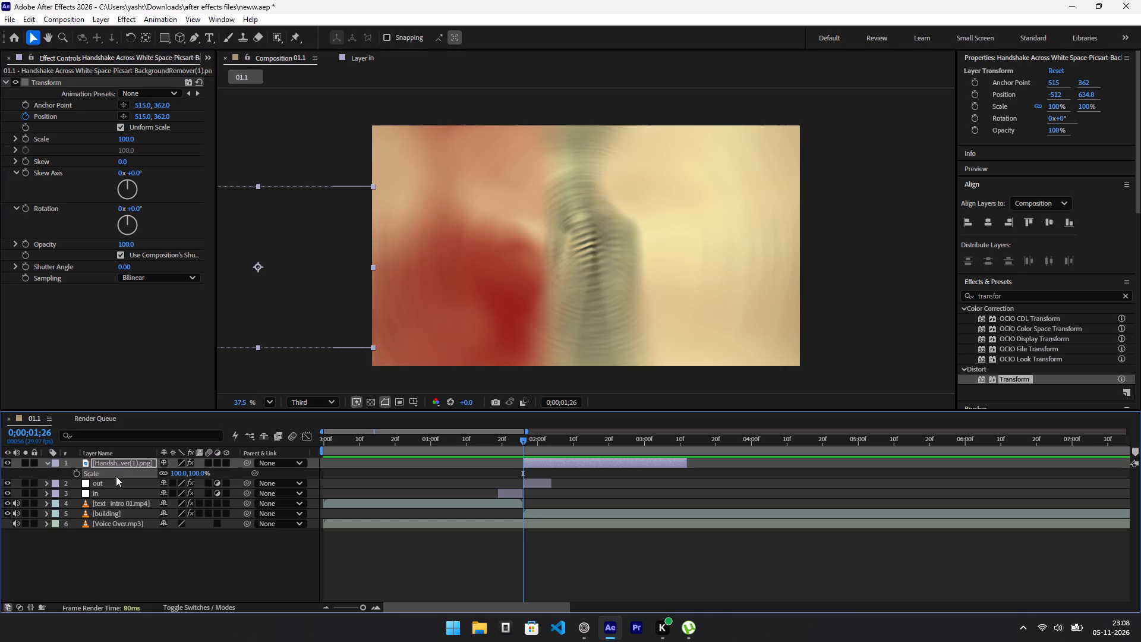
click(45, 464)
click(45, 464)
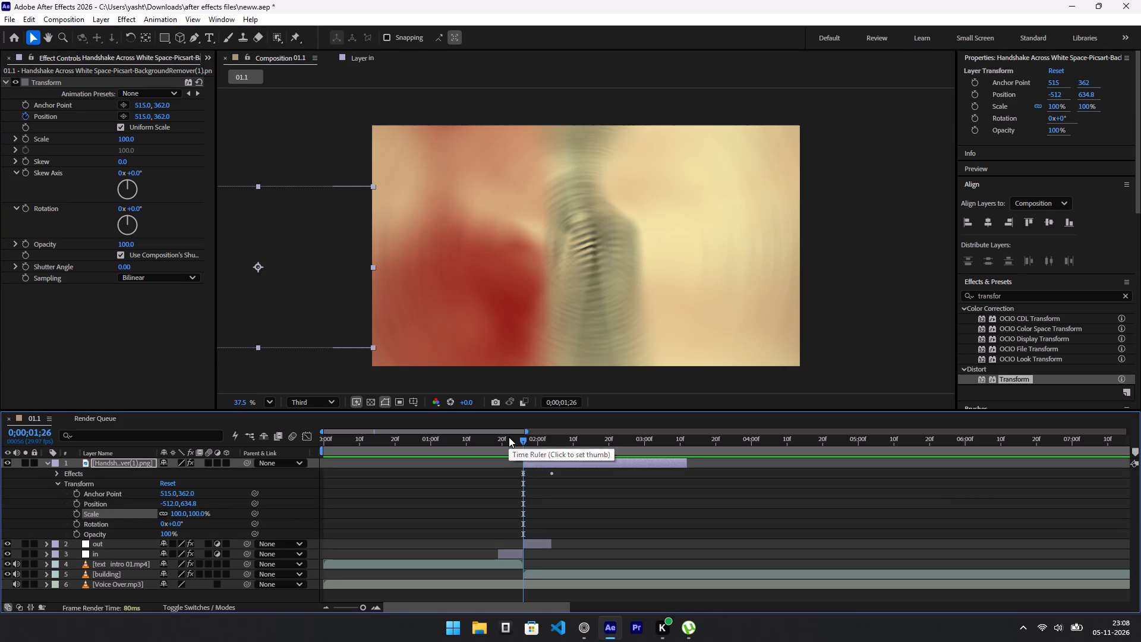
Scrub and replay the hand's entrance from 0;00;01;22 to check its timing against the keyframes.
drag(509, 437, 600, 473)
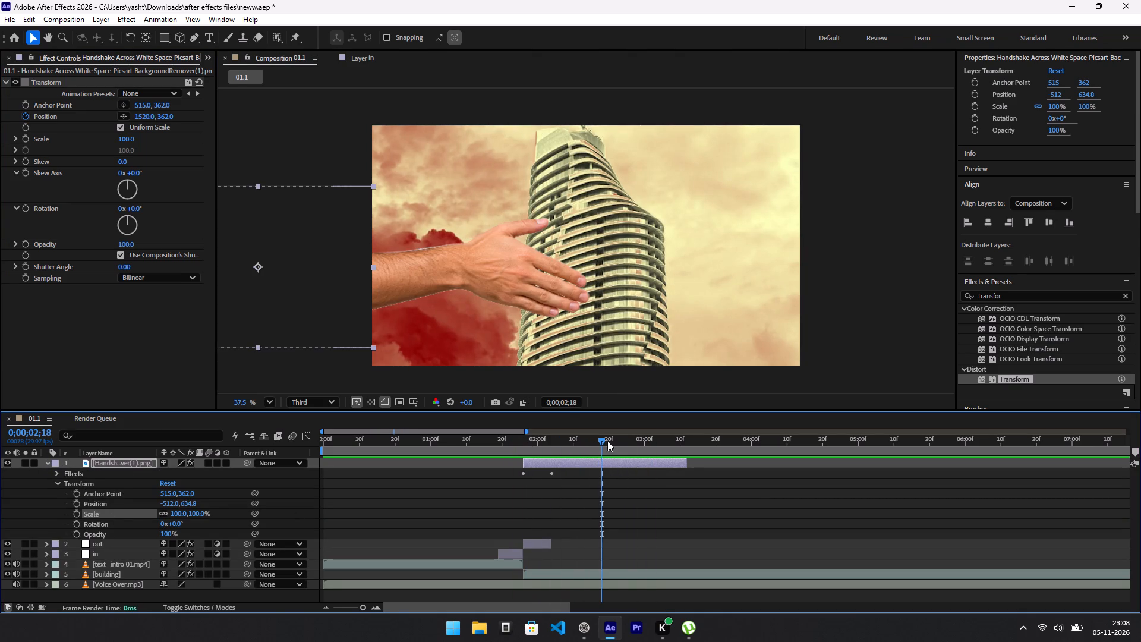
drag(607, 439, 524, 443)
scroll(544, 502, up, 3)
scroll(544, 502, down, 1)
alt+scroll(544, 505, up, 4)
alt+scroll(544, 505, down, 4)
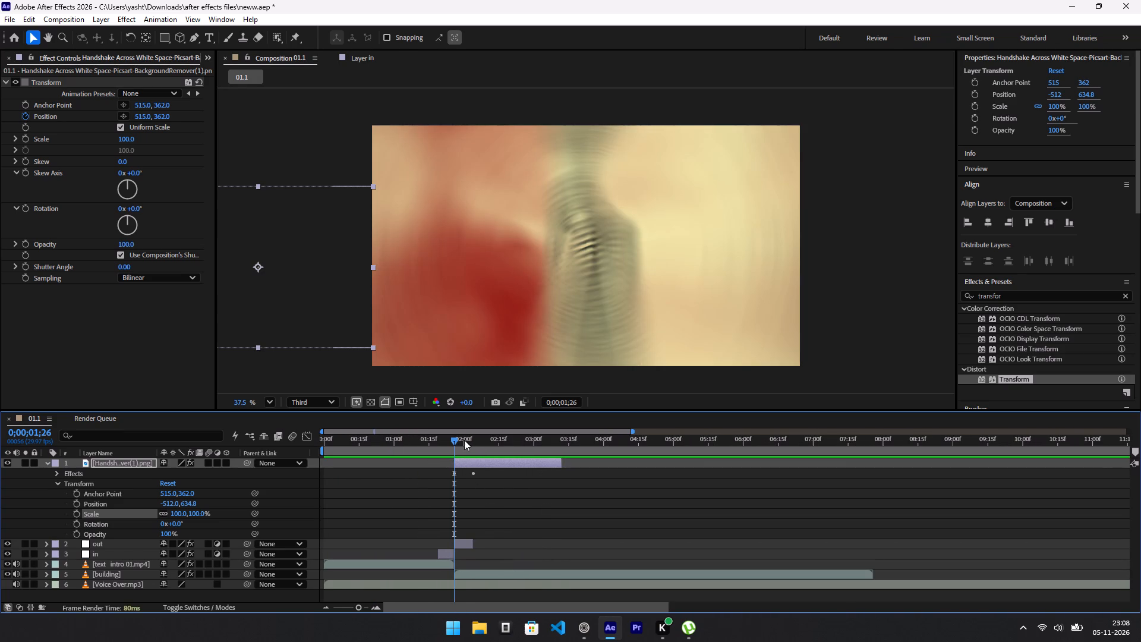
drag(464, 435, 499, 458)
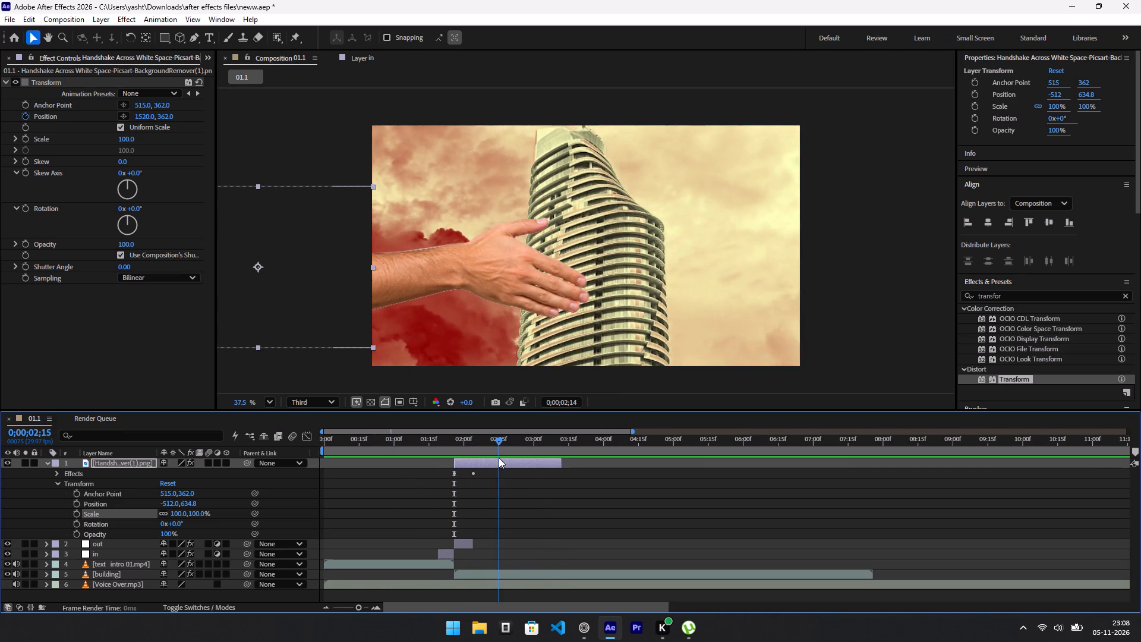
drag(499, 458, 446, 452)
key(space)
key(space)
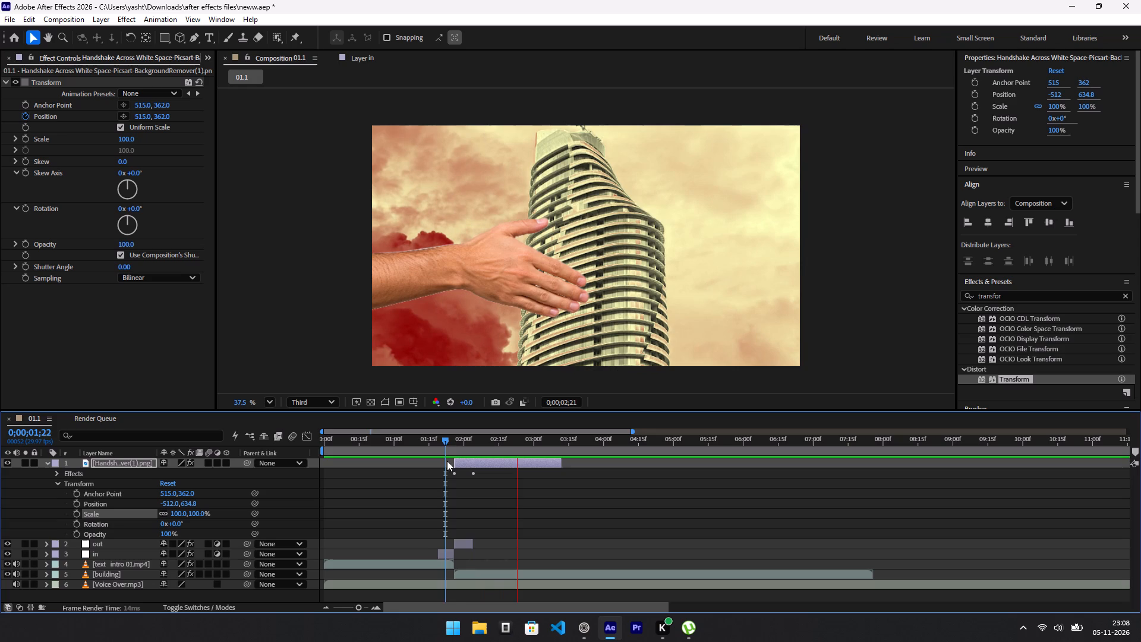
Select both Position keyframes of the hand layer's Transform effect and display them in the Graph Editor.
drag(485, 471, 428, 485)
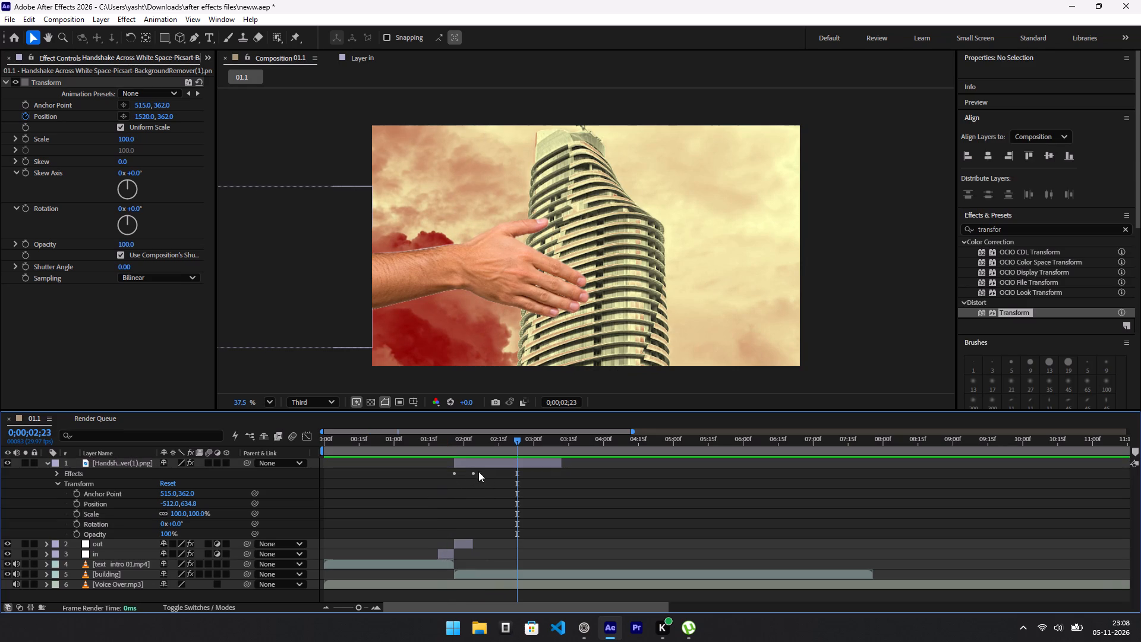
drag(480, 471, 433, 476)
click(475, 476)
drag(488, 474, 447, 476)
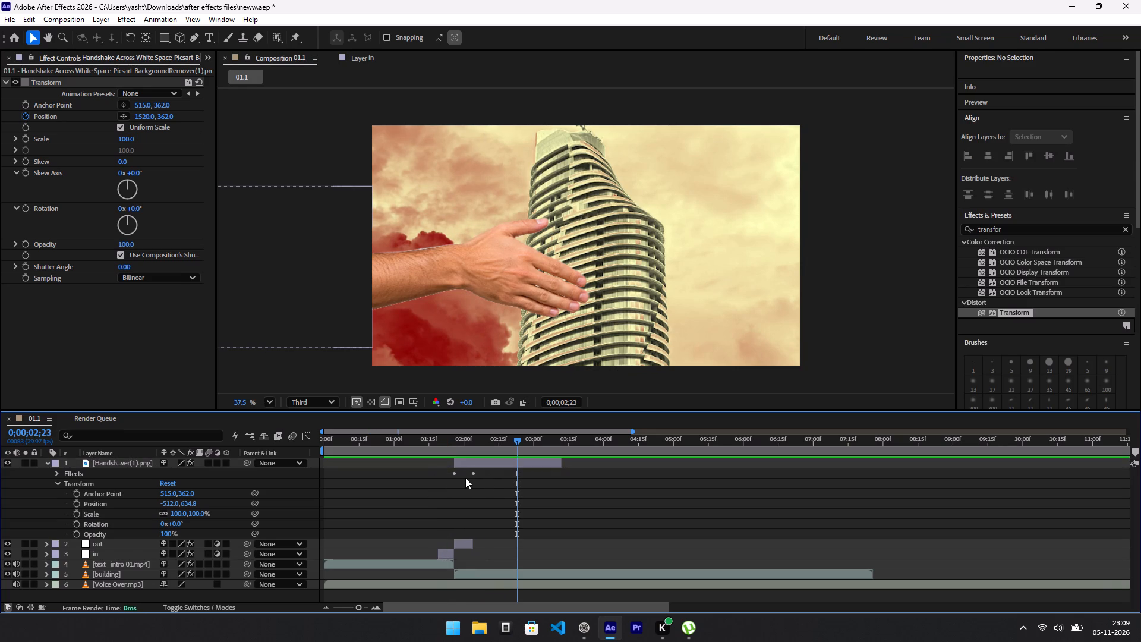
scroll(465, 478, up, 3)
click(329, 474)
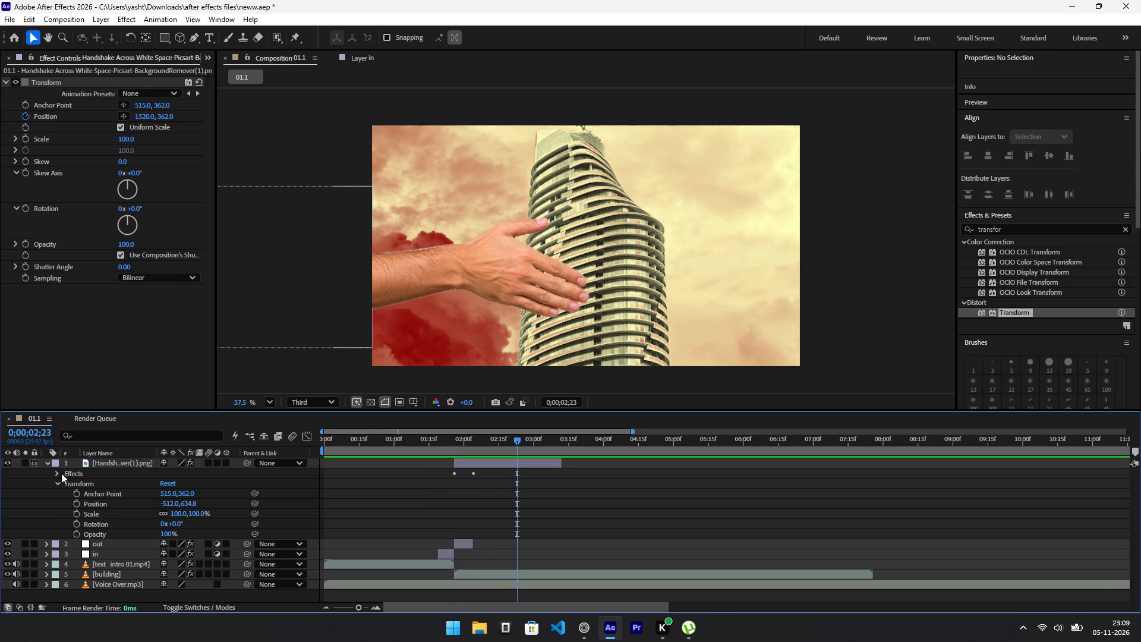
click(59, 473)
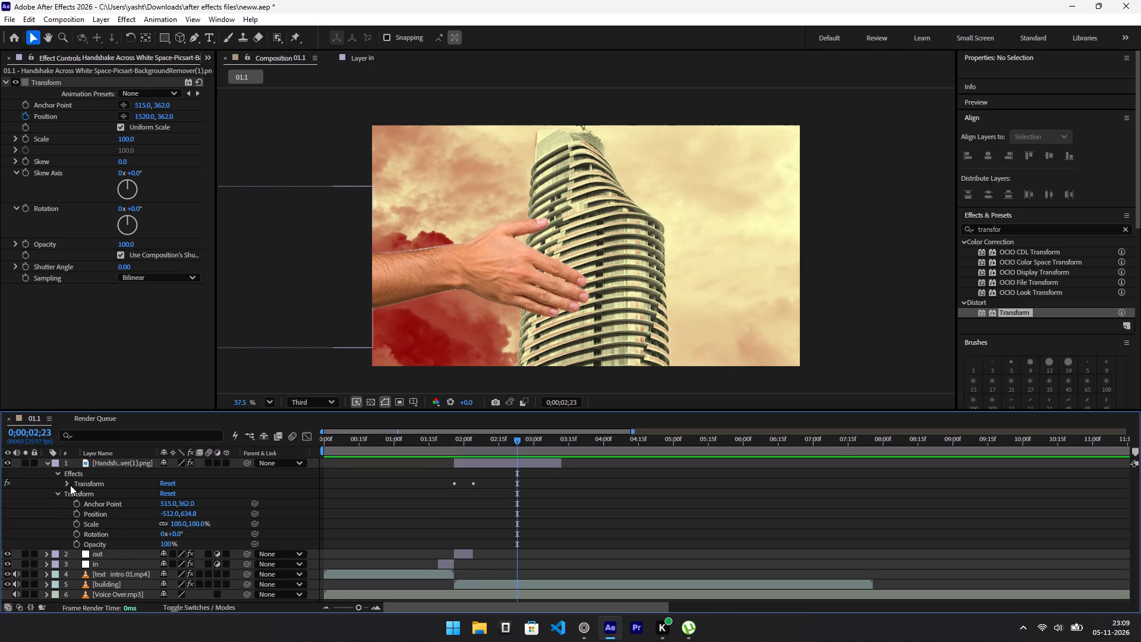
click(67, 485)
drag(489, 498, 427, 515)
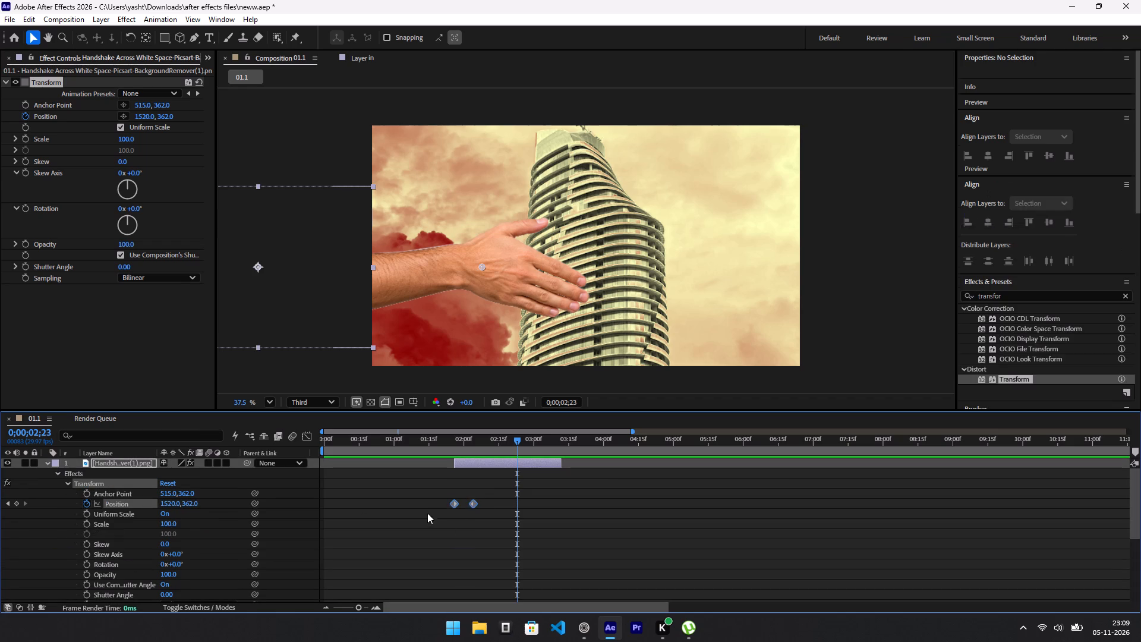
click(305, 436)
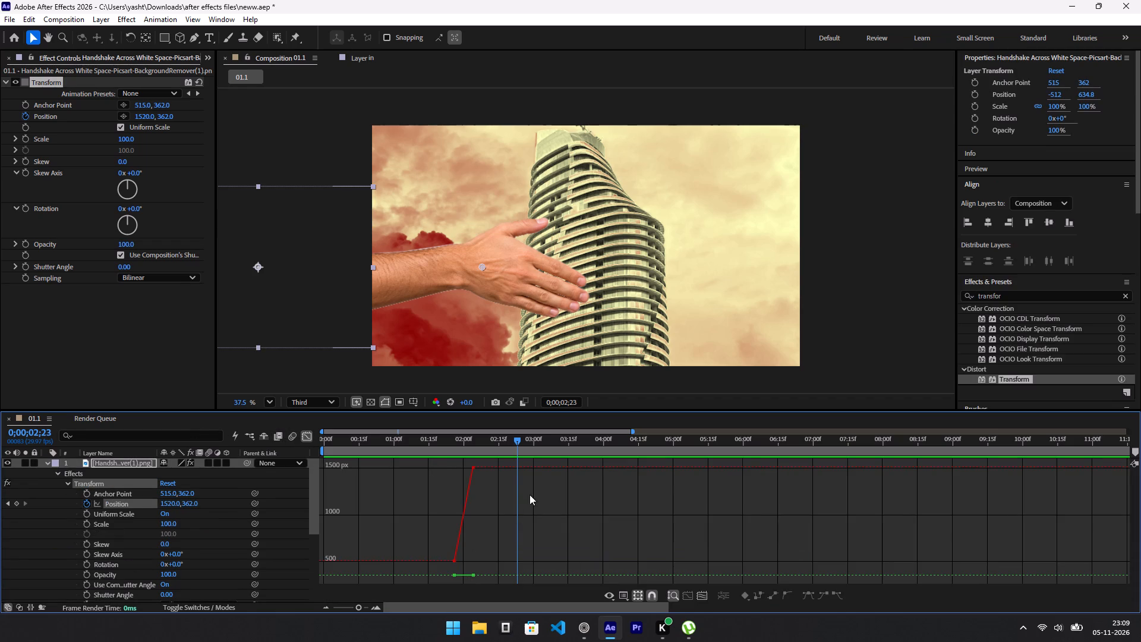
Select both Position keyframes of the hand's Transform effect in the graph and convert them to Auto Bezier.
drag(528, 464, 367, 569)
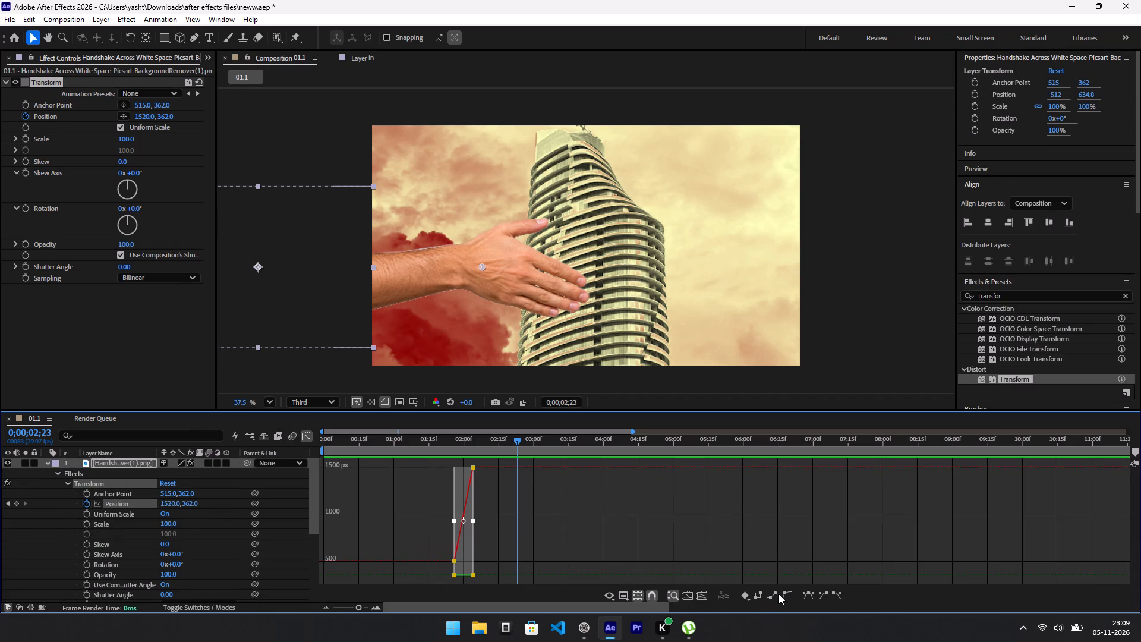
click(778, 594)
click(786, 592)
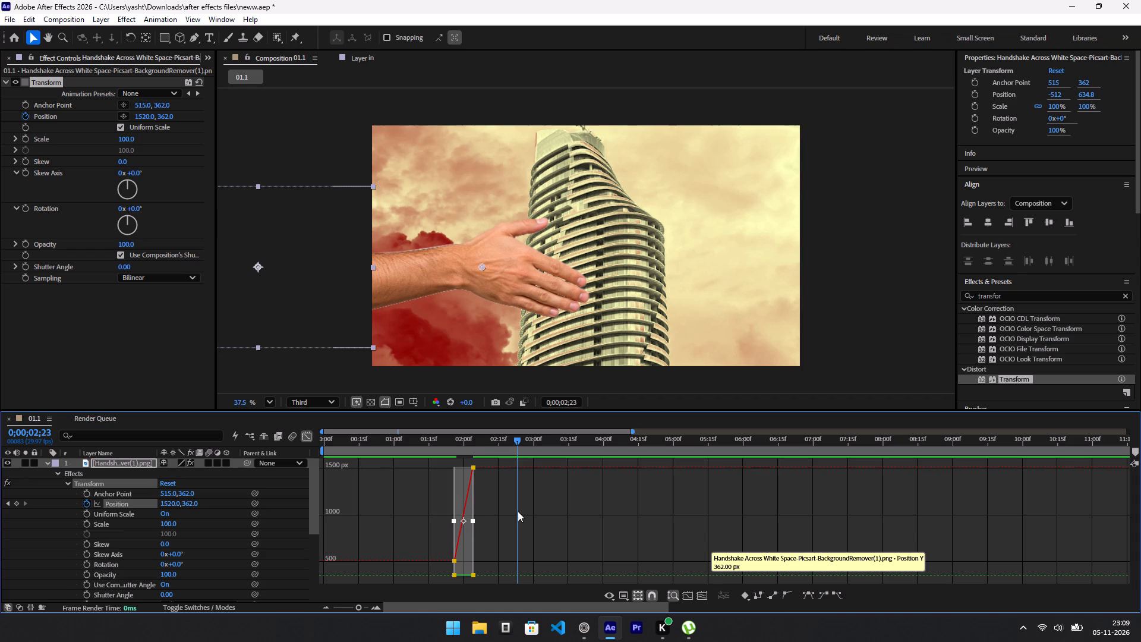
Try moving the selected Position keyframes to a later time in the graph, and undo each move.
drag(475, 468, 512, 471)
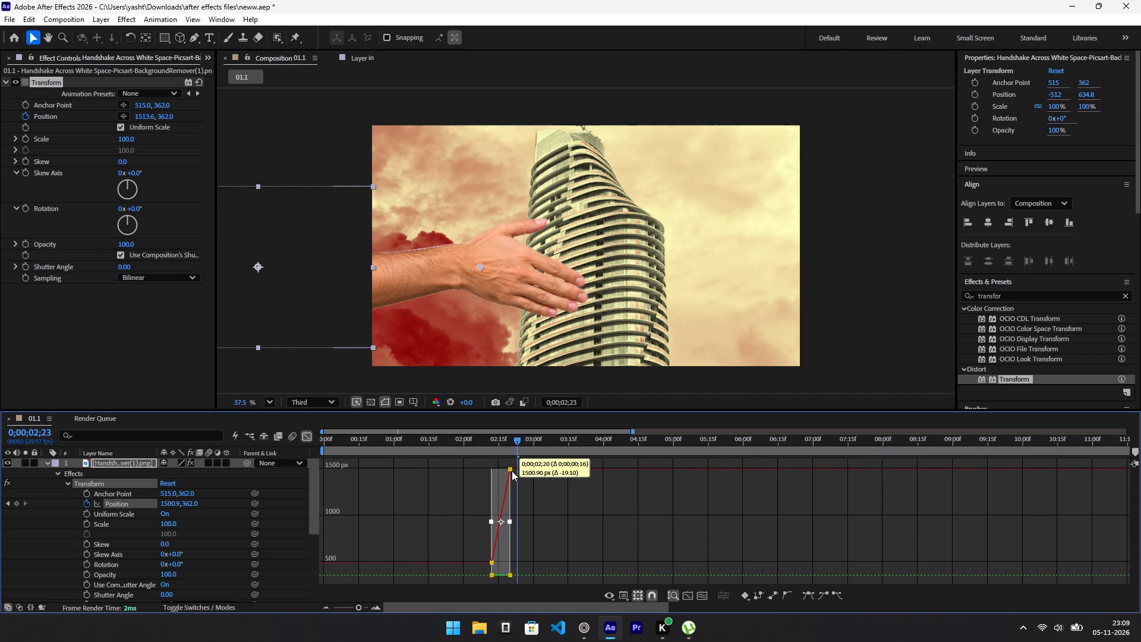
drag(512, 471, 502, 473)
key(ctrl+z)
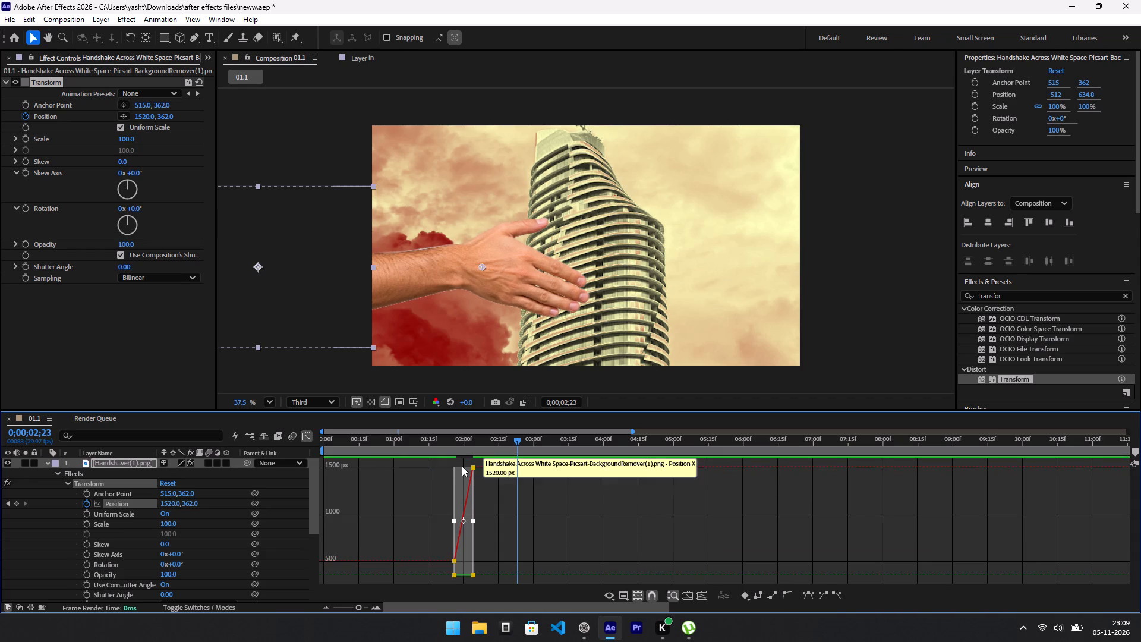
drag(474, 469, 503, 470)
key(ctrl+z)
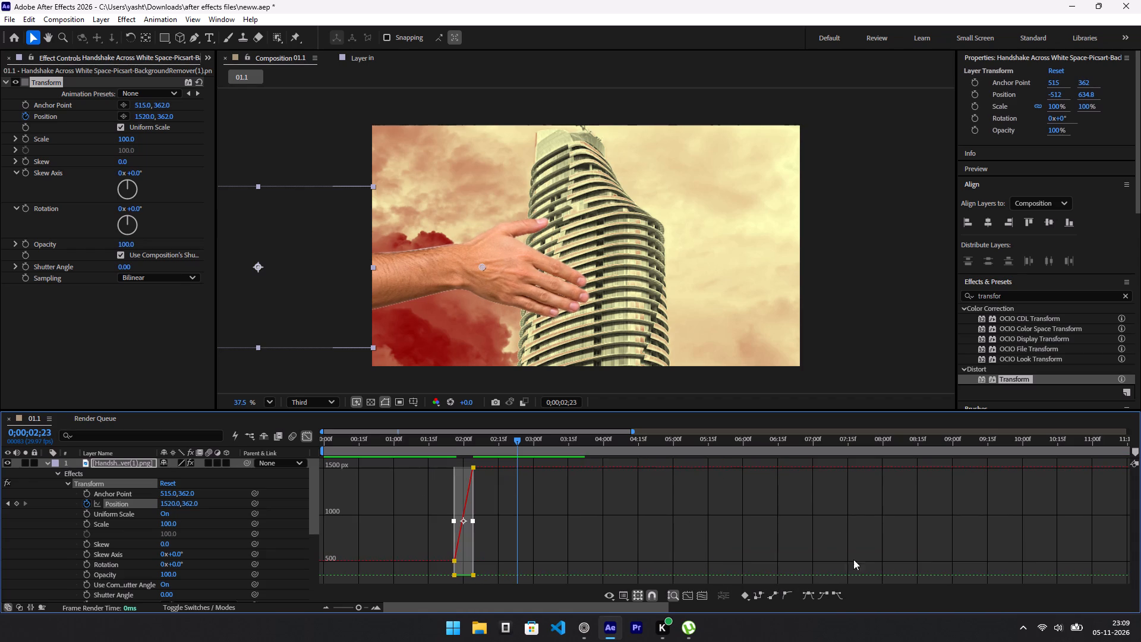
Apply Easy Ease to both selected Position keyframes and show their curve enlarged in the graph.
click(805, 591)
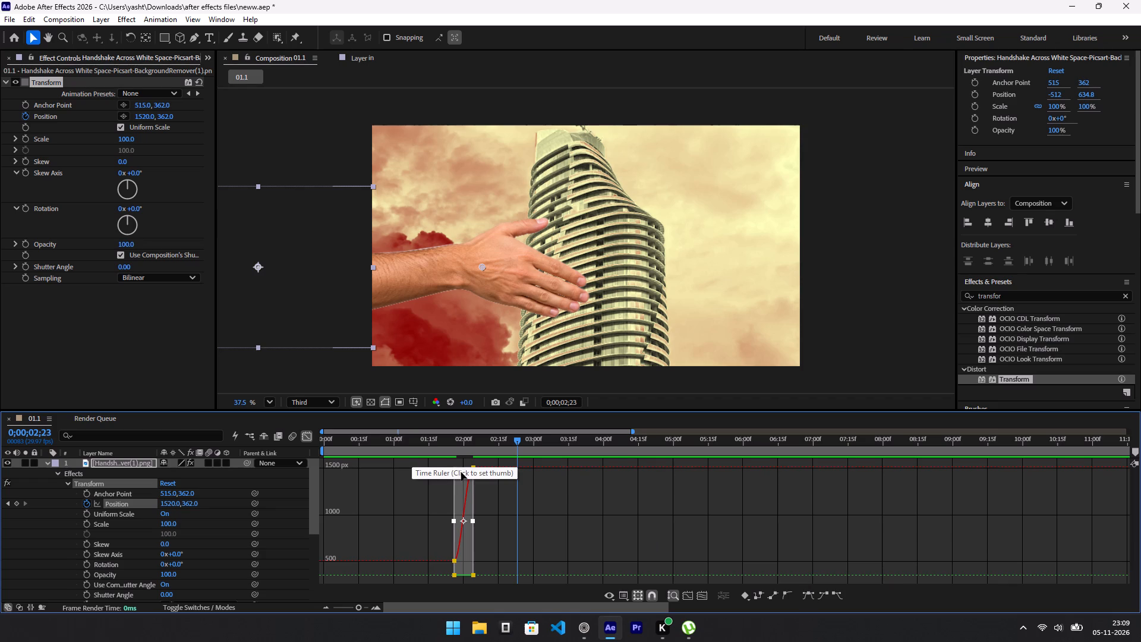
alt+scroll(464, 490, up, 6)
alt+scroll(464, 490, down, 2)
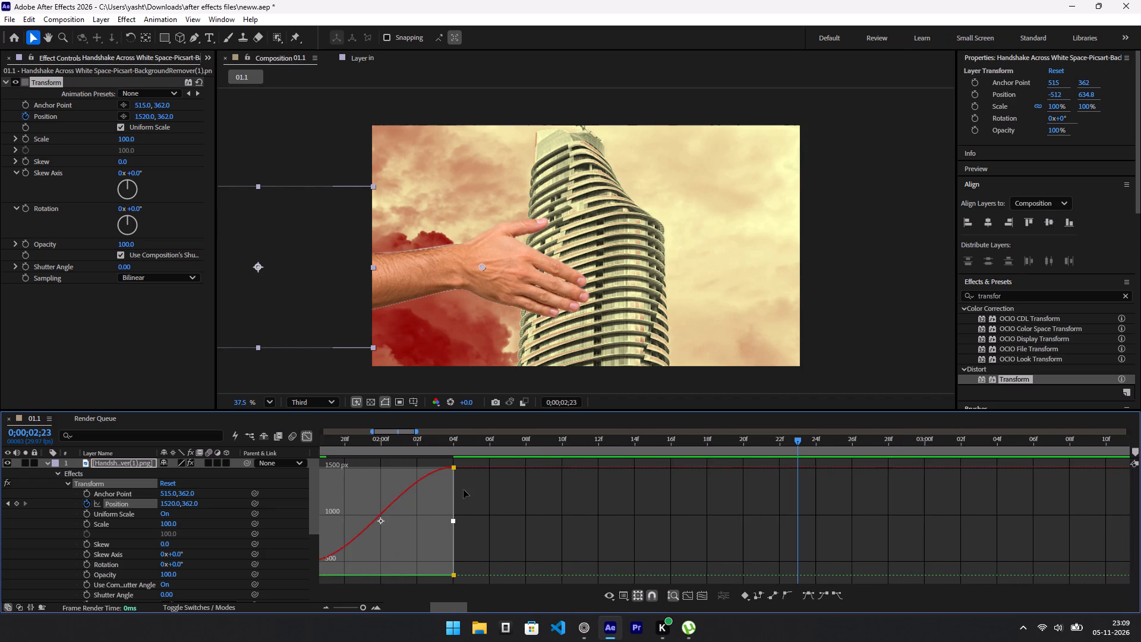
alt+scroll(464, 490, down, 1)
alt+scroll(464, 490, up, 2)
drag(462, 606, 449, 606)
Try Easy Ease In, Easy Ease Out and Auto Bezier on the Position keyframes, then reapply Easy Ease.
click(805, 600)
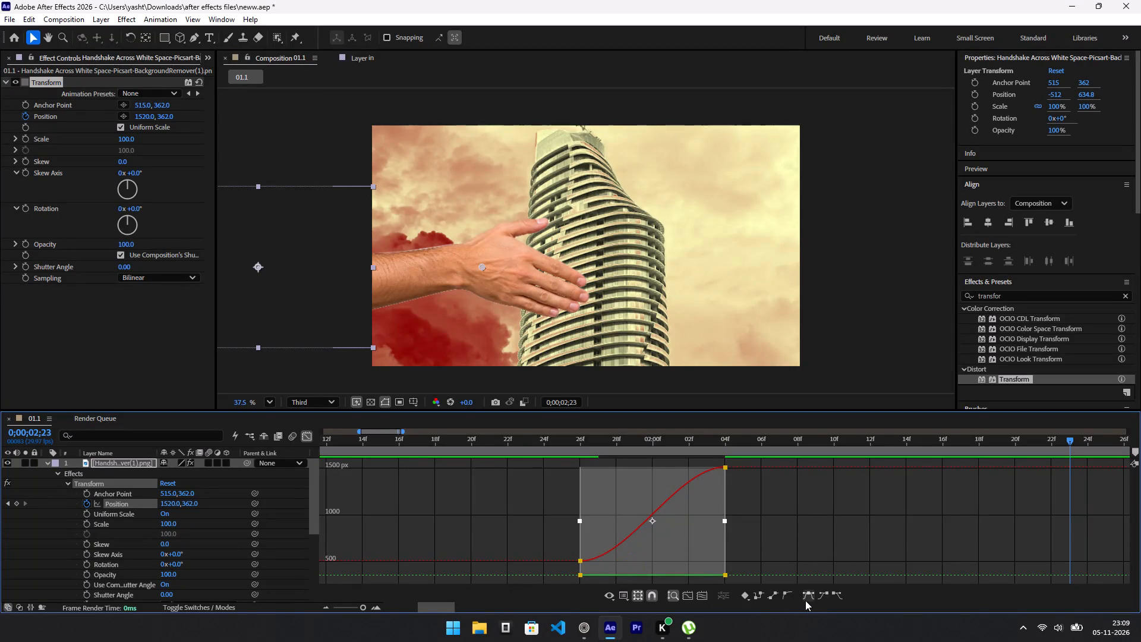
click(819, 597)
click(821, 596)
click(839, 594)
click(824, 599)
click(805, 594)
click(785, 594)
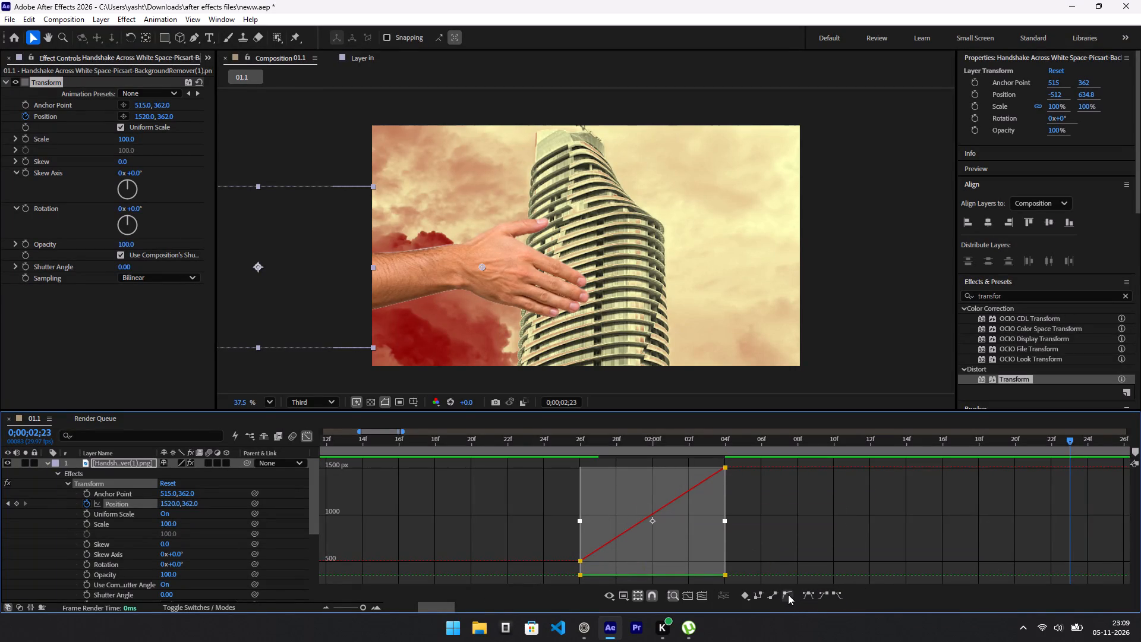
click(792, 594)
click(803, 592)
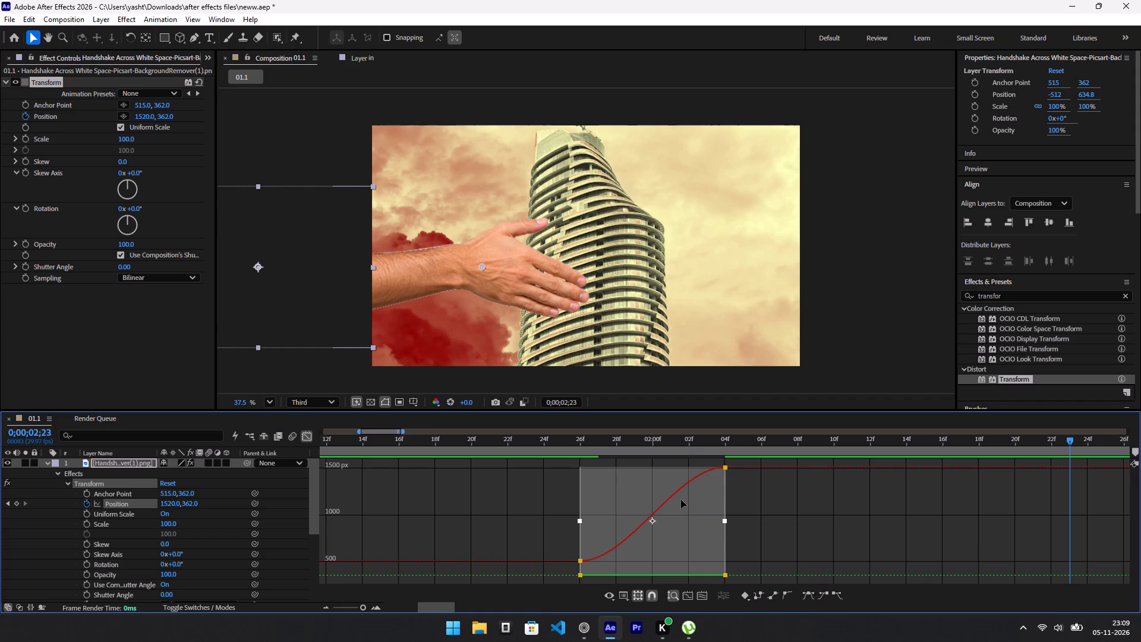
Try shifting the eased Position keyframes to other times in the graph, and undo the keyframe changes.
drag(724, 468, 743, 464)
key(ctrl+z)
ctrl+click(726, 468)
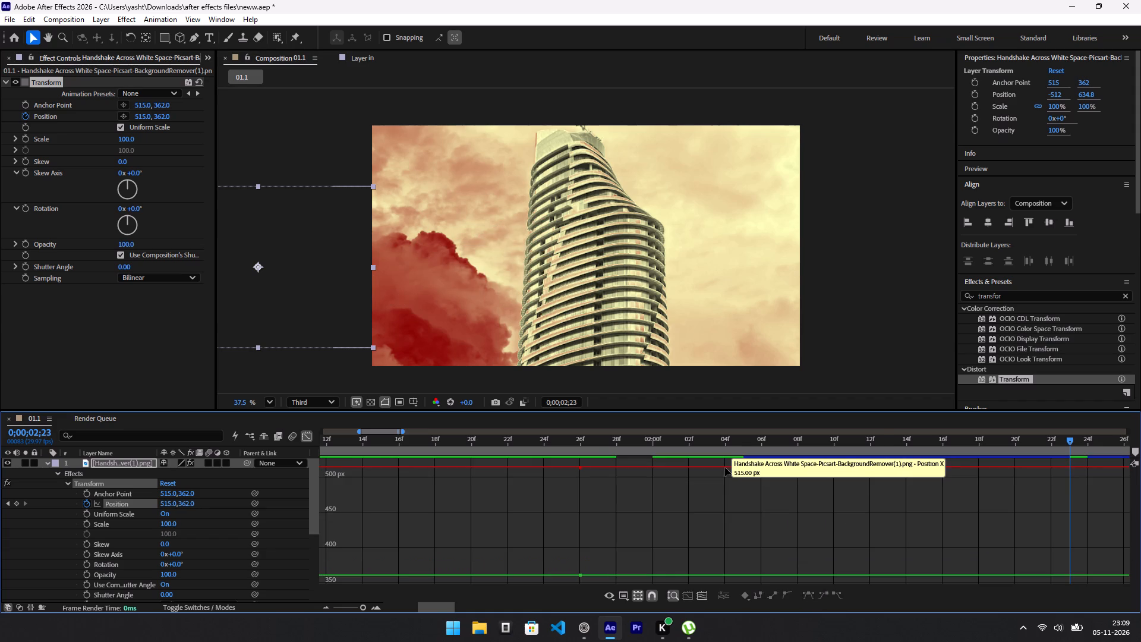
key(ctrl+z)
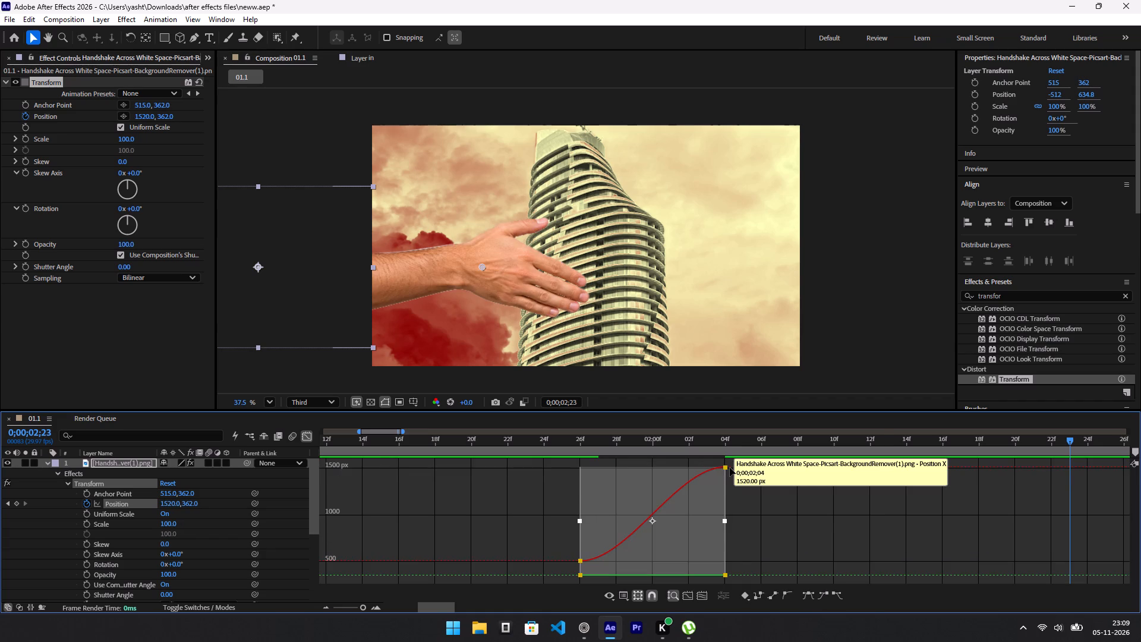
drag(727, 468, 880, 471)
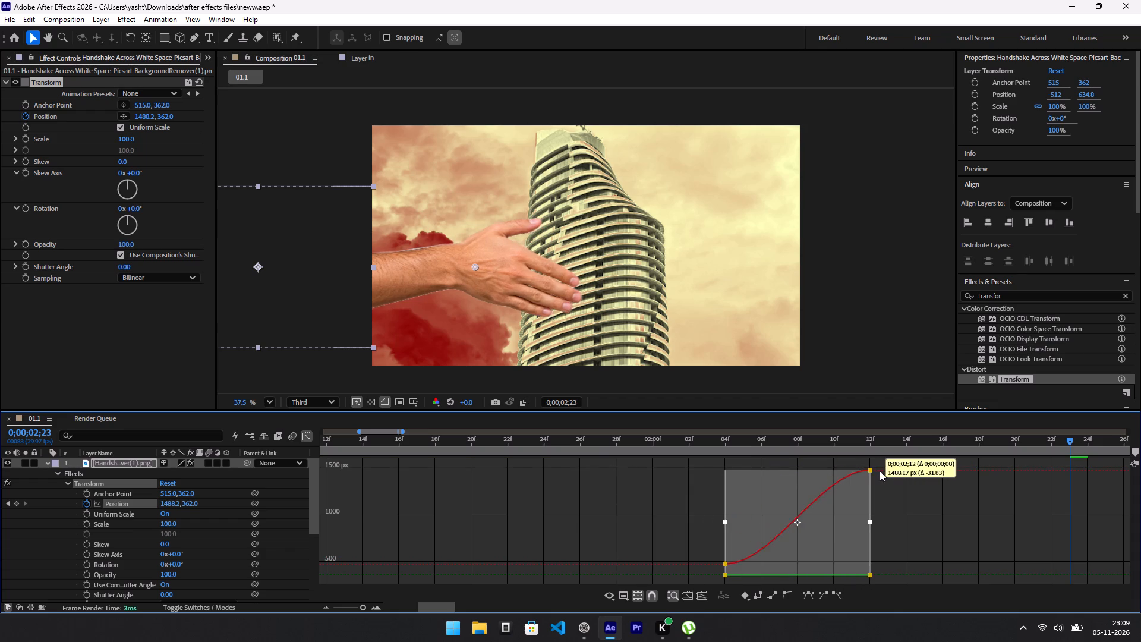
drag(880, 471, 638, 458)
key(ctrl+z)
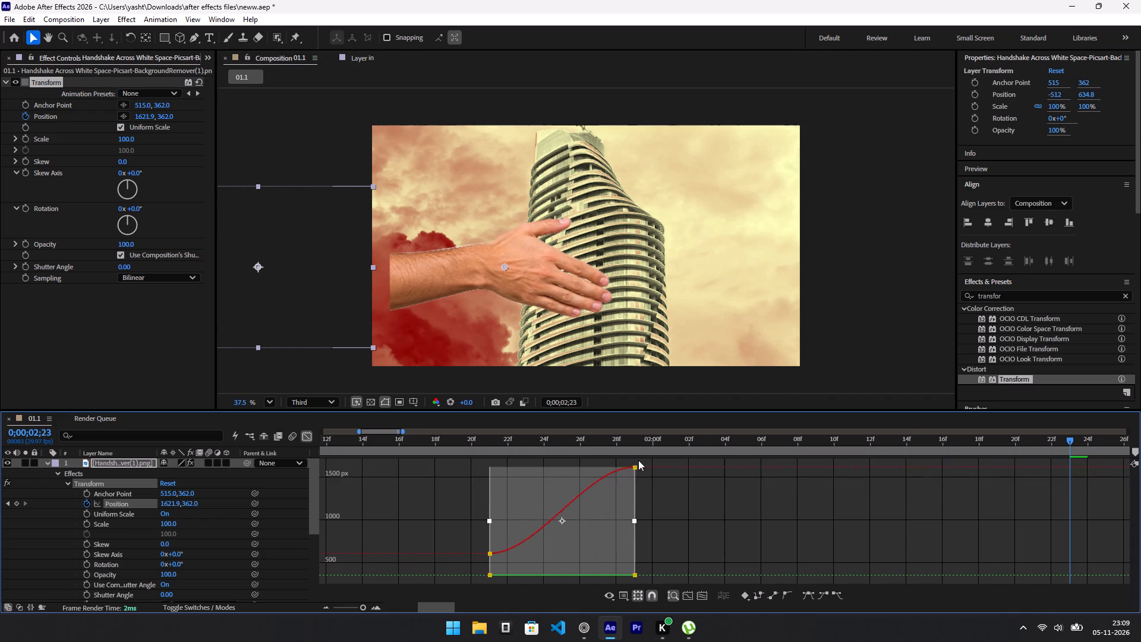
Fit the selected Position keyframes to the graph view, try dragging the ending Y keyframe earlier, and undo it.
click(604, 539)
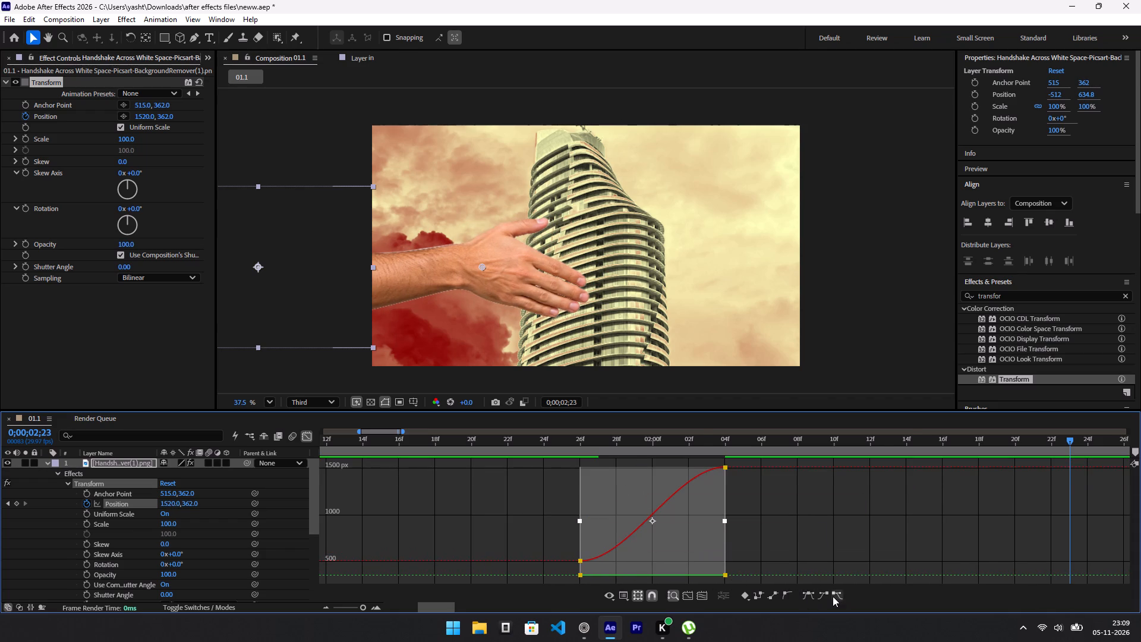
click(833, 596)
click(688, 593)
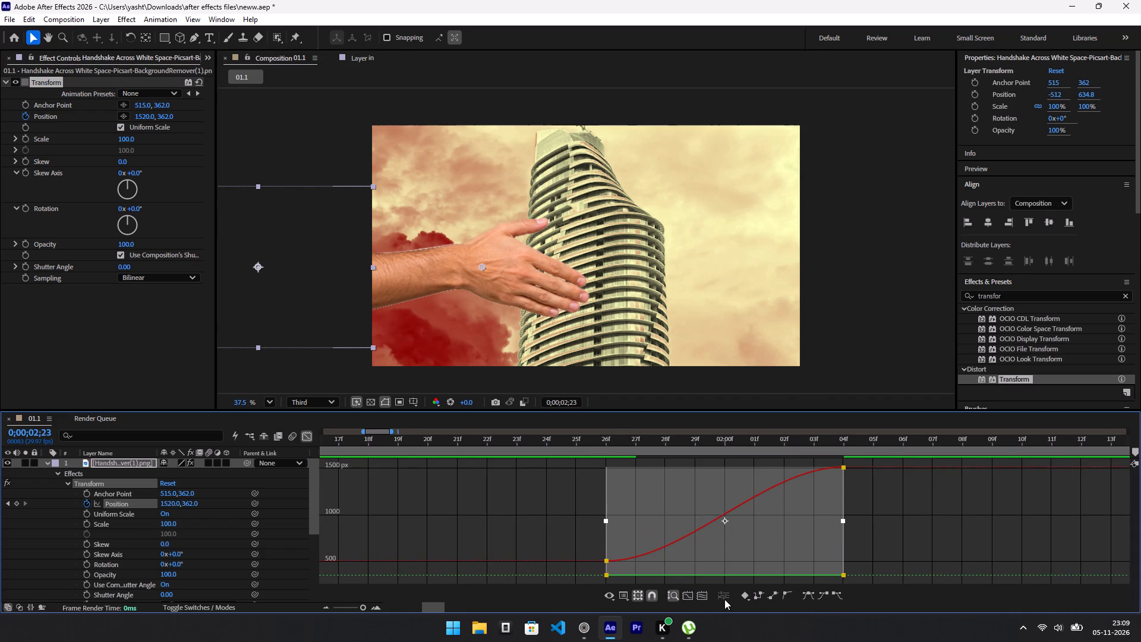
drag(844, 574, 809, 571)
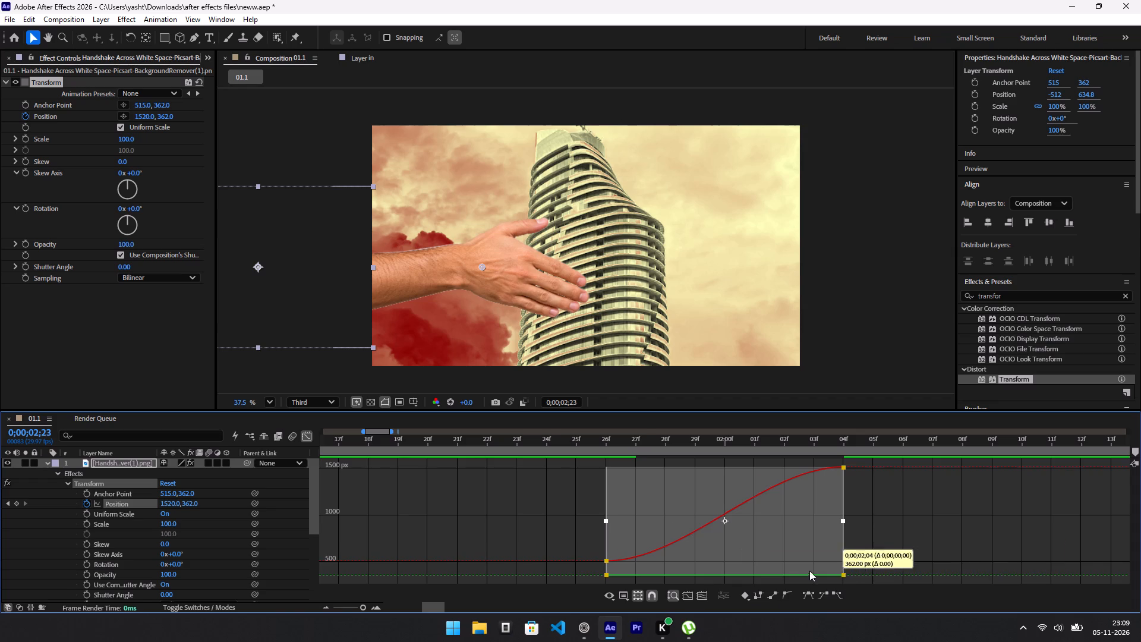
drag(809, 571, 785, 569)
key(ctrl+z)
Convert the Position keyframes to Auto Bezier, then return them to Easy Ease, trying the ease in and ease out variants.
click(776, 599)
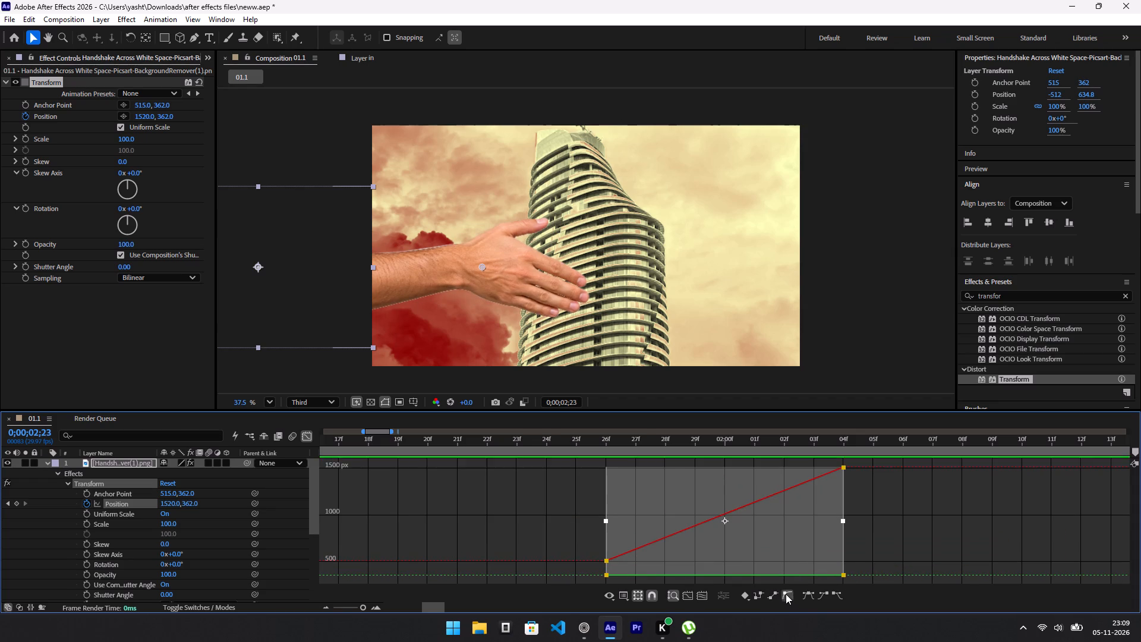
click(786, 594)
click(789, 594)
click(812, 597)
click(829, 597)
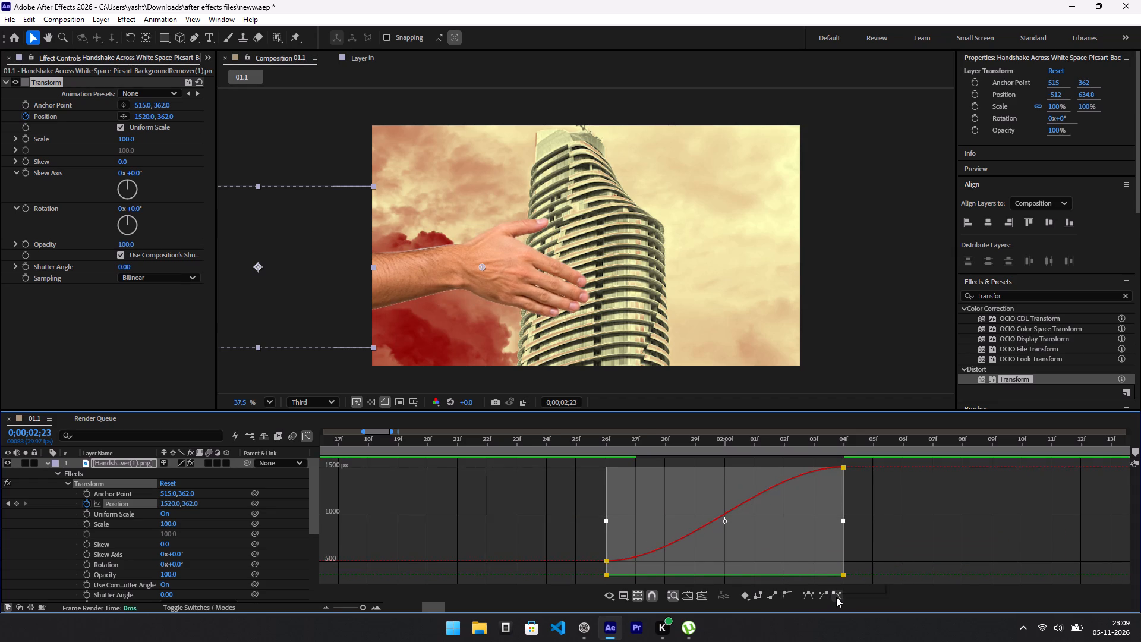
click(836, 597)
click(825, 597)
Deselect the keyframes and play the composition from 0;00;00;24 to examine the hand's eased entrance.
click(719, 518)
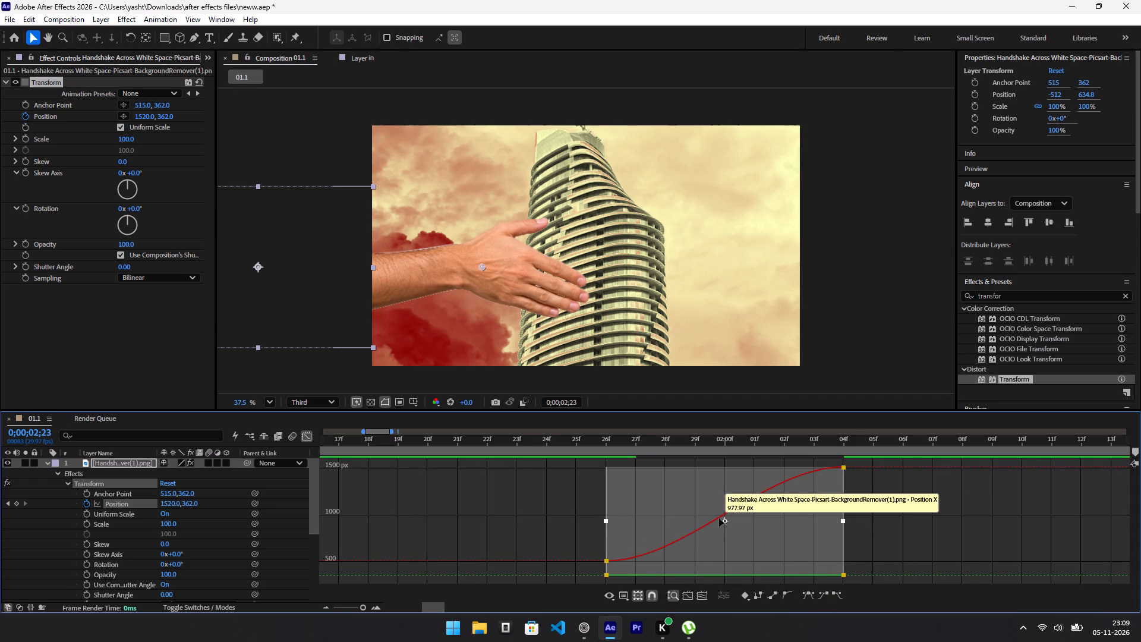
key(space)
key(space)
drag(574, 468, 572, 468)
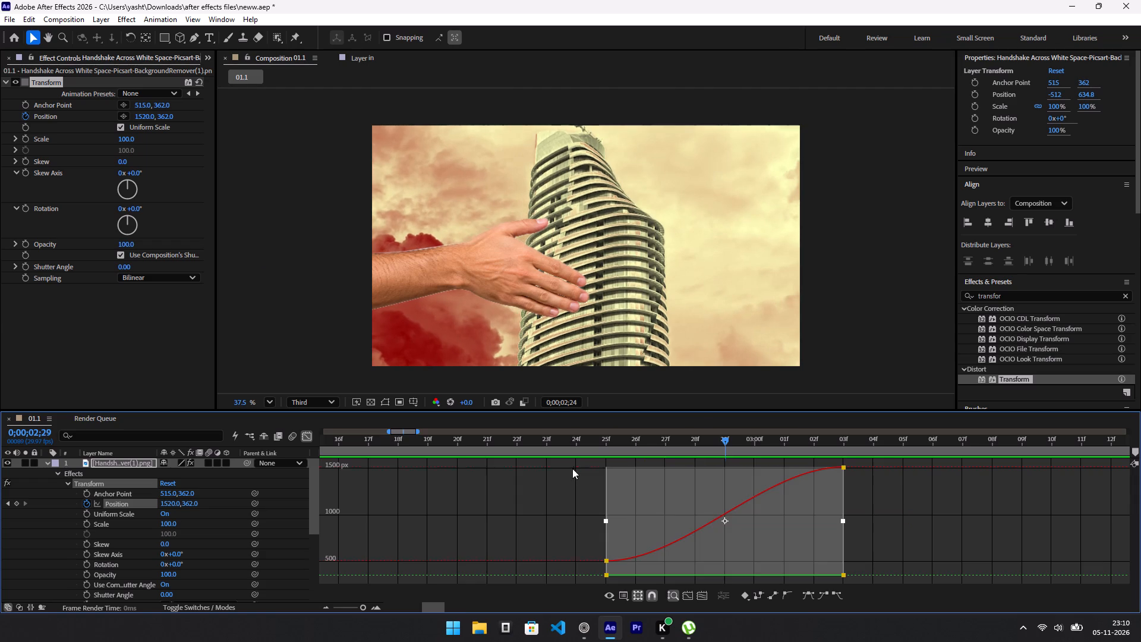
drag(572, 468, 522, 470)
drag(573, 460, 291, 440)
alt+scroll(501, 489, down, 8)
alt+scroll(502, 490, up, 3)
alt+scroll(502, 490, down, 1)
drag(552, 606, 530, 606)
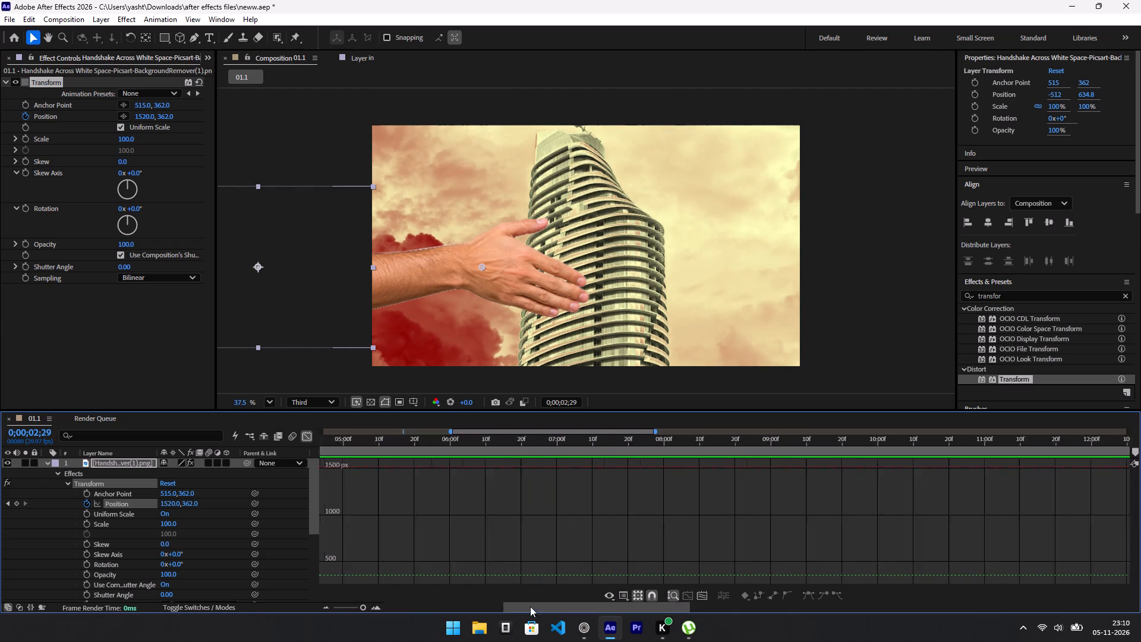
drag(530, 606, 442, 606)
drag(470, 443, 349, 446)
key(space)
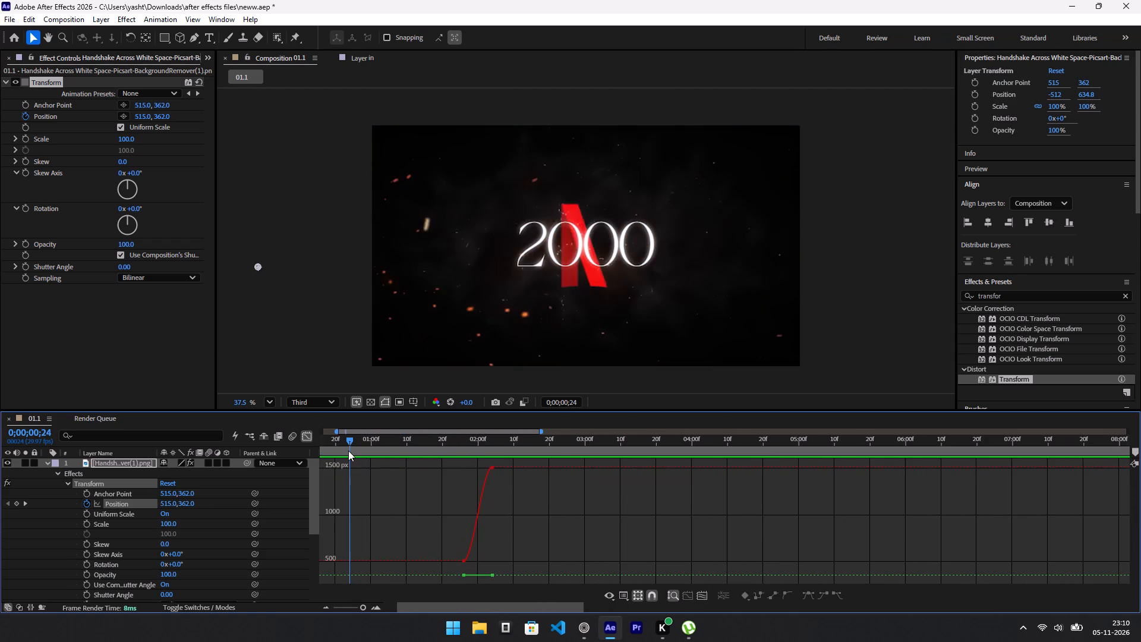
key(space)
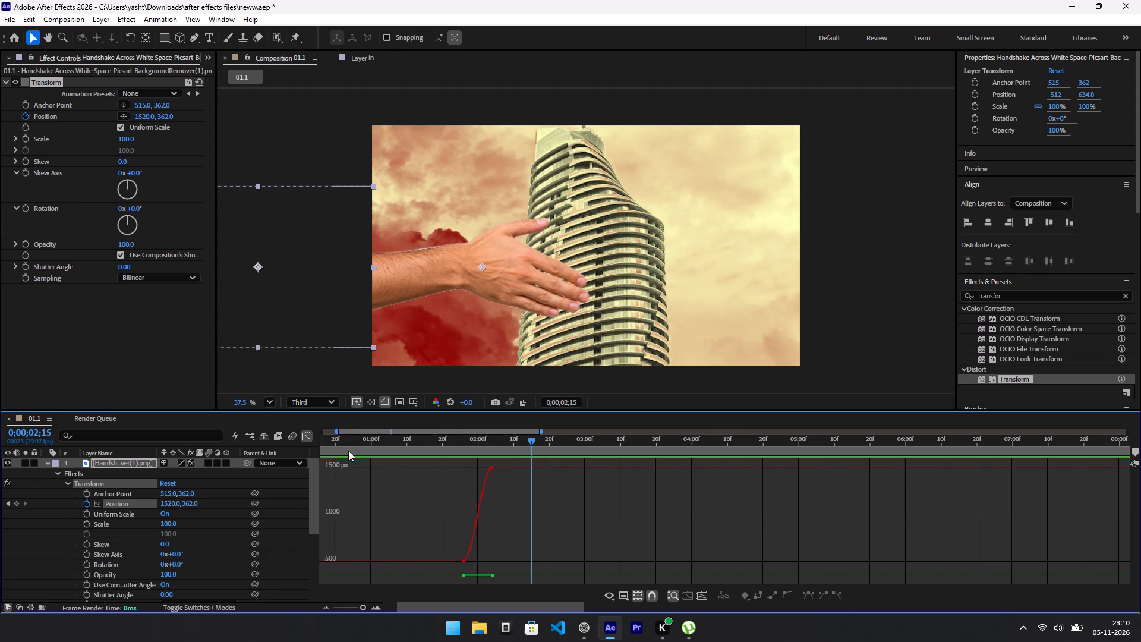
key(space)
key(space)
key(space)
key(space)
Scrub through the hand's entrance and replay the composition from 0;00;00;00 to judge how the movement flows.
drag(487, 433, 417, 439)
drag(508, 442, 477, 447)
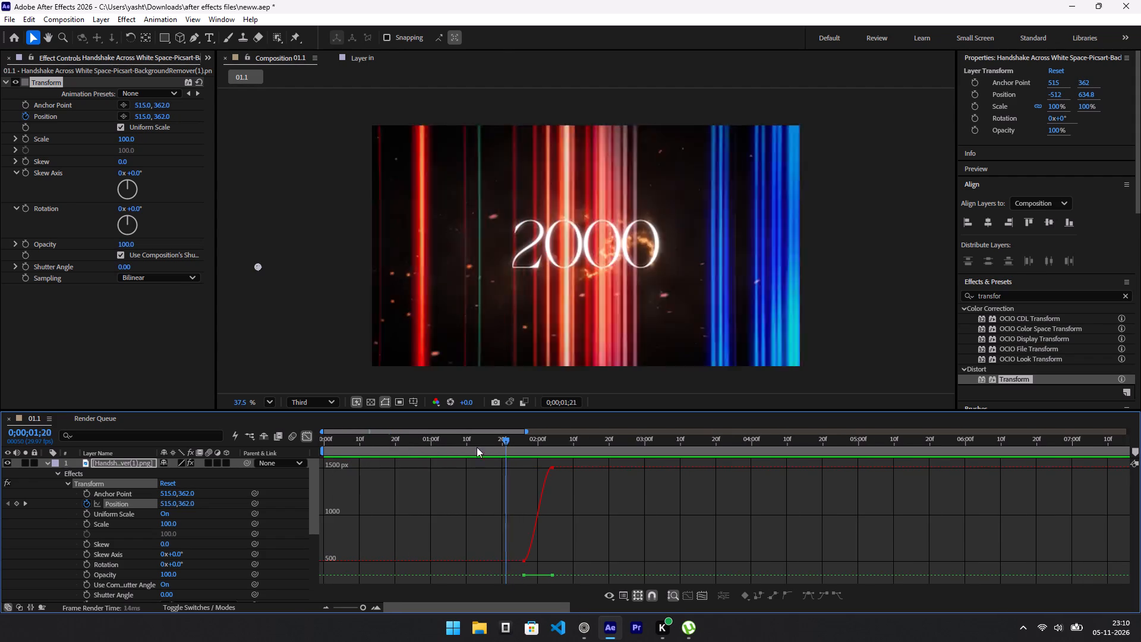
drag(477, 447, 513, 479)
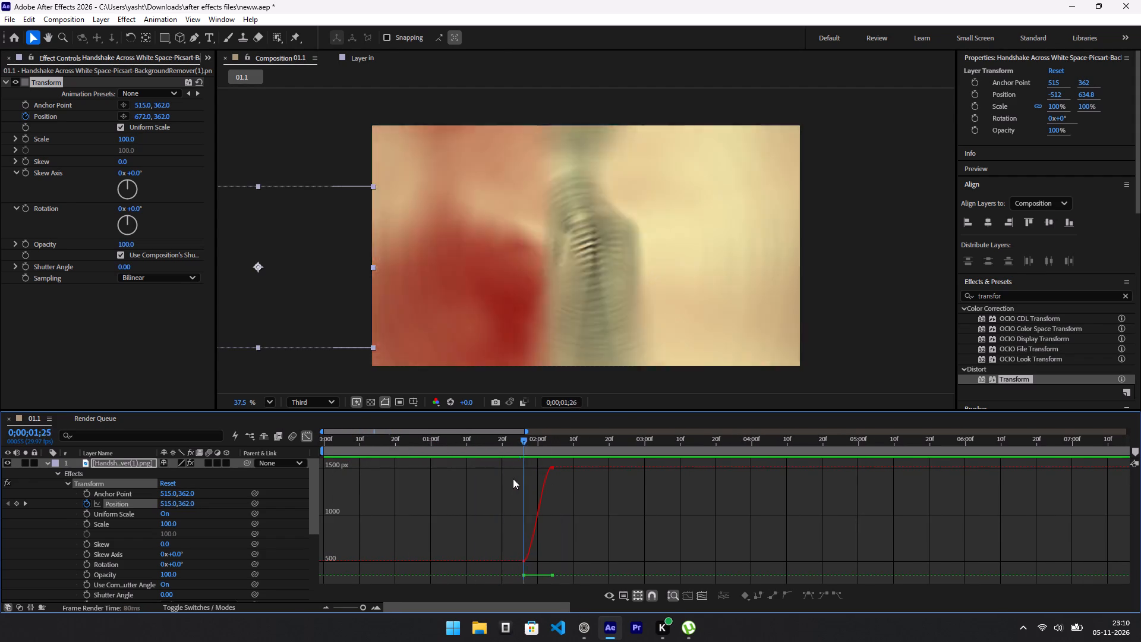
drag(513, 479, 168, 458)
key(space)
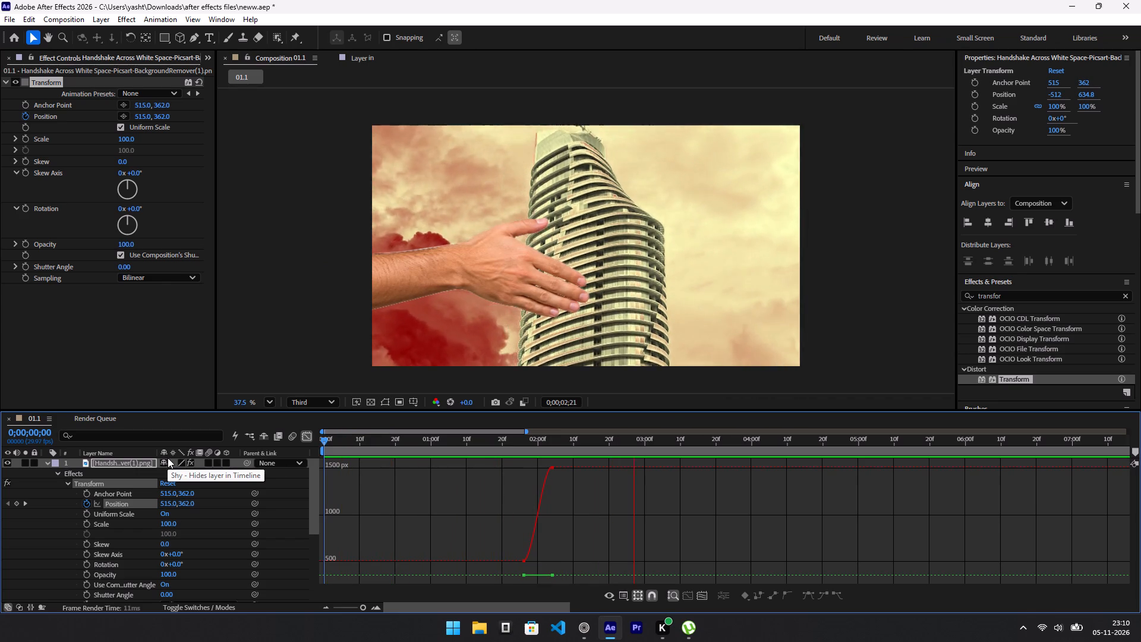
key(space)
drag(371, 445, 240, 458)
key(space)
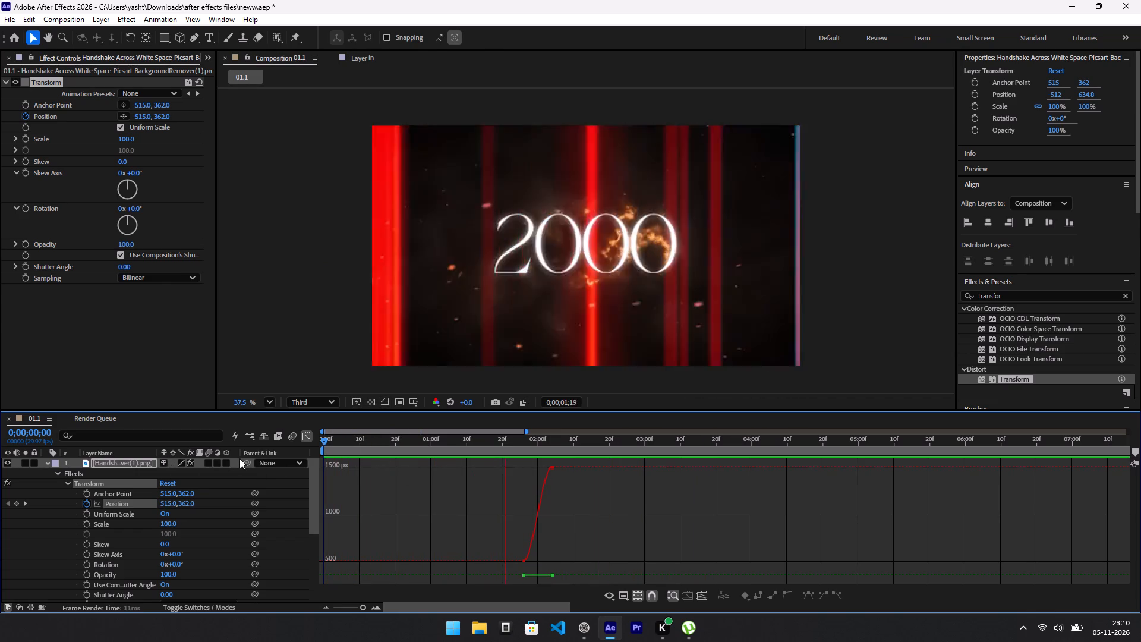
key(space)
key(space)
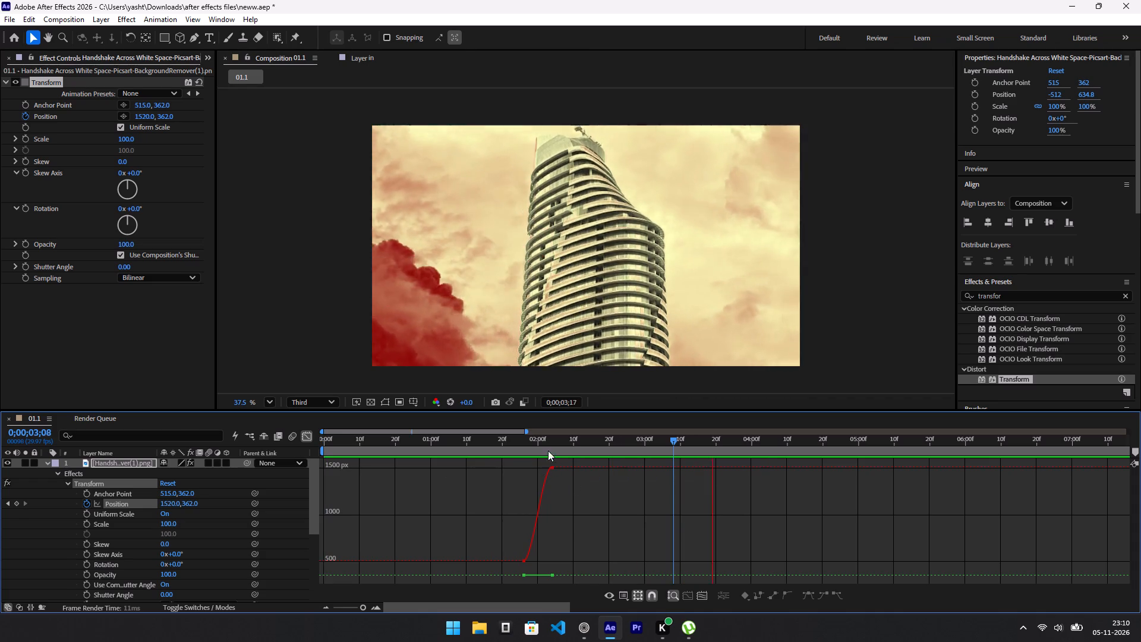
Replay and scrub the hand's entrance between 0;00;01;27 and 0;00;02;04 to check it against the Position curve.
drag(538, 443, 500, 443)
key(space)
key(space)
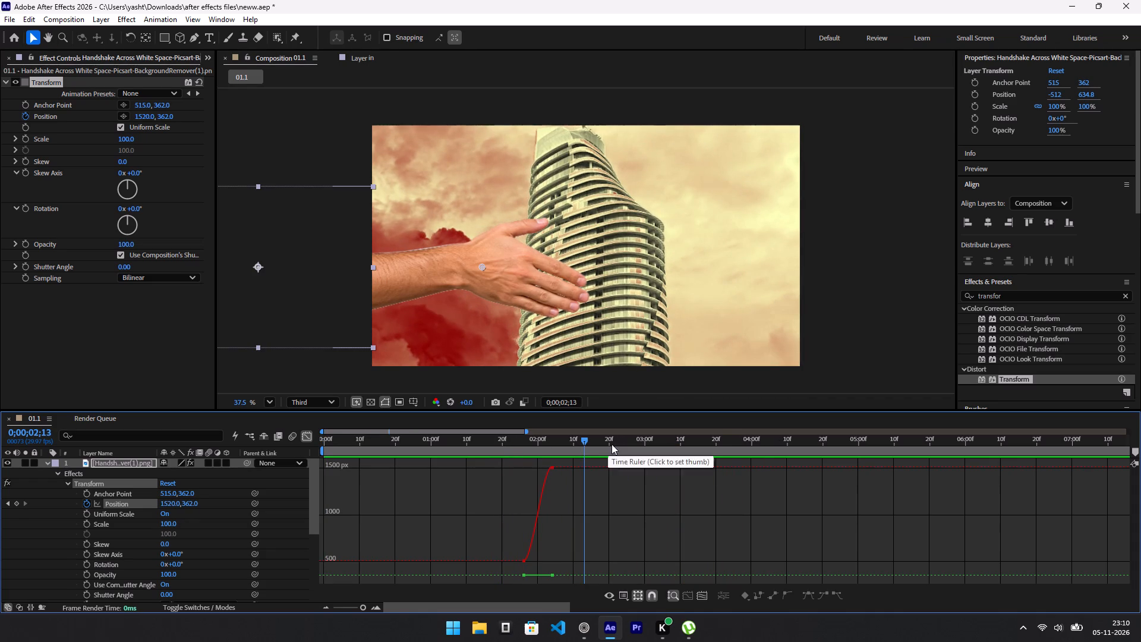
drag(569, 436, 527, 449)
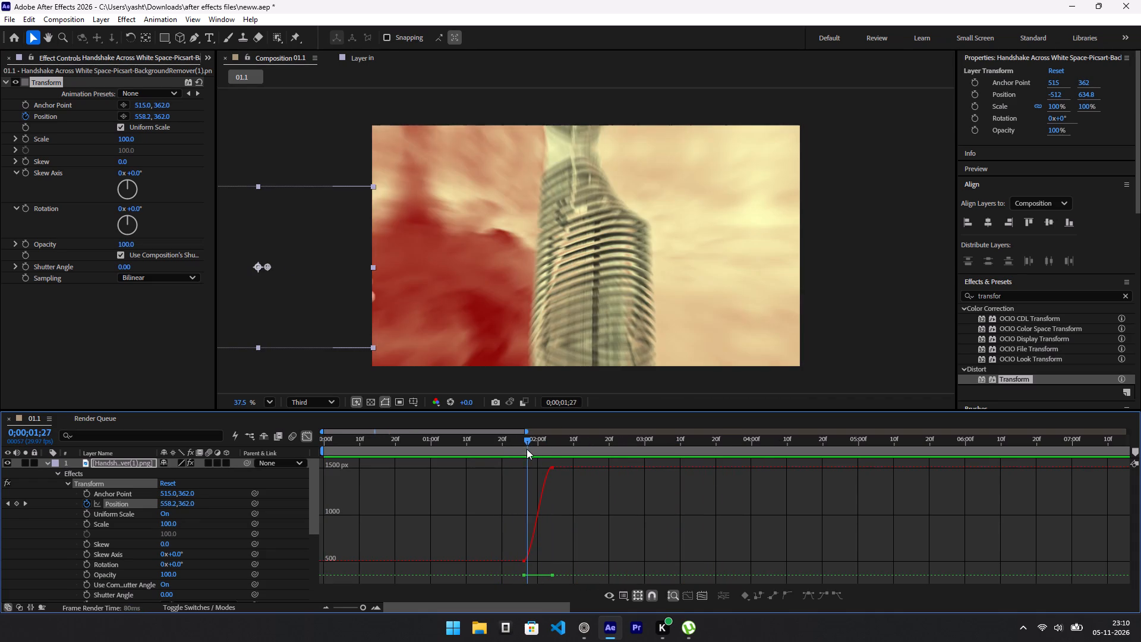
drag(527, 449, 549, 462)
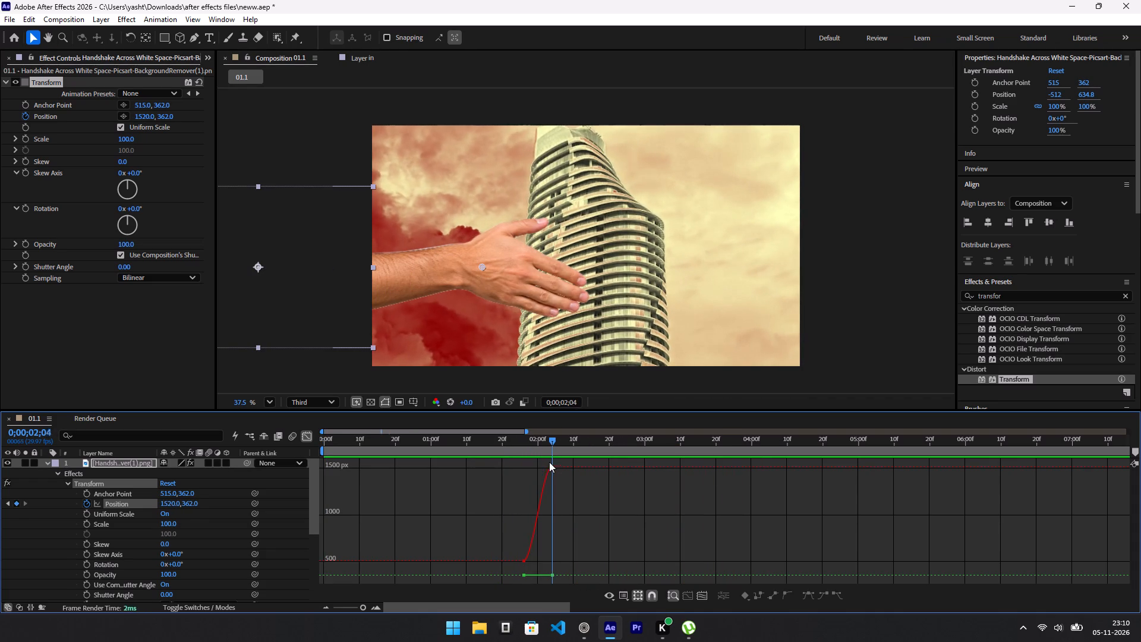
Scrub the composition back to 0;00;02;03 to check the end of the hand's entrance.
drag(549, 462, 547, 461)
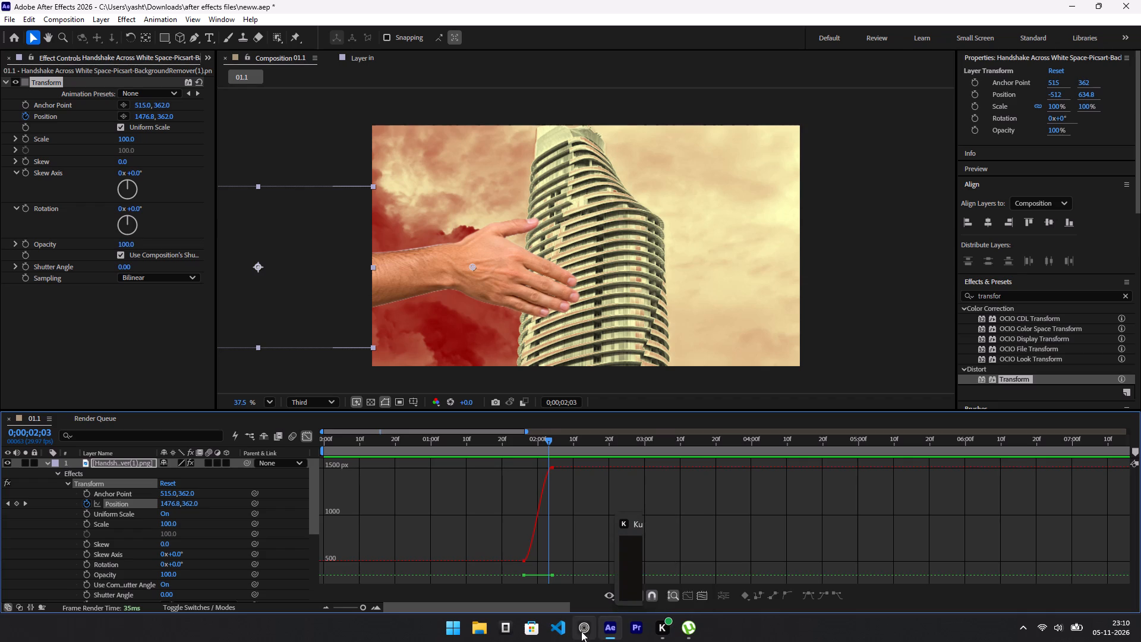
Switch to the Zen browser, open the FX Console video's YouTube page, and search for "object in motion after effects".
click(581, 631)
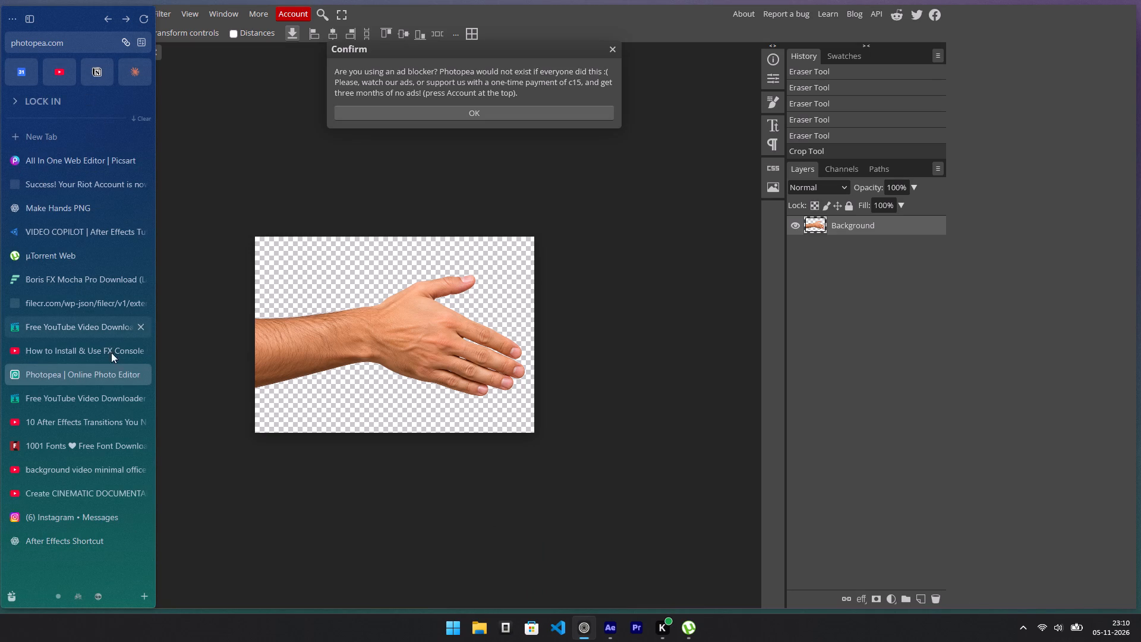
click(74, 354)
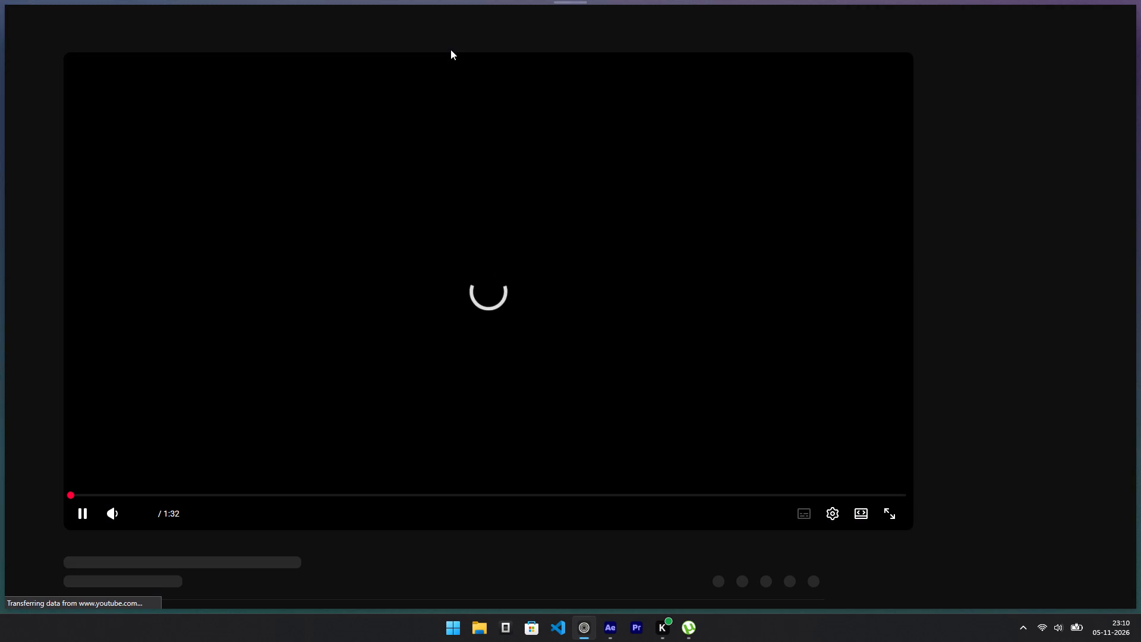
click(450, 27)
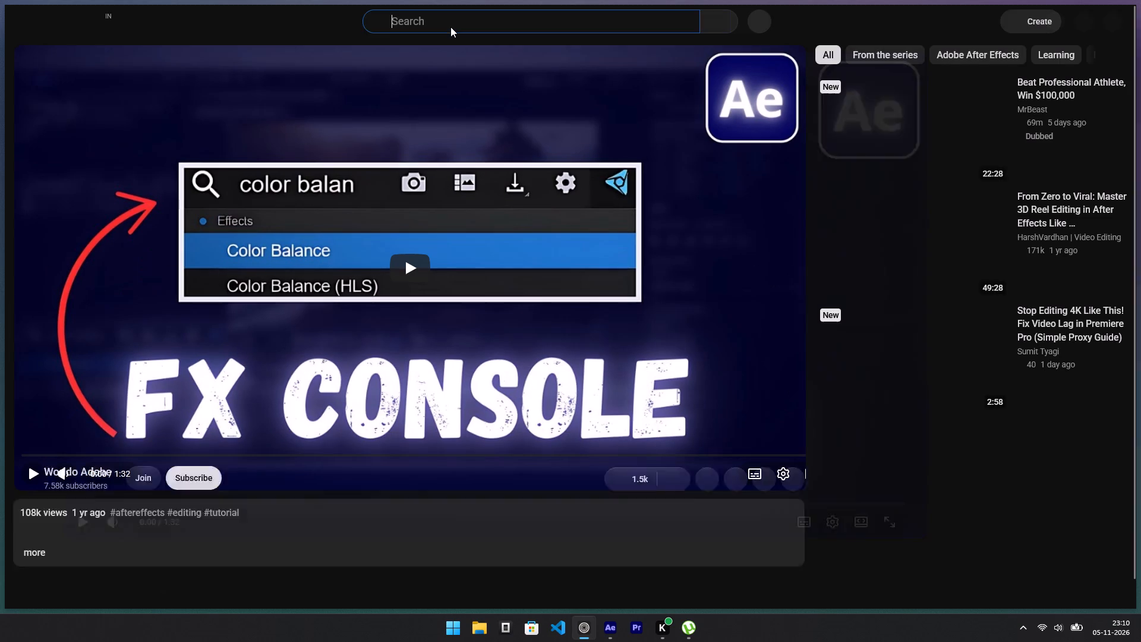
text(mo)
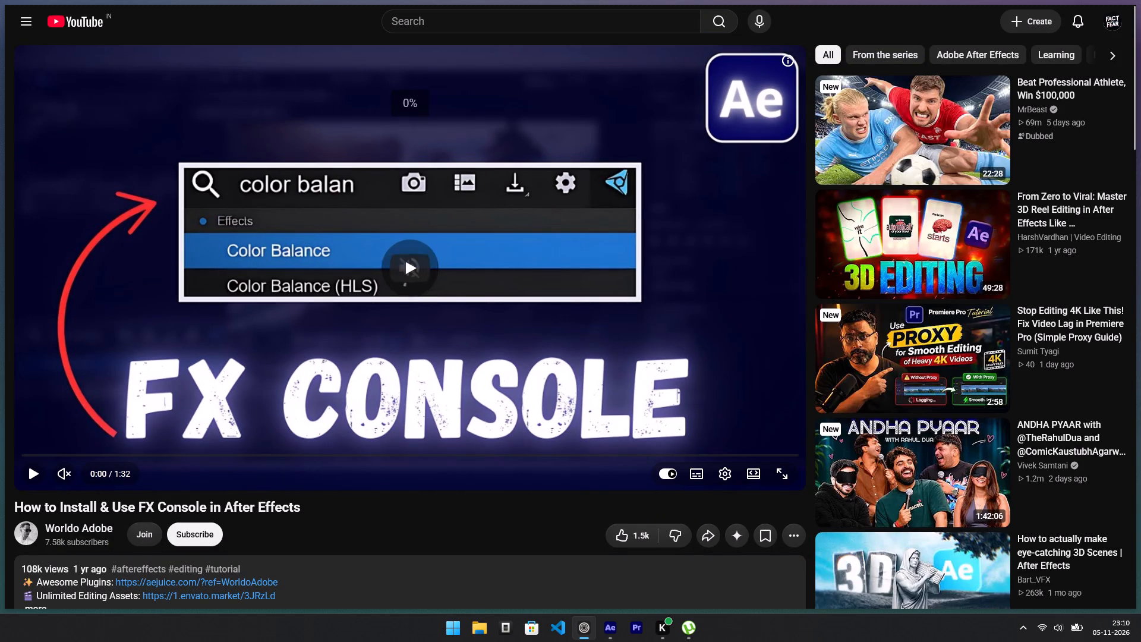
click(450, 27)
text(opt)
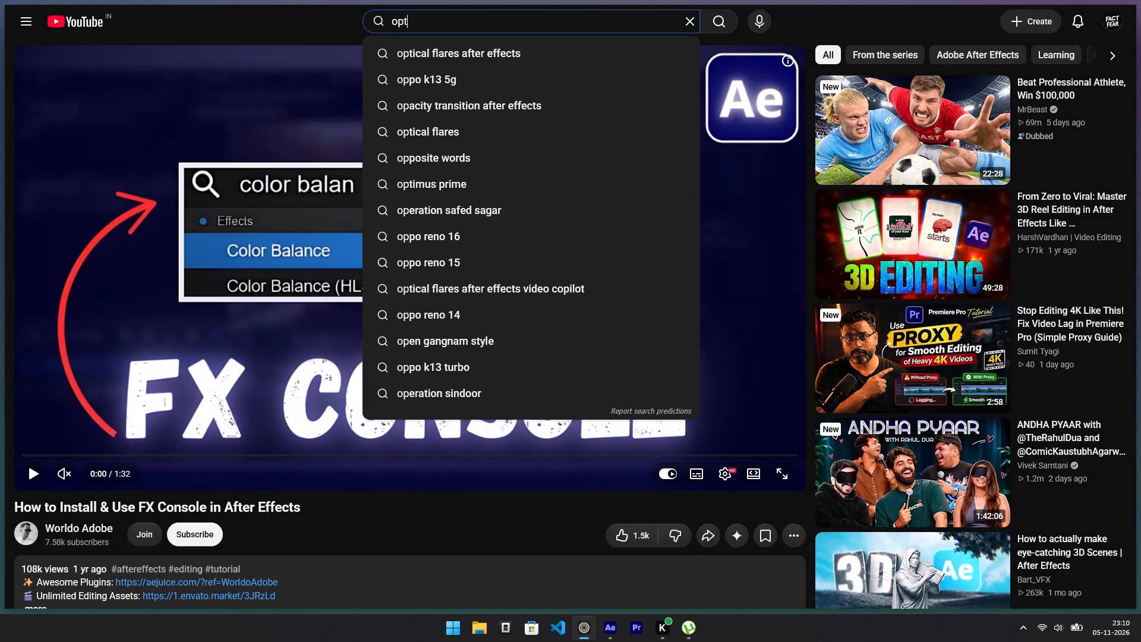
key(BackSpace)
text(je)
key(BackSpace)
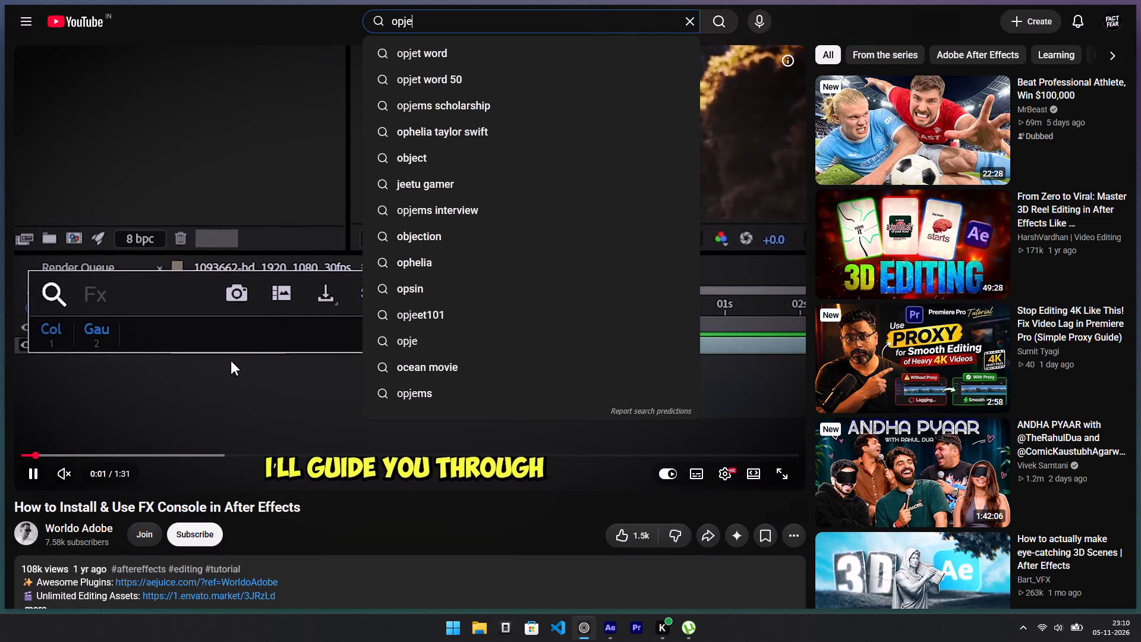
key(BackSpace)
key(b)
key(BackSpace)
key(BackSpace)
text(bject in motion)
key(space)
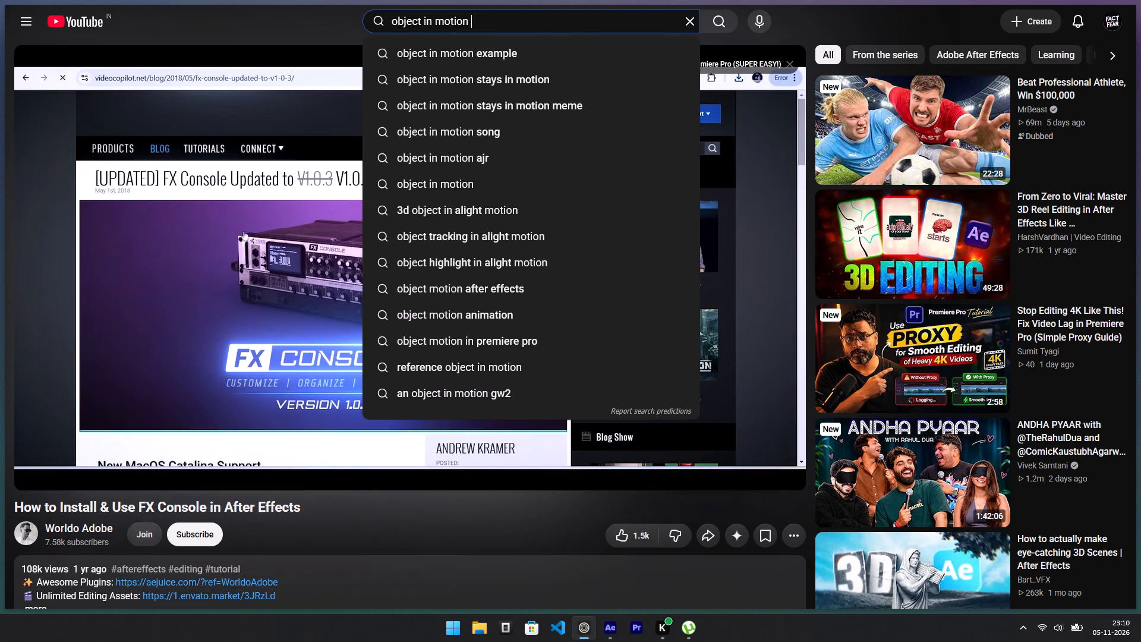
text(after effects)
key(Return)
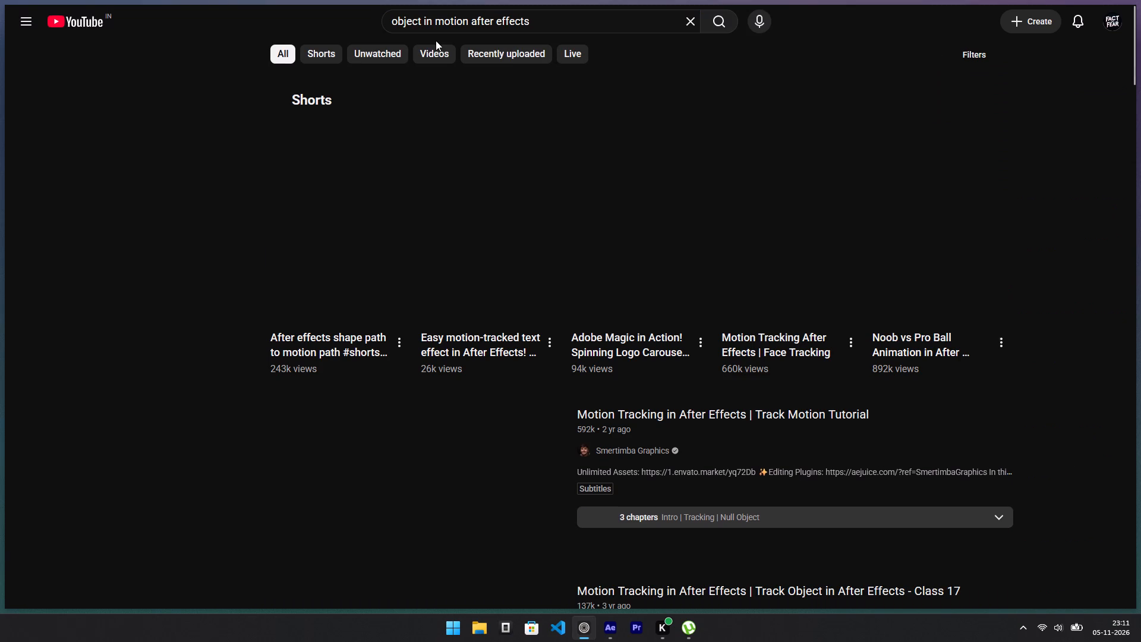
Look through the video and Shorts results for a tutorial on object movement in After Effects.
scroll(311, 254, down, 3)
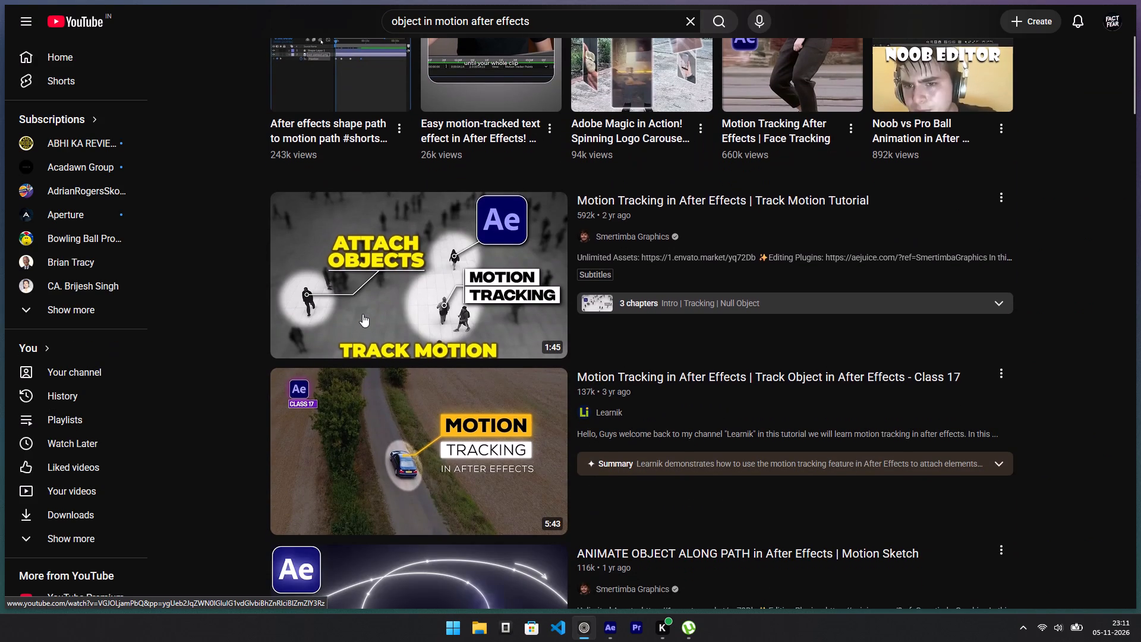
scroll(380, 301, down, 2)
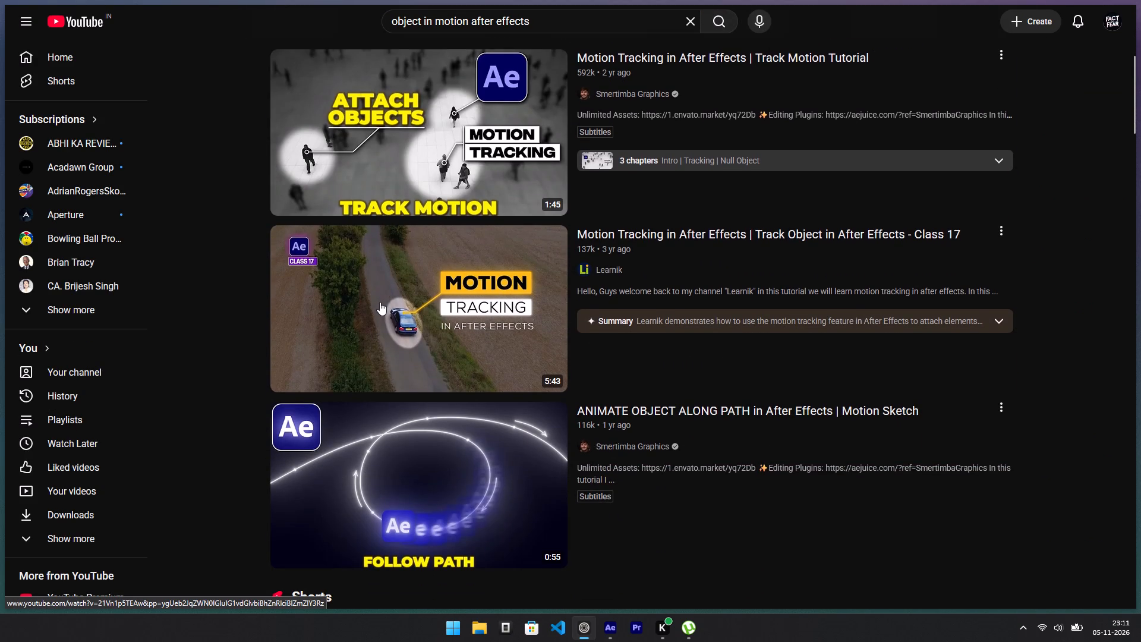
scroll(380, 302, down, 3)
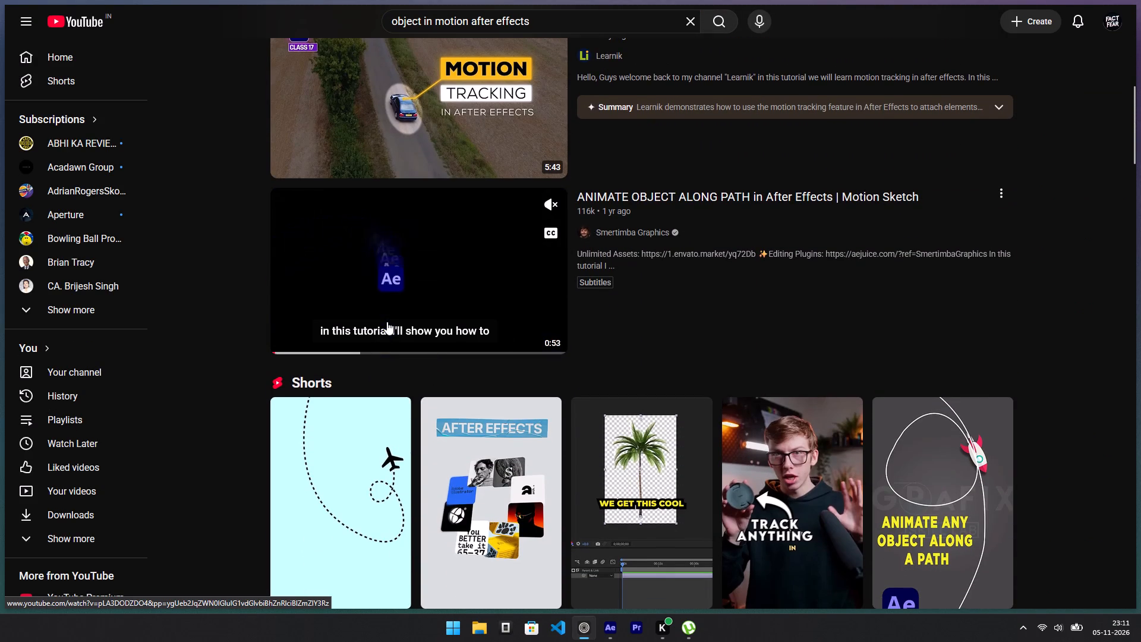
scroll(387, 322, down, 3)
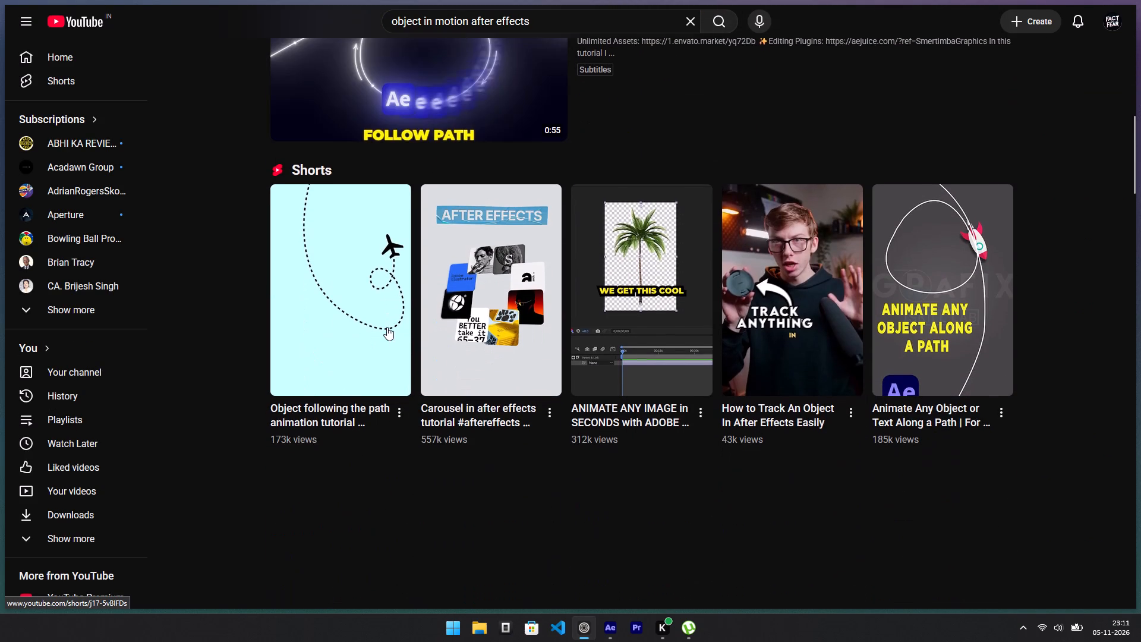
scroll(386, 330, down, 3)
scroll(338, 333, up, 2)
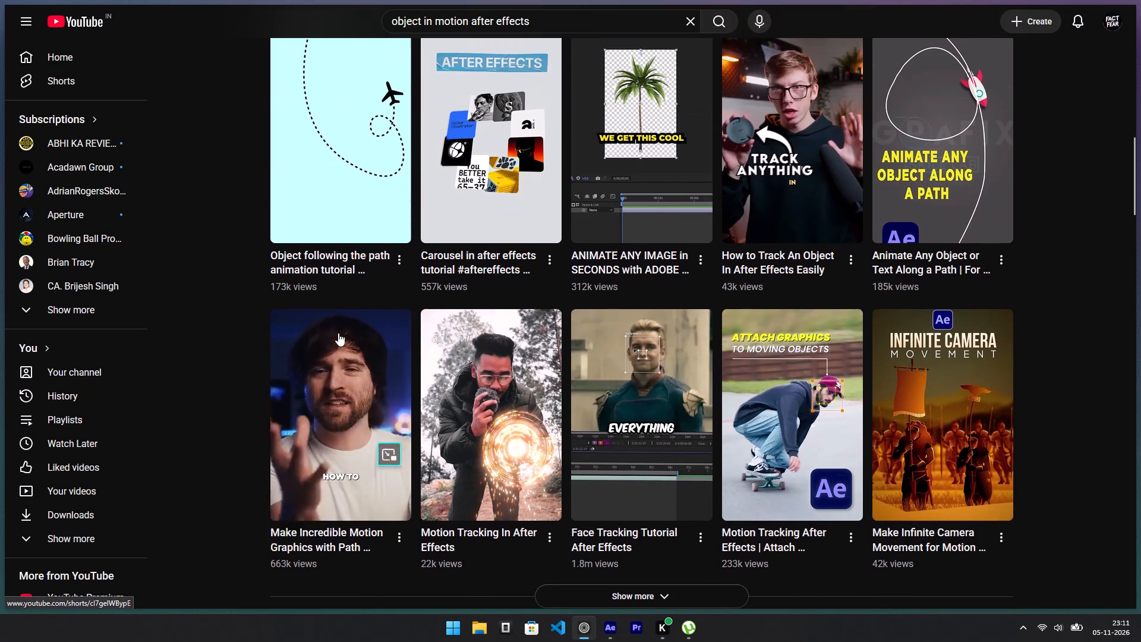
scroll(338, 333, up, 3)
Change the YouTube search to "smooth movement after effects".
drag(469, 23, 436, 23)
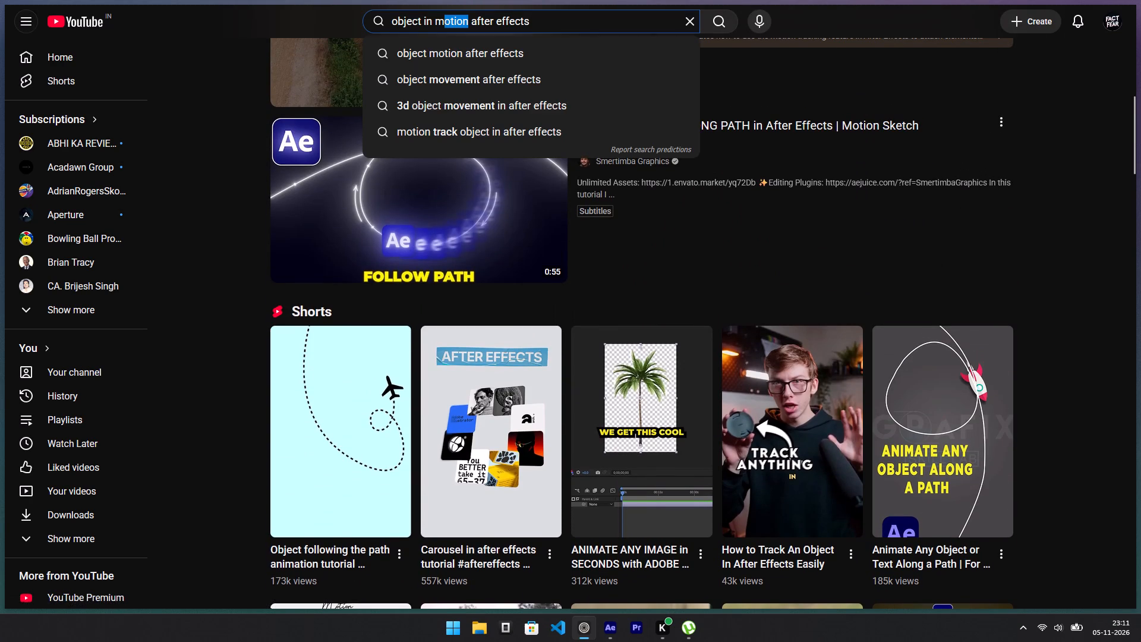
drag(436, 23, 324, 23)
text(smooth movement)
key(Return)
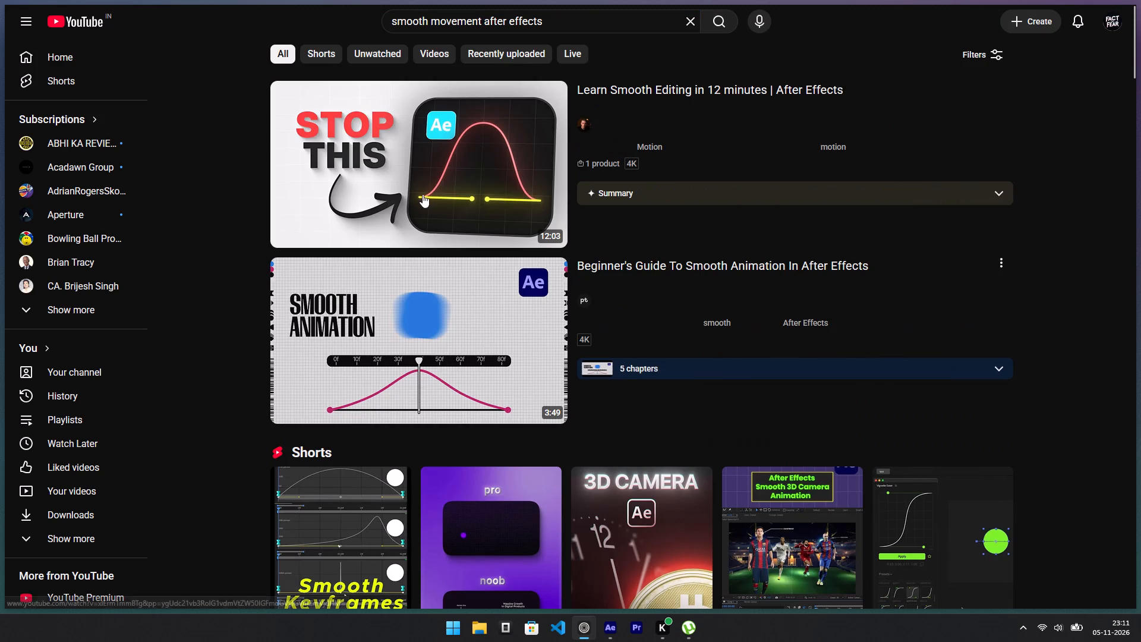
Find and open the Bricks tutorial "Smooth Camera Movement in After Effects" among the results and unmute it.
scroll(308, 224, down, 3)
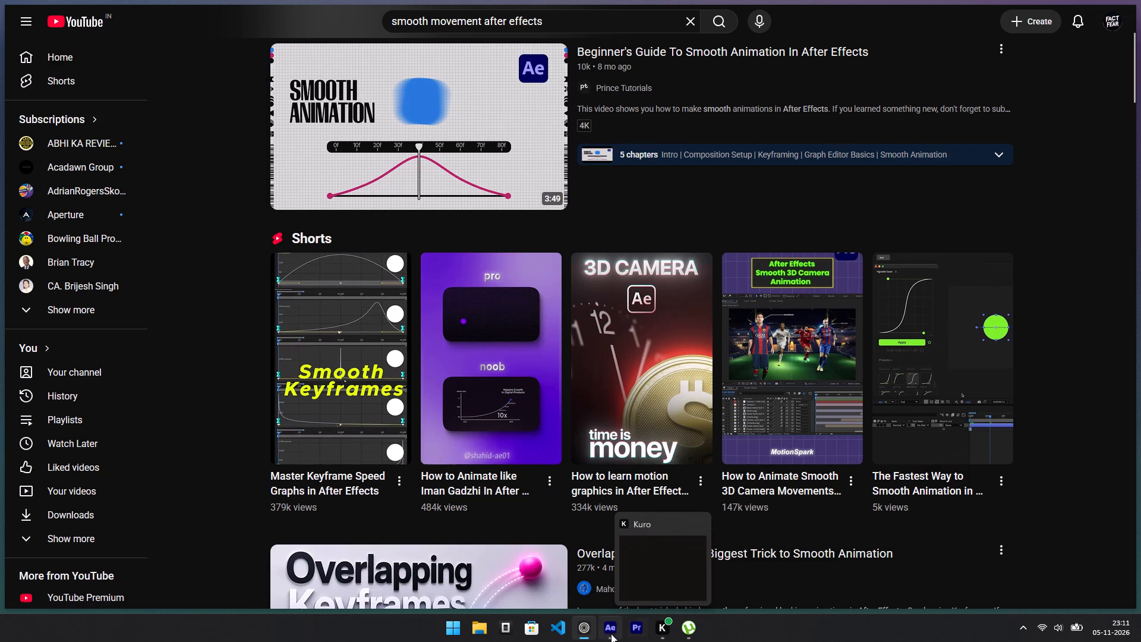
scroll(512, 502, down, 7)
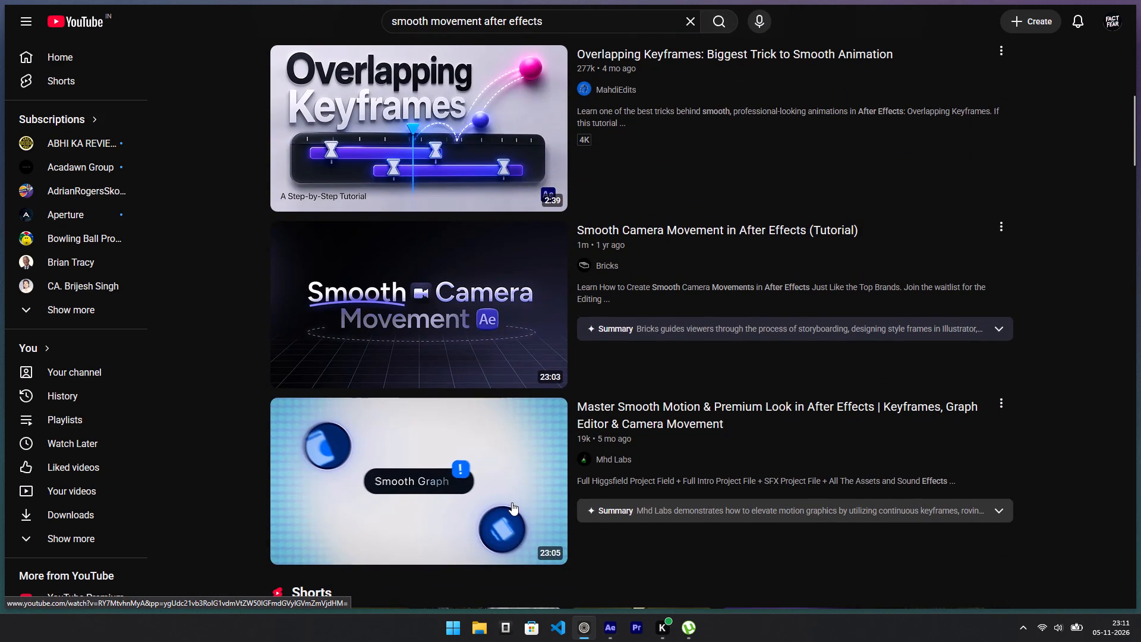
scroll(512, 502, down, 2)
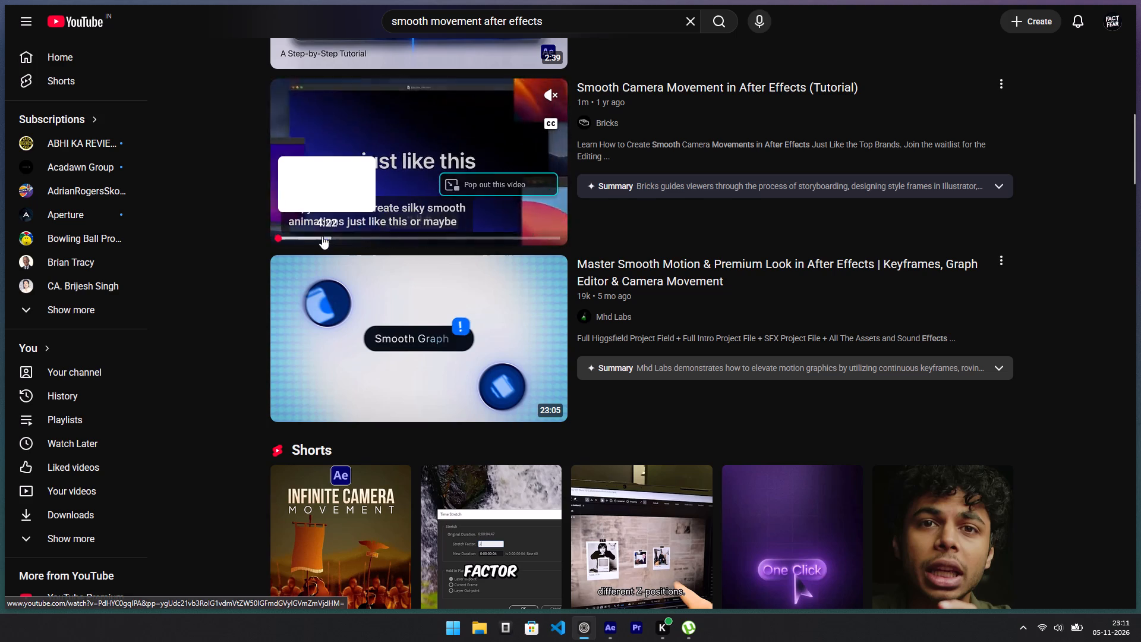
click(320, 237)
click(388, 158)
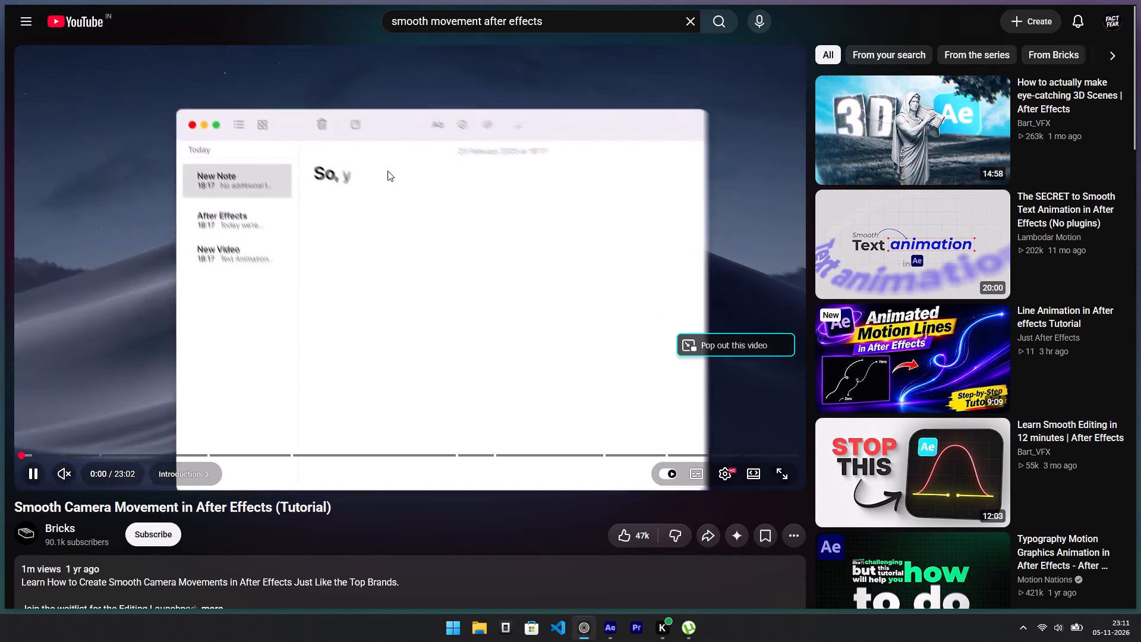
click(64, 479)
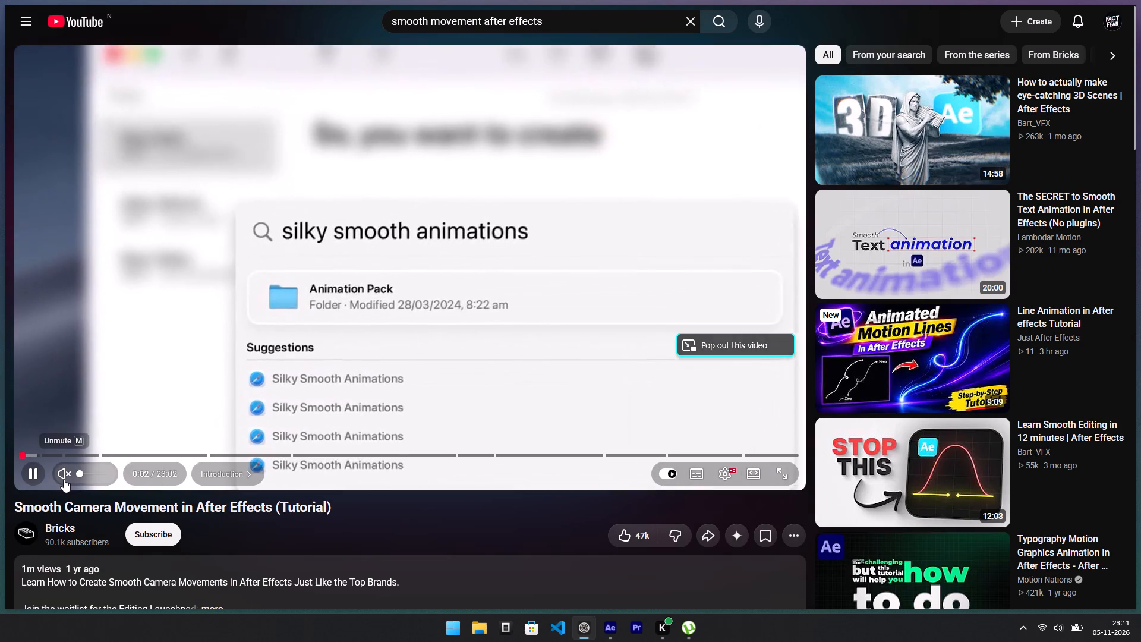
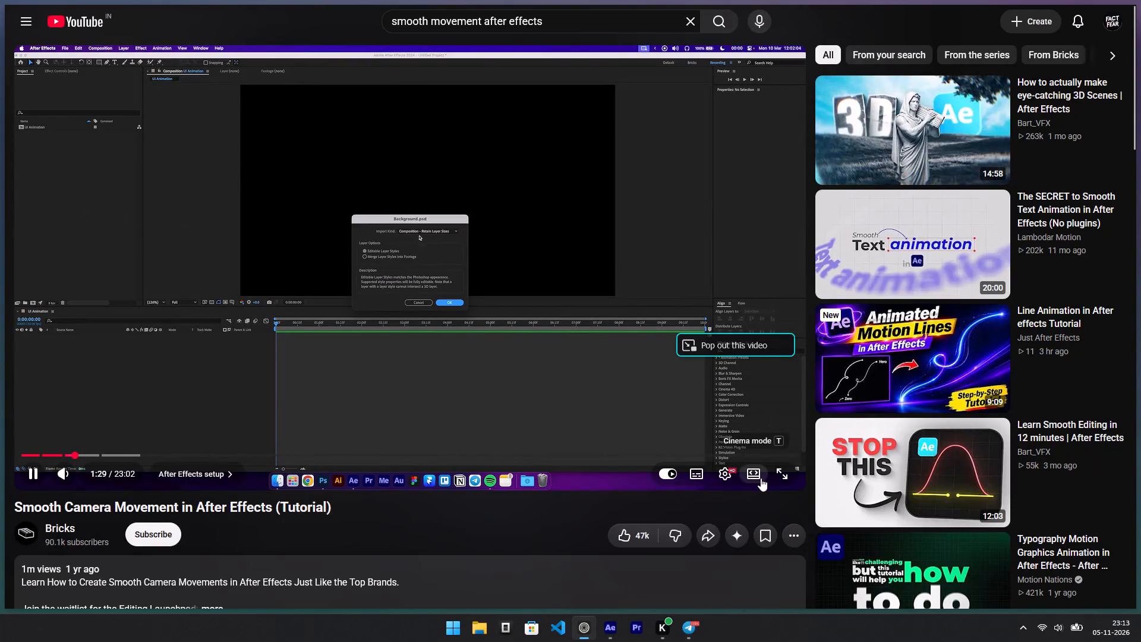
Watch the Bricks tutorial in full screen, skipping ahead past the composition setup and file import to the UI animation section.
click(770, 473)
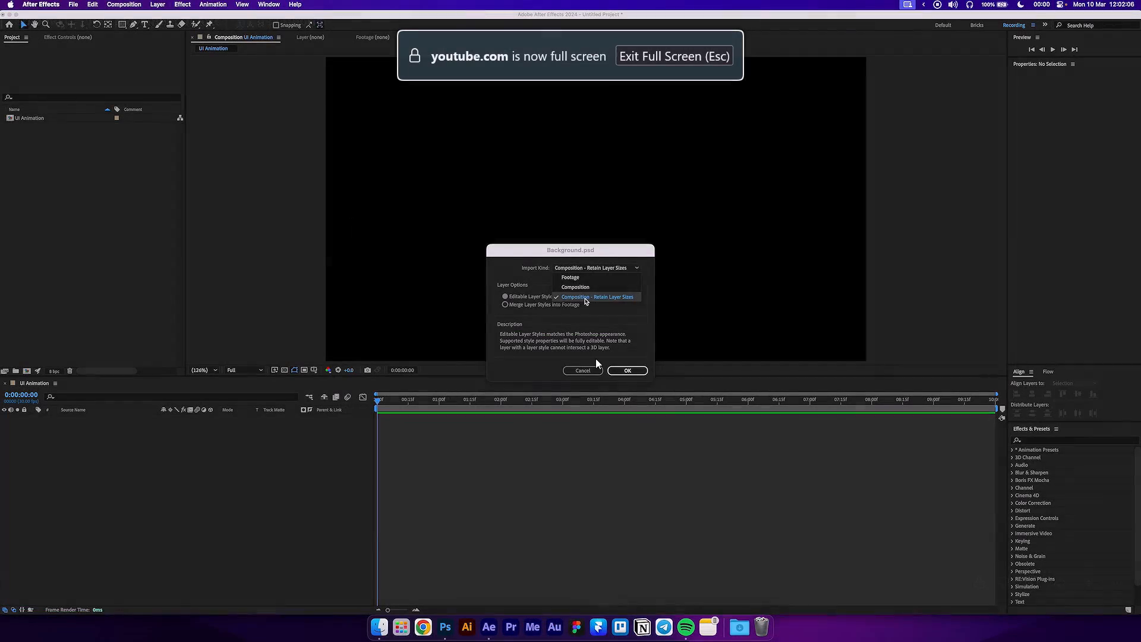
key(Left)
key(Left)
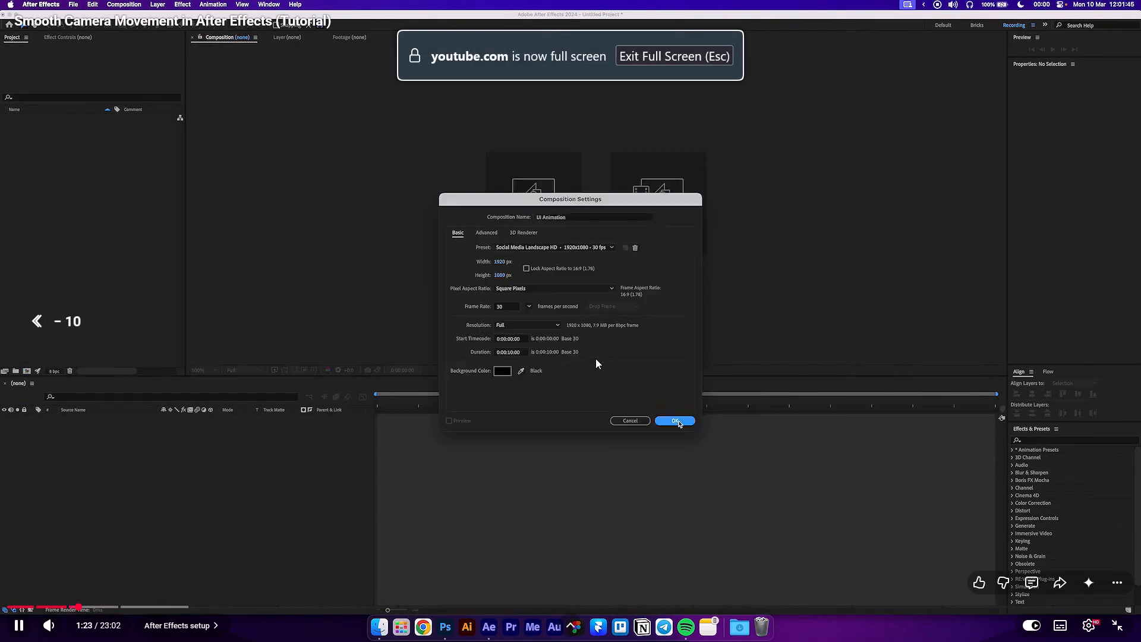
key(Right)
key(Right)
key(Right)
key(Right)
key(Right)
key(Right)
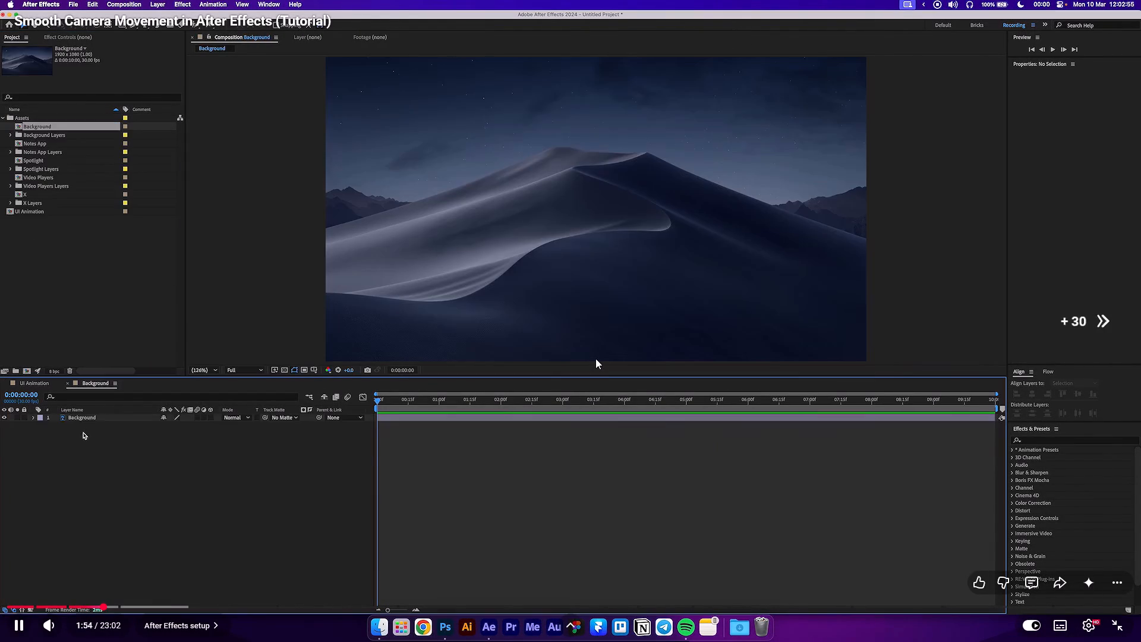
key(Right)
key(Right)
key(Right)
key(Right)
key(Right)
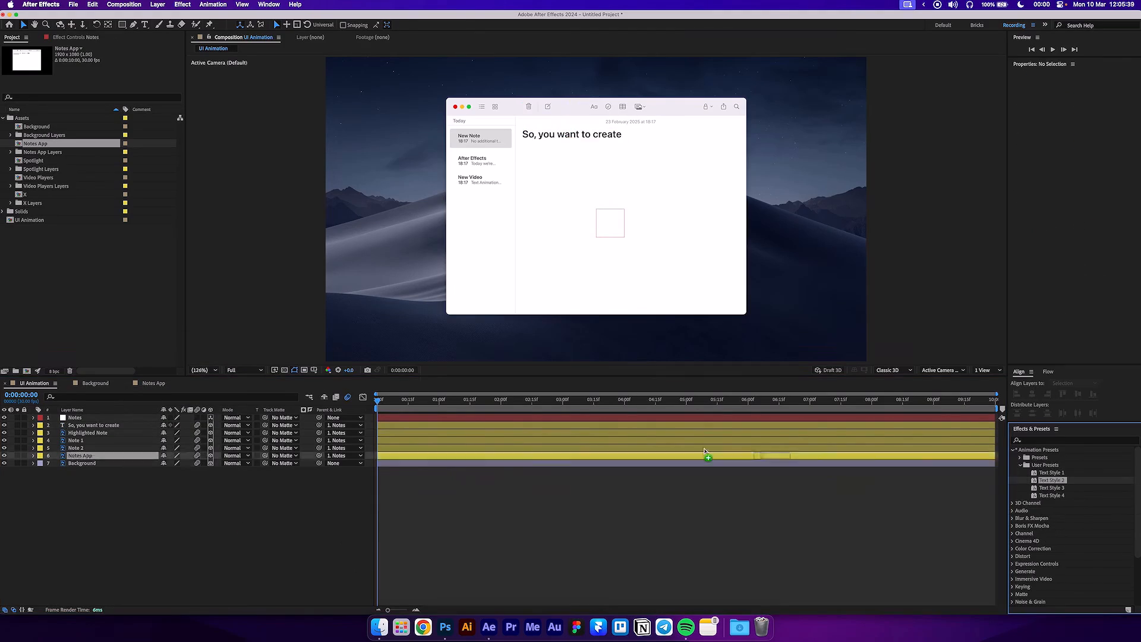
Rewind the tutorial to the start of the "Animating the UI" part and review how the null object is created.
key(Left)
key(Left)
key(Left)
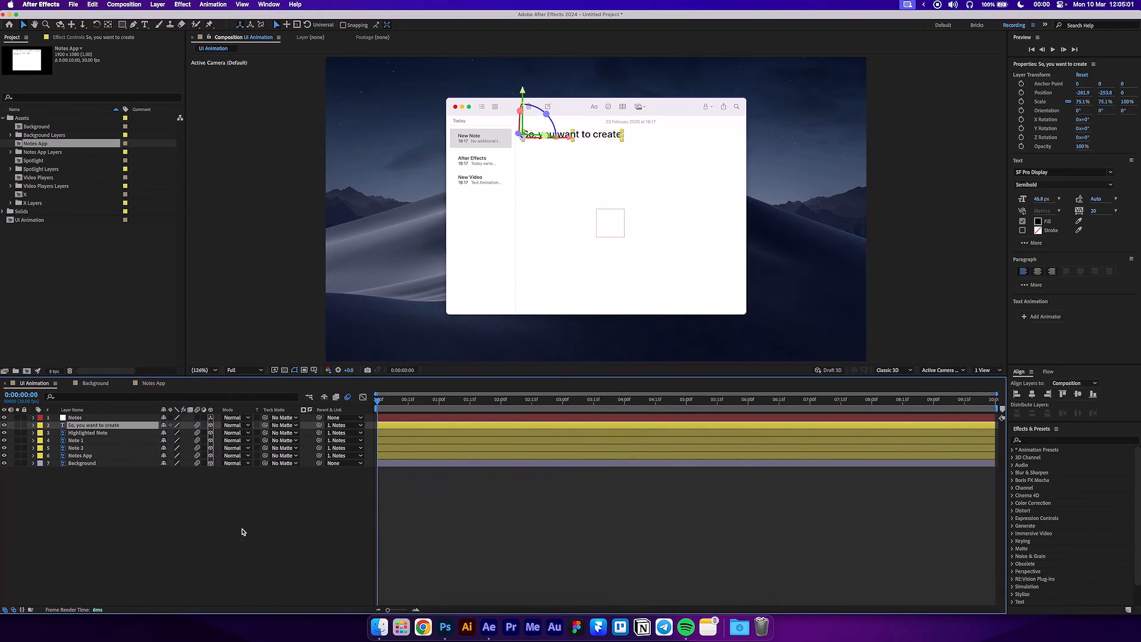
key(Left)
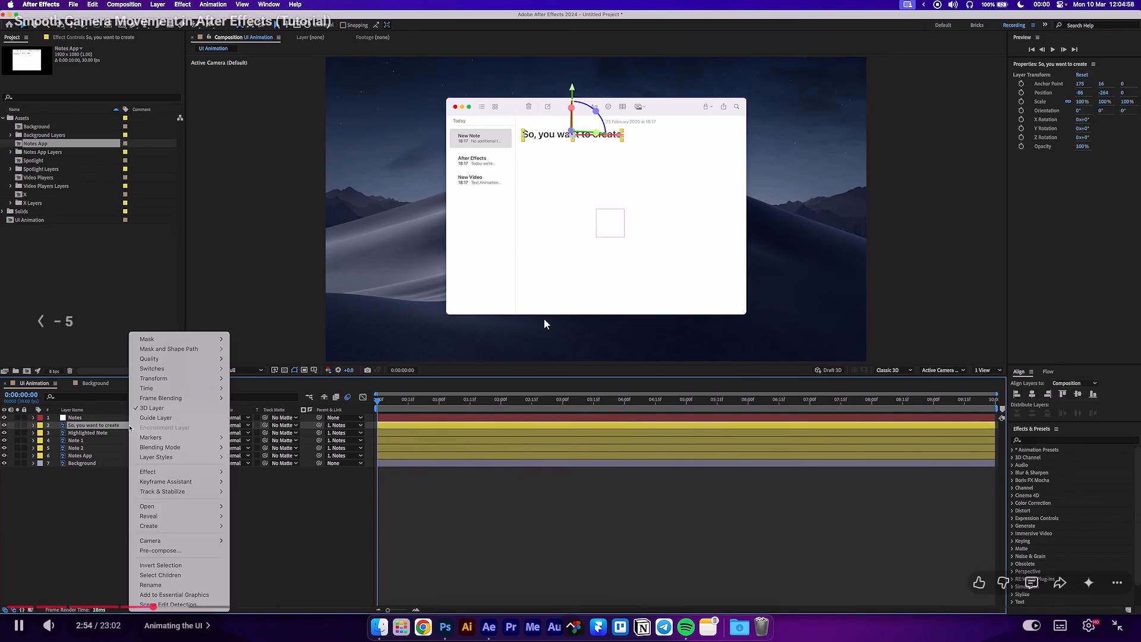
key(Left)
key(Left)
key(Left)
key(Left)
key(Left)
key(Left)
key(Left)
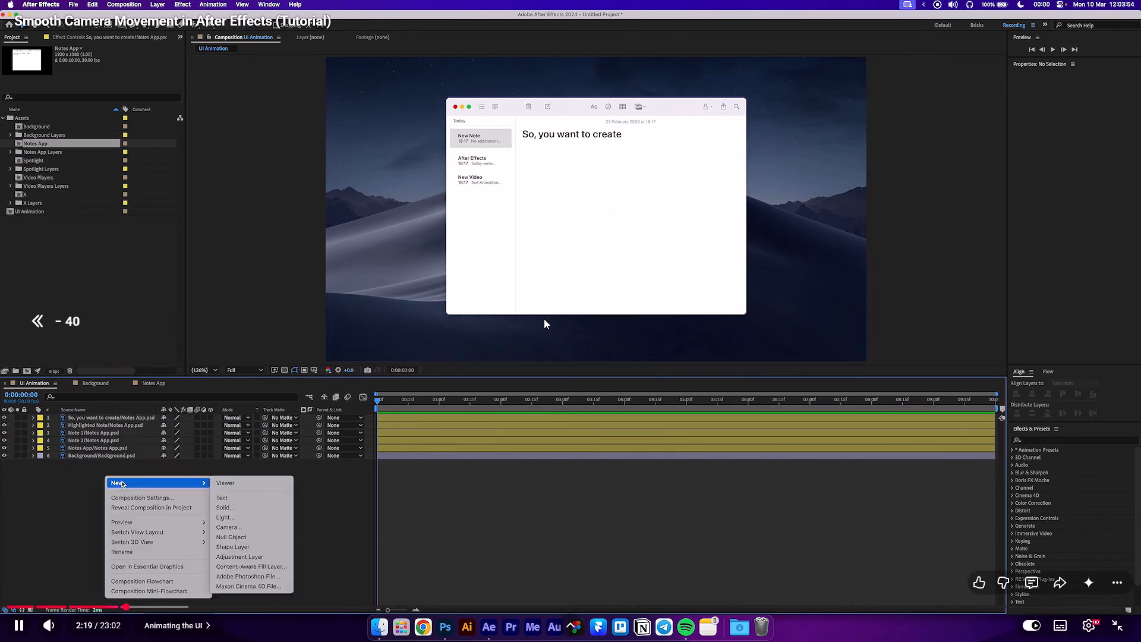
key(Left)
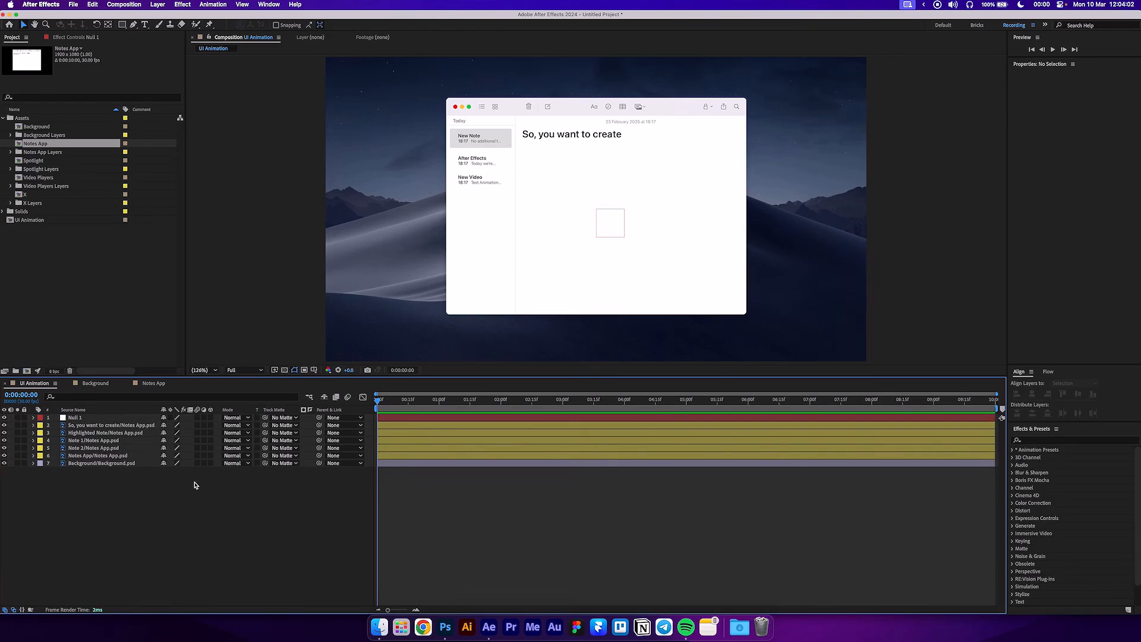
Skip ahead to the text animator's range selector and position settings, watch that part, and pause the tutorial at 3:27.
key(Right)
key(Right)
key(Right)
key(Right)
key(Right)
key(Right)
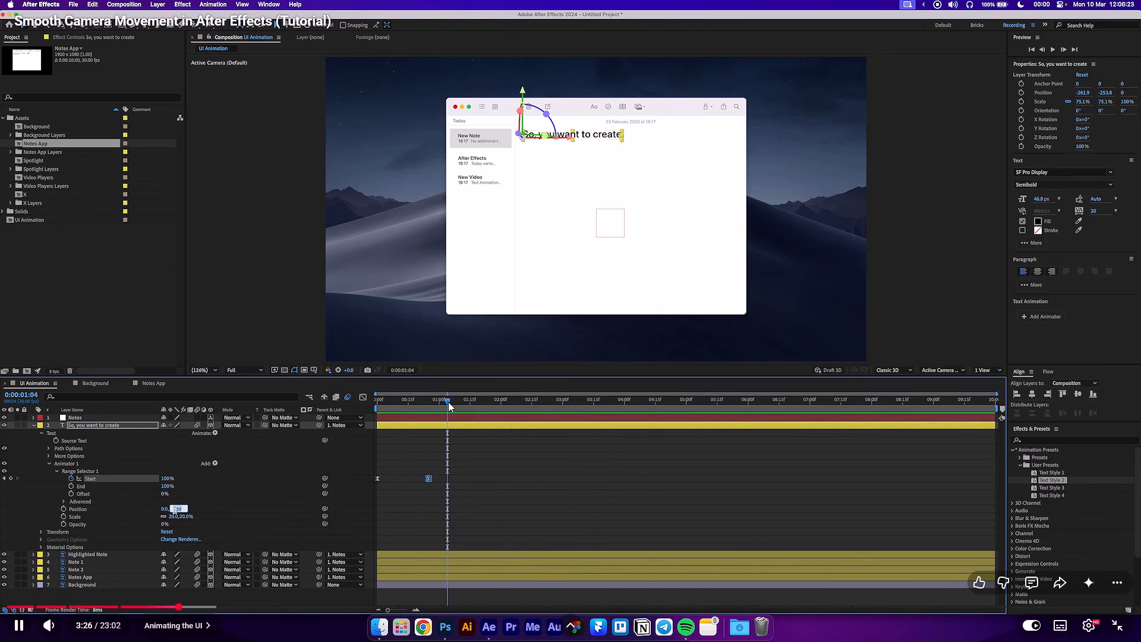
key(space)
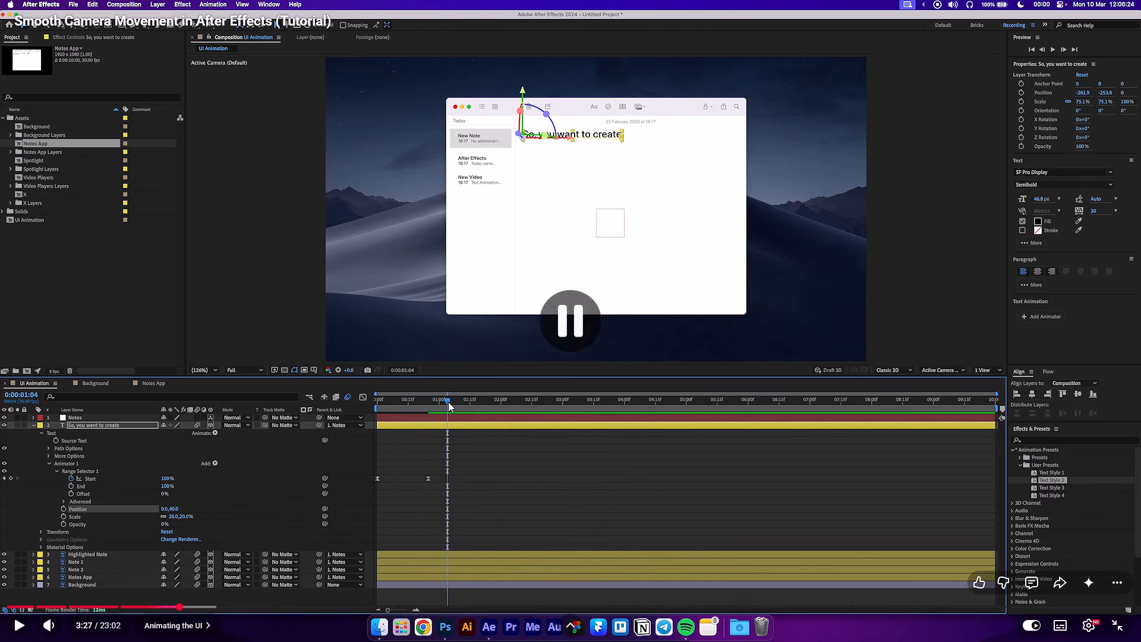
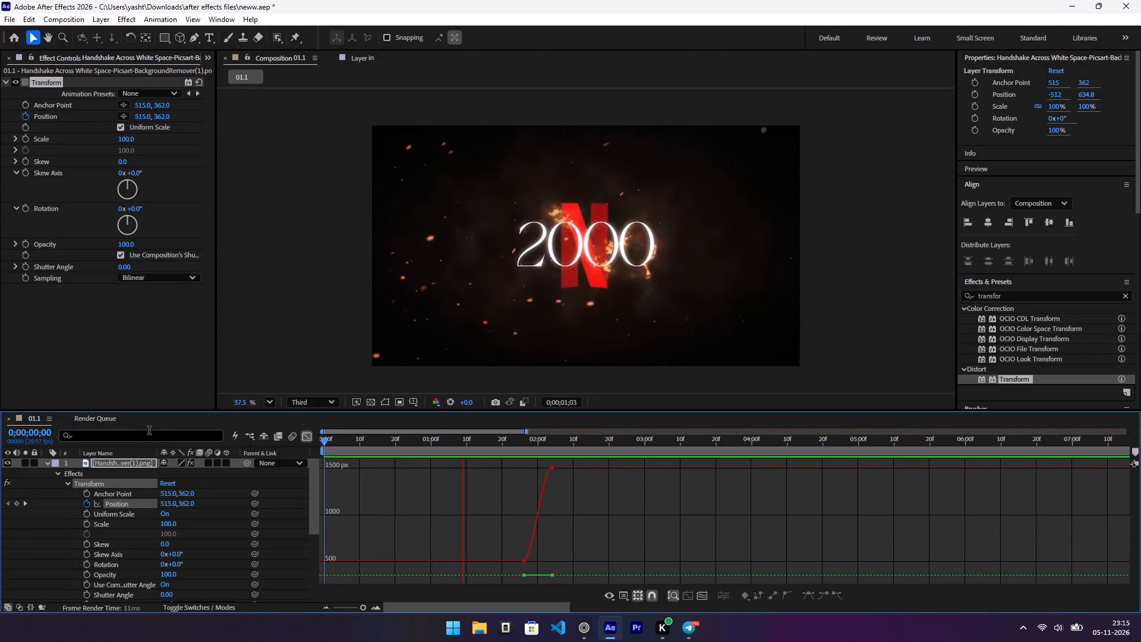
Preview the hand cutout's slide-in by playing the composition several times from start points between about 1;07 and 1;17.
key(space)
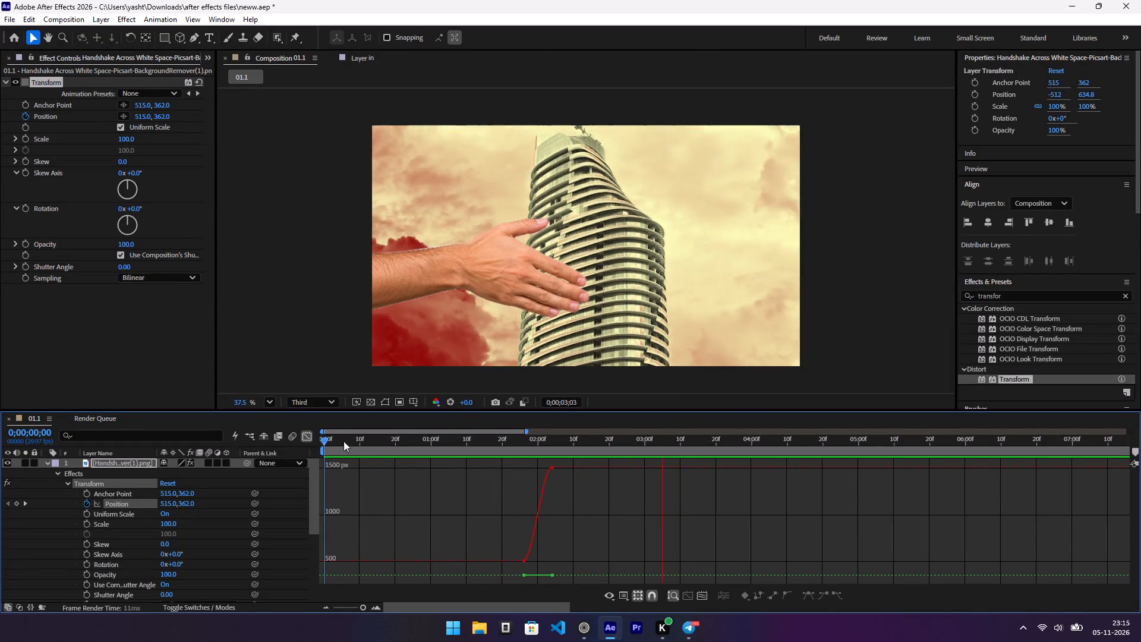
drag(466, 462, 466, 448)
drag(466, 448, 455, 448)
key(space)
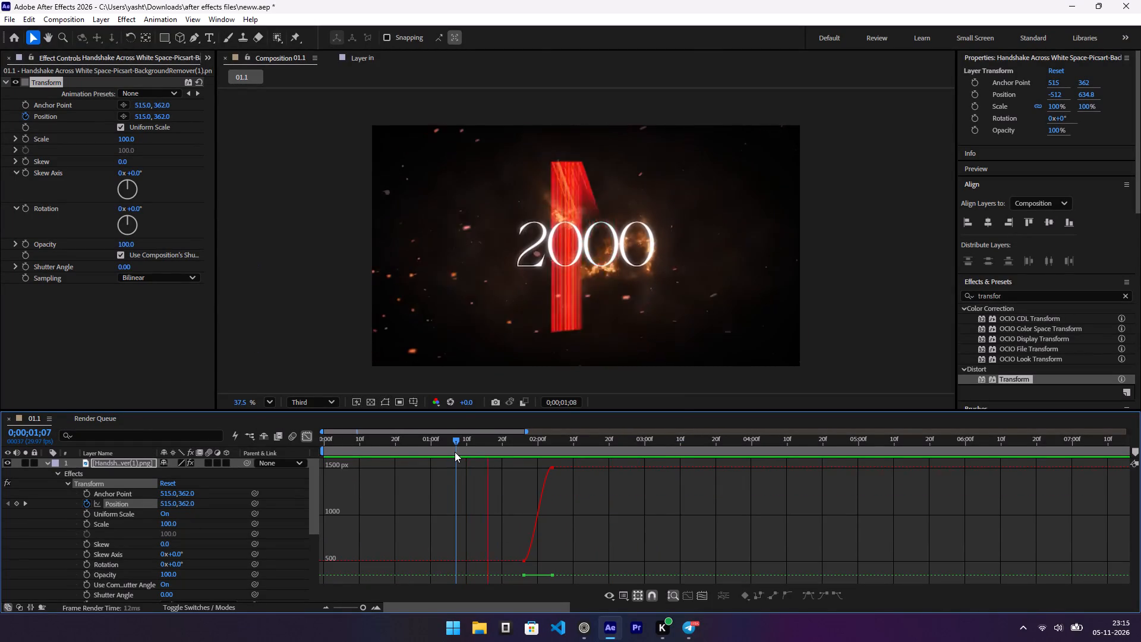
click(455, 452)
key(space)
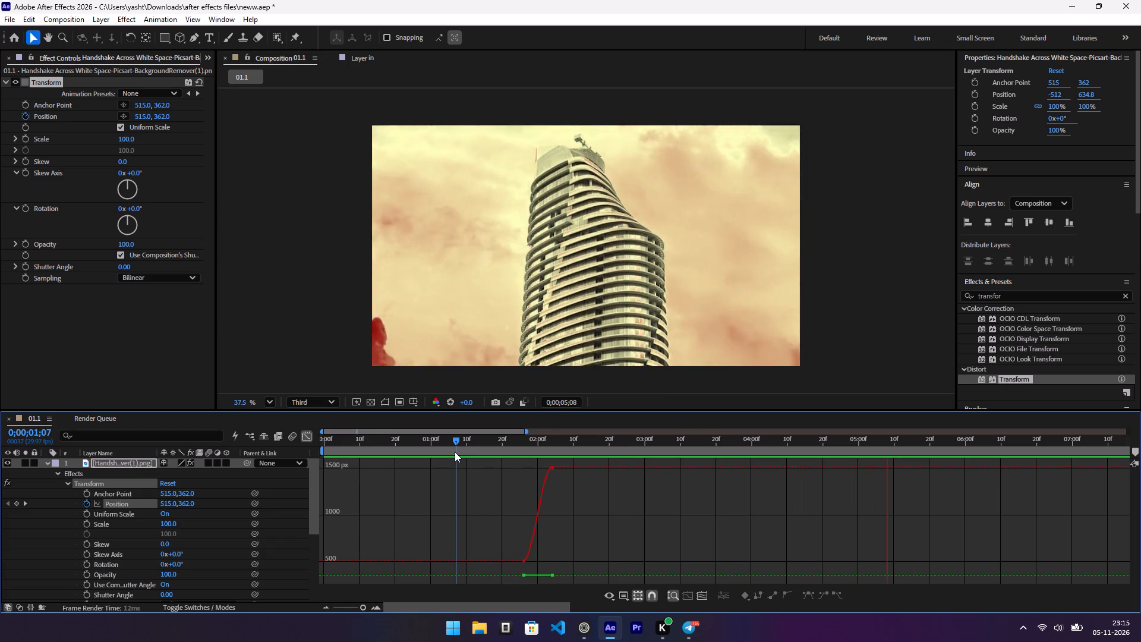
key(space)
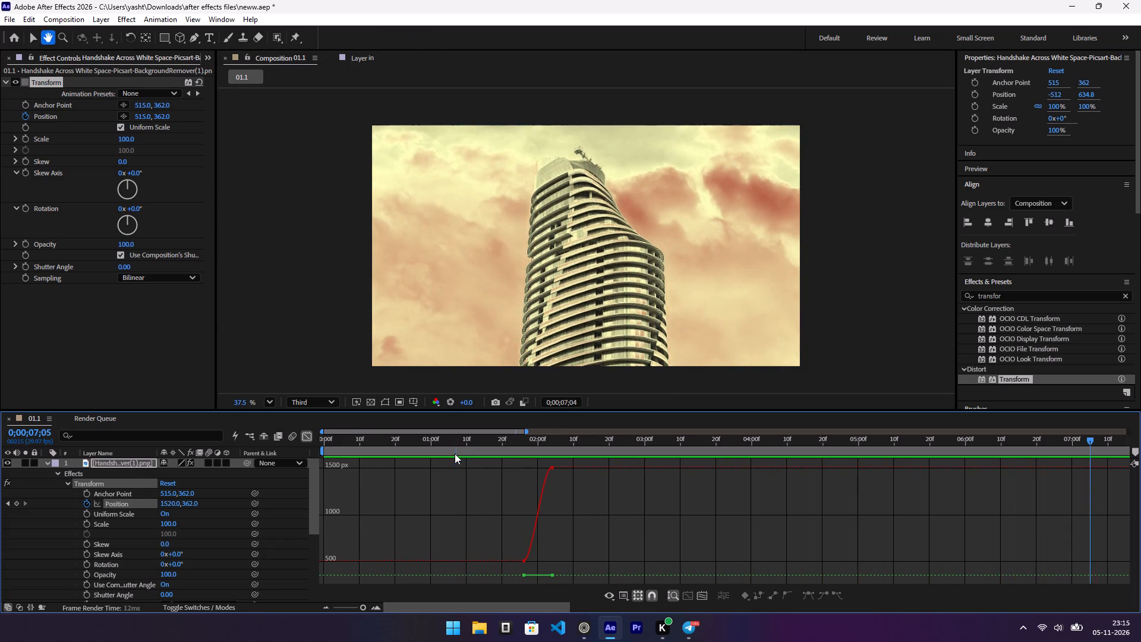
drag(510, 436, 477, 442)
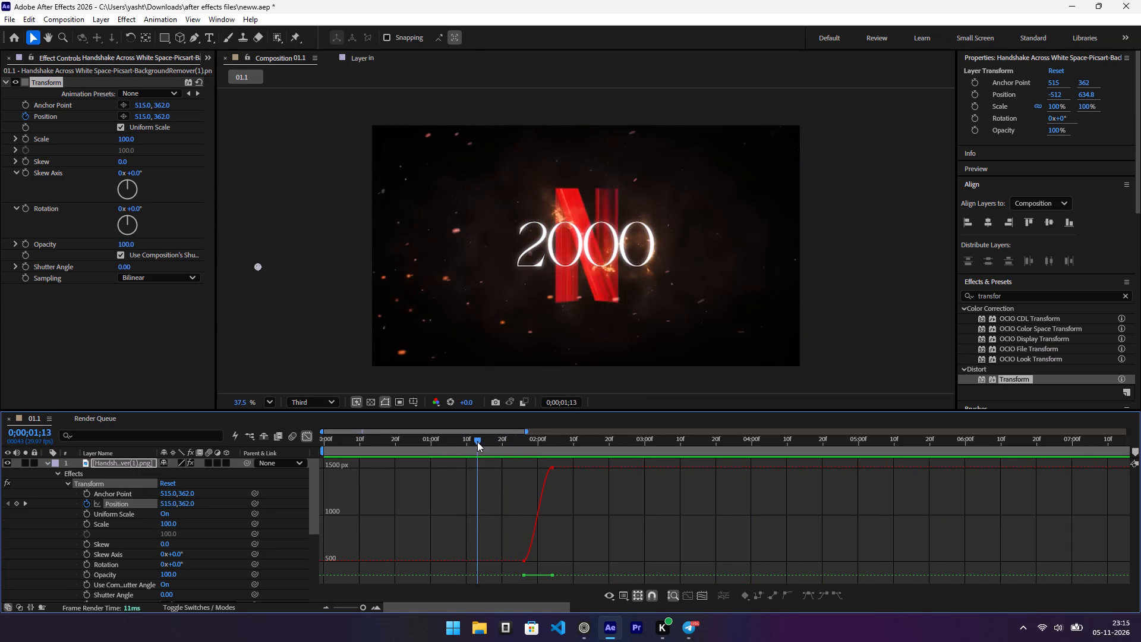
drag(477, 442, 464, 448)
key(space)
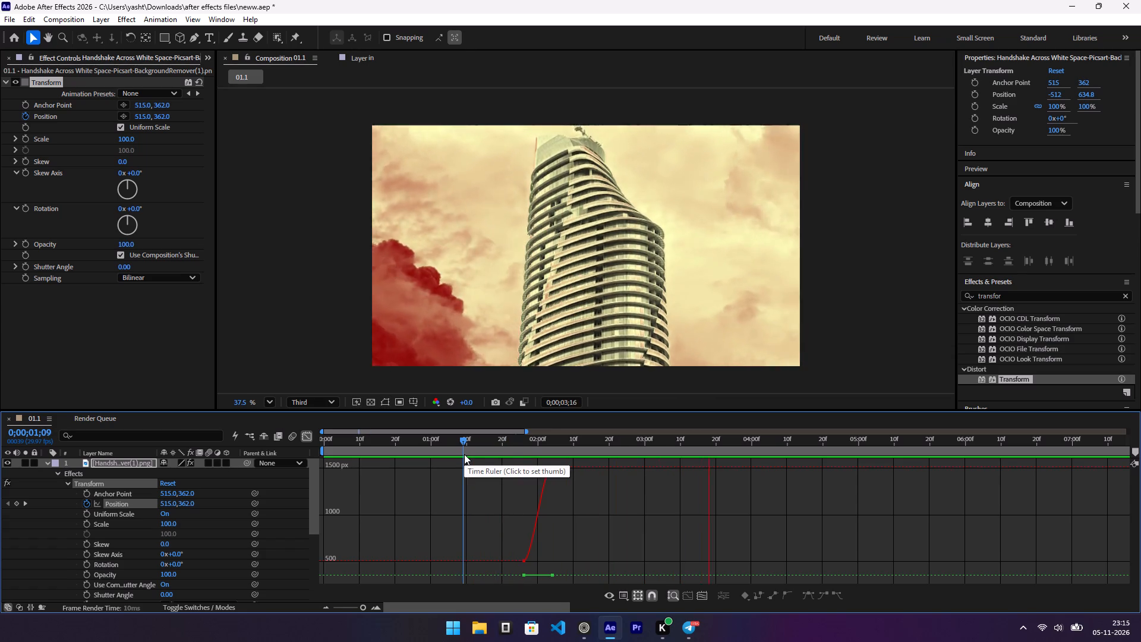
key(space)
drag(509, 439, 491, 437)
key(space)
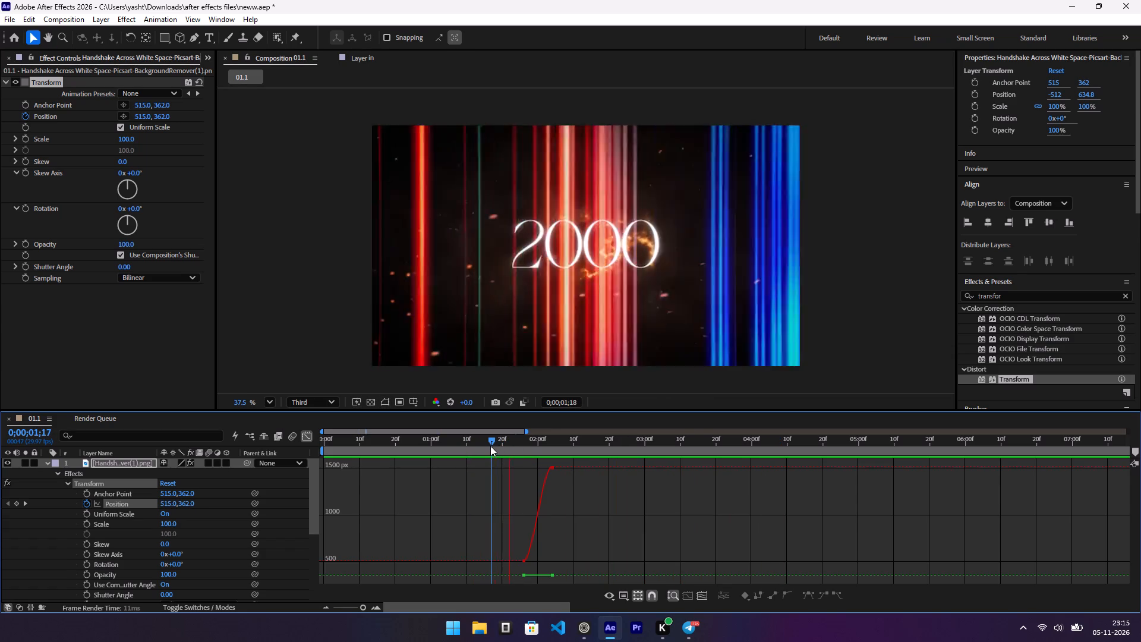
key(space)
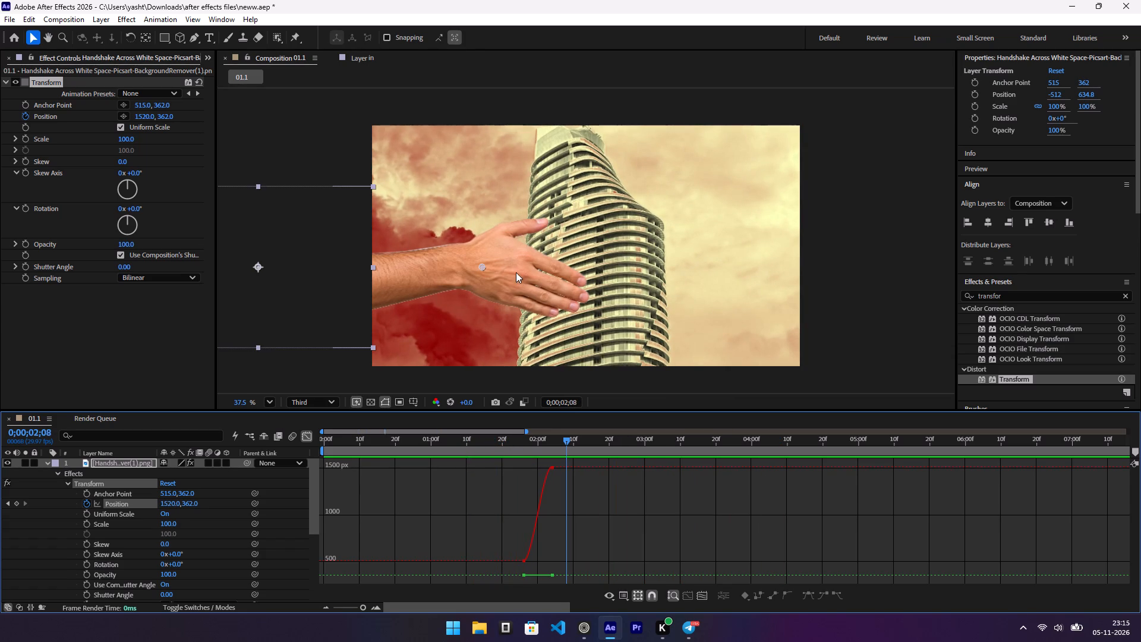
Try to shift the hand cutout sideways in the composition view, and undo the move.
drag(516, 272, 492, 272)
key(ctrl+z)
Switch the timeline from the Graph Editor back to the layer bars.
drag(522, 454, 461, 462)
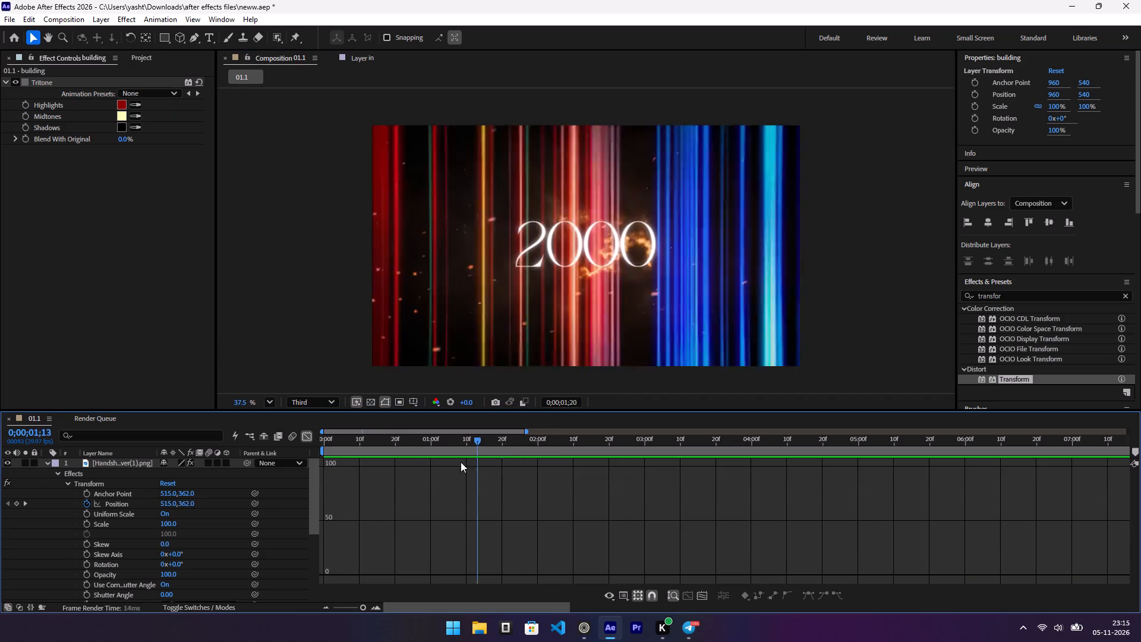
drag(461, 462, 395, 469)
ctrl+scroll(410, 501, down, 5)
drag(437, 605, 362, 611)
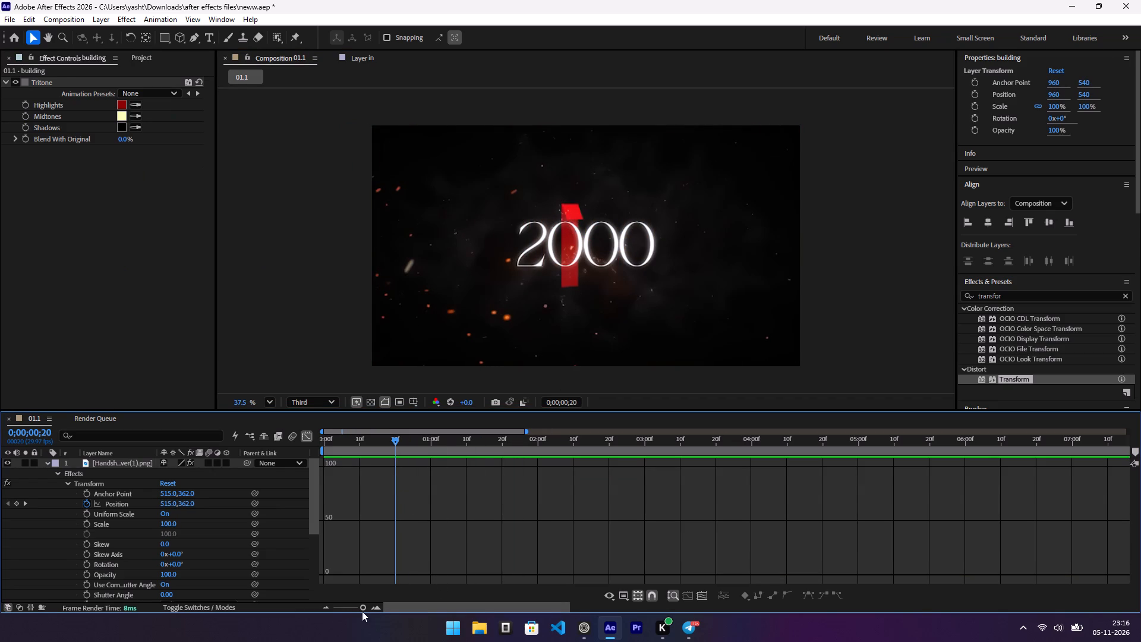
drag(362, 611, 340, 614)
scroll(438, 553, down, 2)
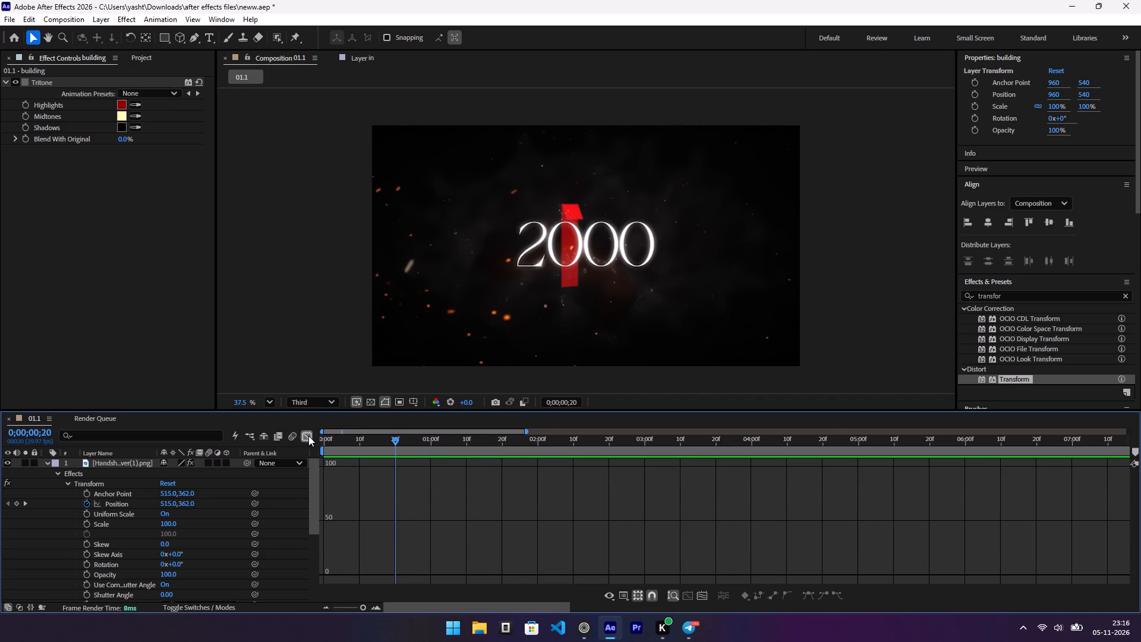
click(308, 436)
ctrl+scroll(537, 535, down, 2)
ctrl+scroll(537, 536, up, 4)
scroll(408, 502, up, 4)
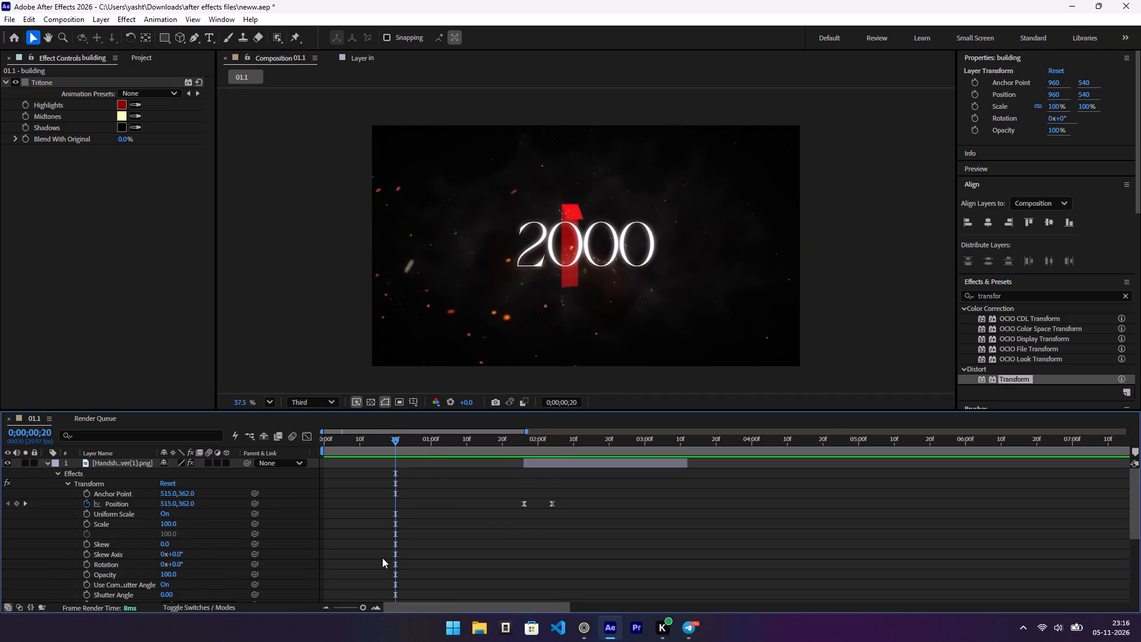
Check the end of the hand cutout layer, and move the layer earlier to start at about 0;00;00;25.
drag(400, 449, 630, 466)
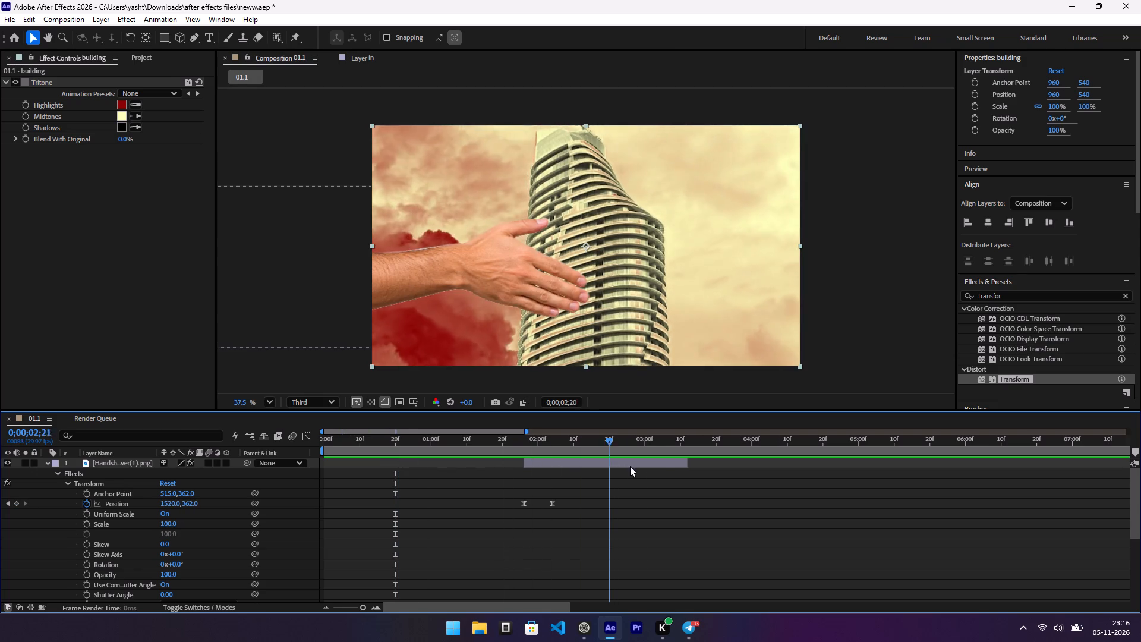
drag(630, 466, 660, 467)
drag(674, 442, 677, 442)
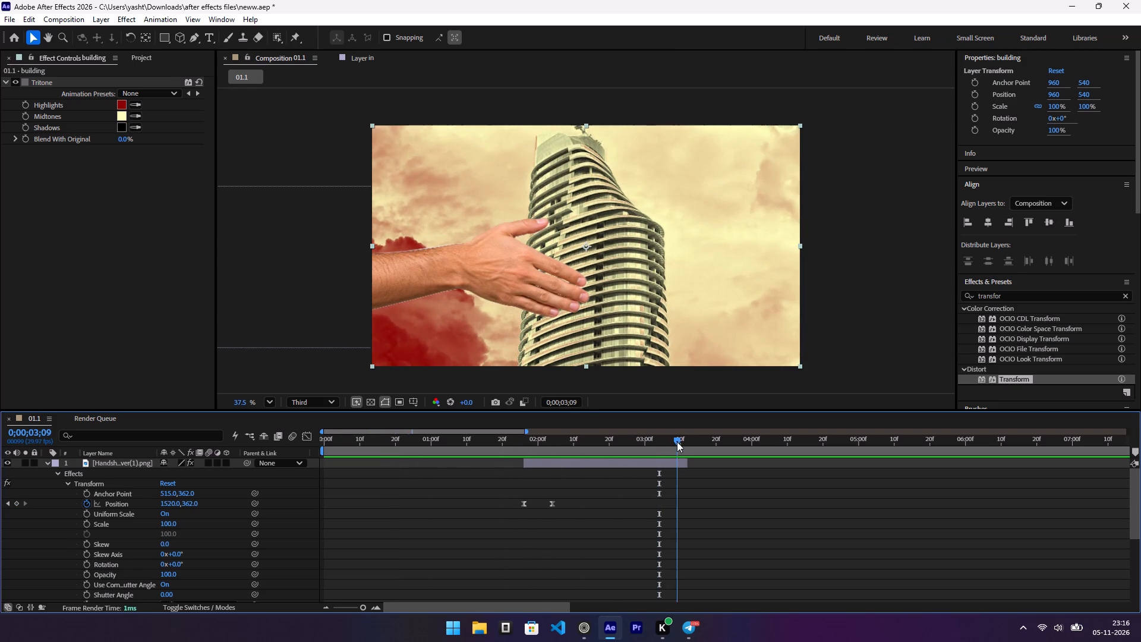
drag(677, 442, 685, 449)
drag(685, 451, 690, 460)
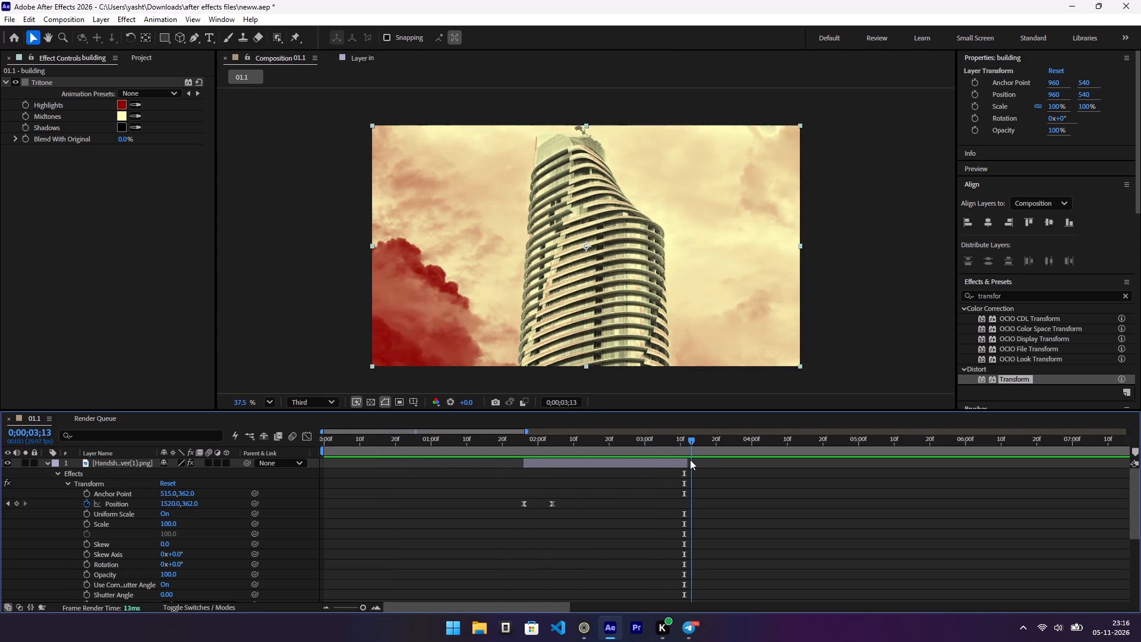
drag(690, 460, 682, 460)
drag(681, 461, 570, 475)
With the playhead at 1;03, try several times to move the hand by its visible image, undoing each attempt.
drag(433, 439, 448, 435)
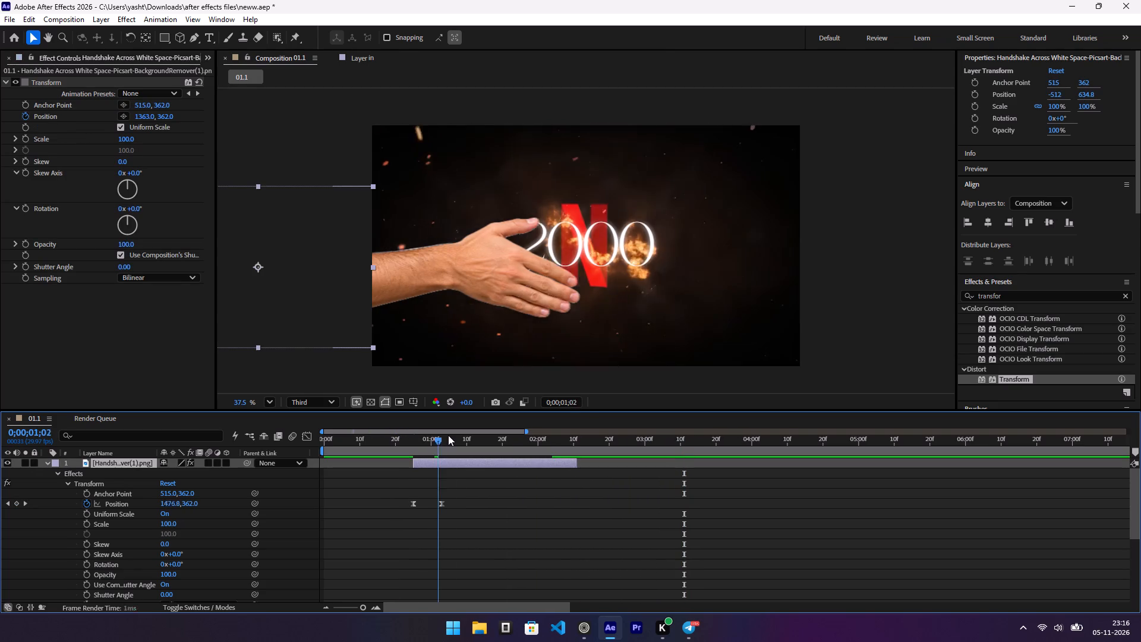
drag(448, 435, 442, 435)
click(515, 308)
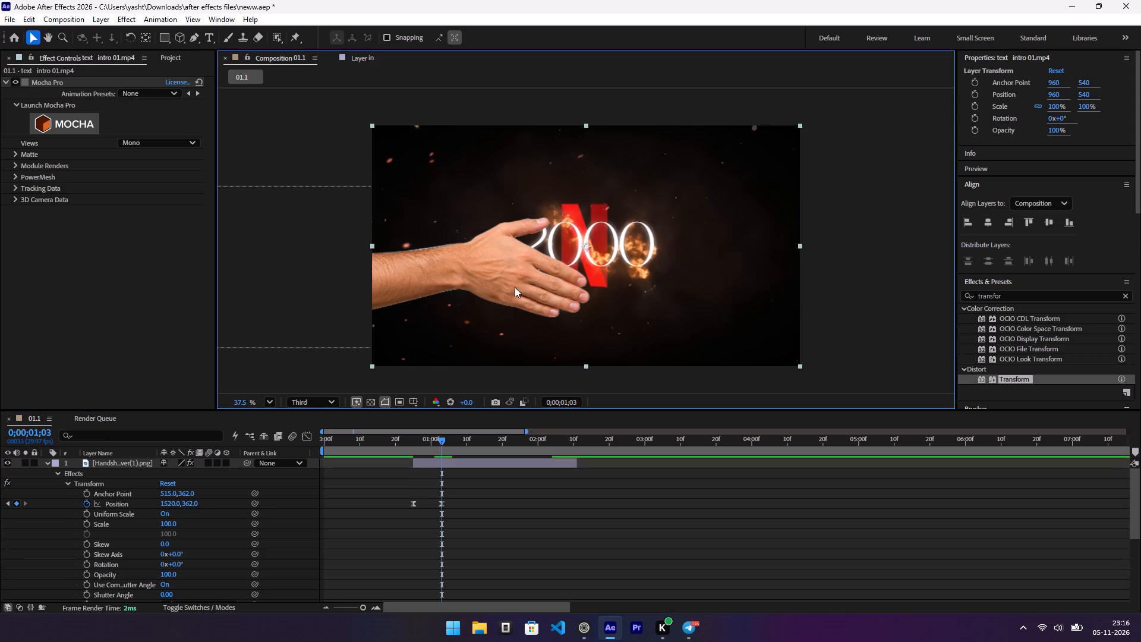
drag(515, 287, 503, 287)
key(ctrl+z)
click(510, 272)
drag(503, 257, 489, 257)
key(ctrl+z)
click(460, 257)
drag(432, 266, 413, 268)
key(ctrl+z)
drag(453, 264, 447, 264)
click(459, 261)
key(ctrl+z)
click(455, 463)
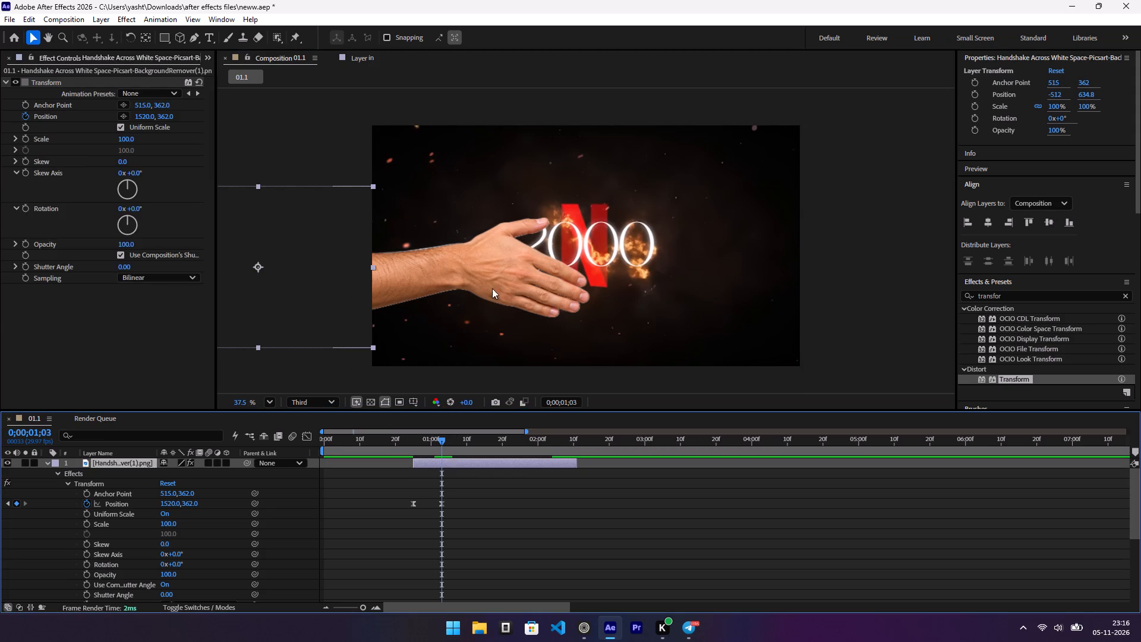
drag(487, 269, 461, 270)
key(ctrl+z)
Select the hand cutout layer and move it horizontally, away from the frame, to position -570.7, 634.8.
click(462, 458)
drag(334, 281, 324, 281)
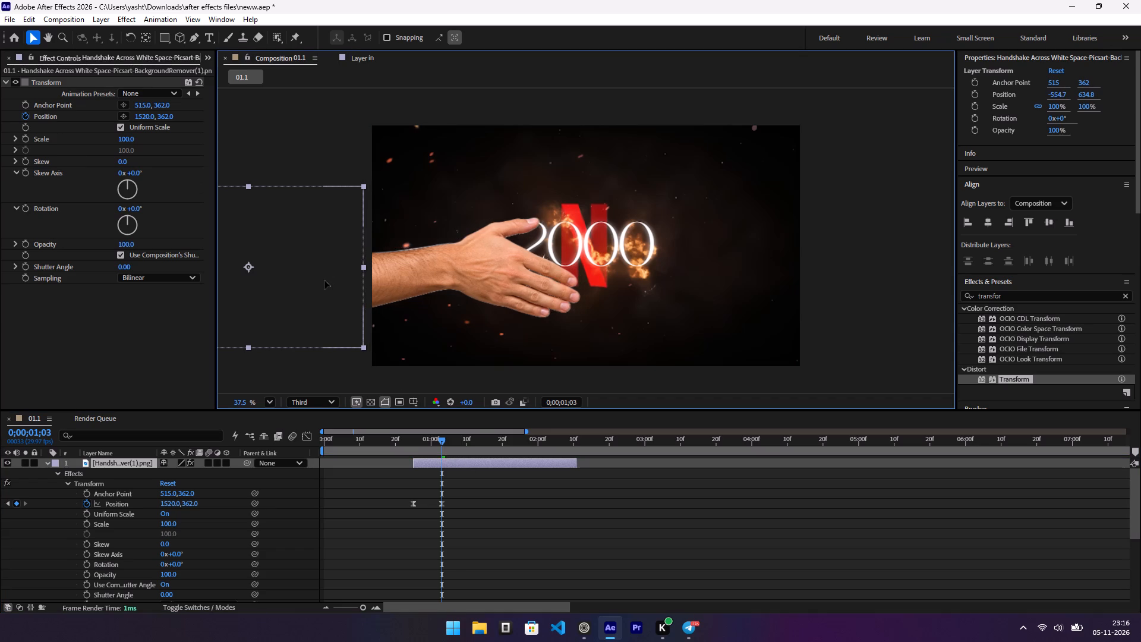
drag(324, 281, 321, 281)
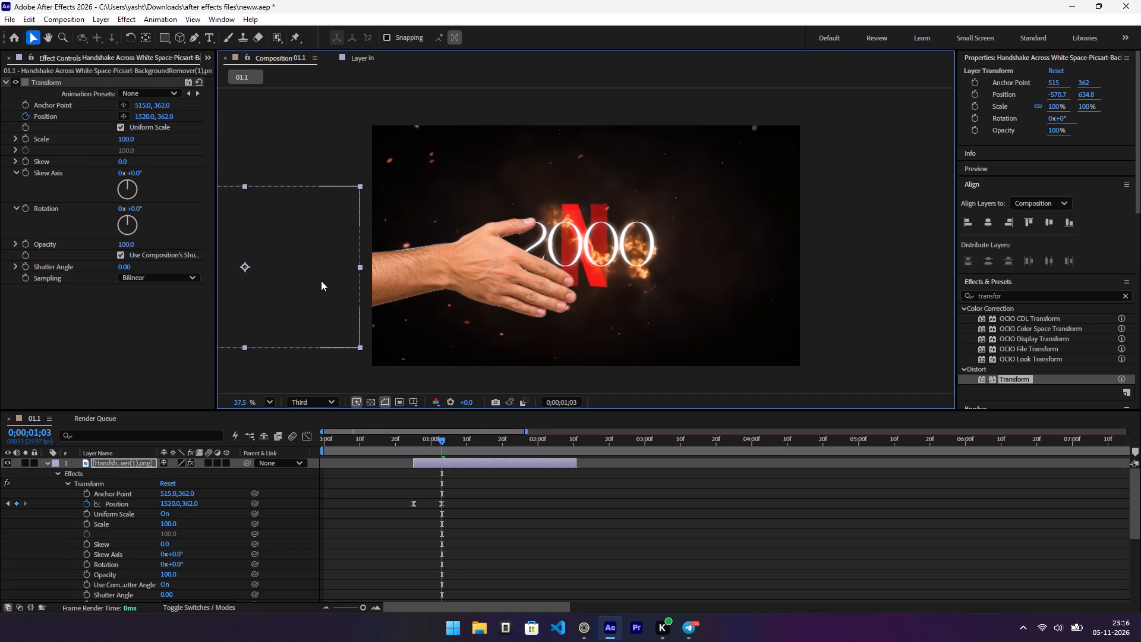
Preview the repositioned hand's slide-in repeatedly from start points between about 0;18 and 1;05.
click(383, 442)
key(space)
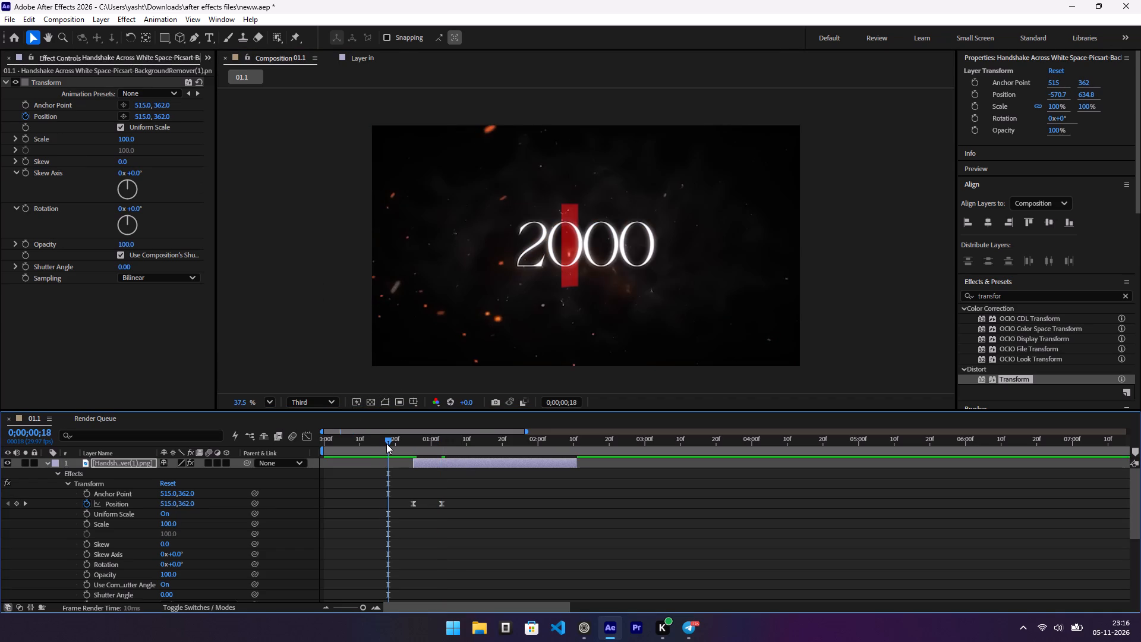
key(space)
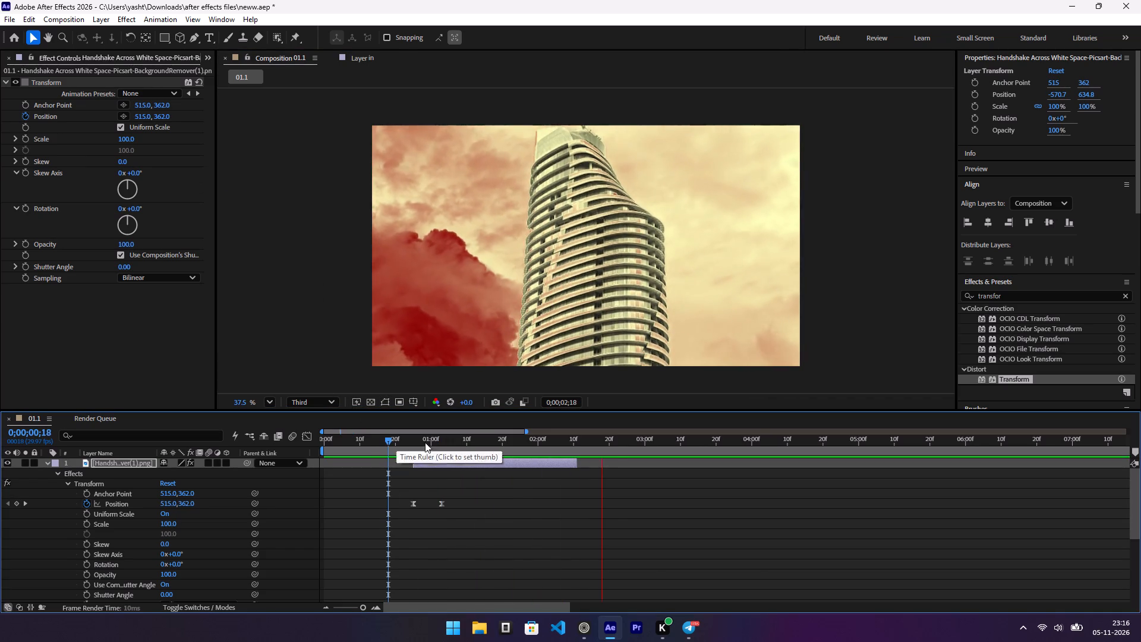
click(405, 436)
key(space)
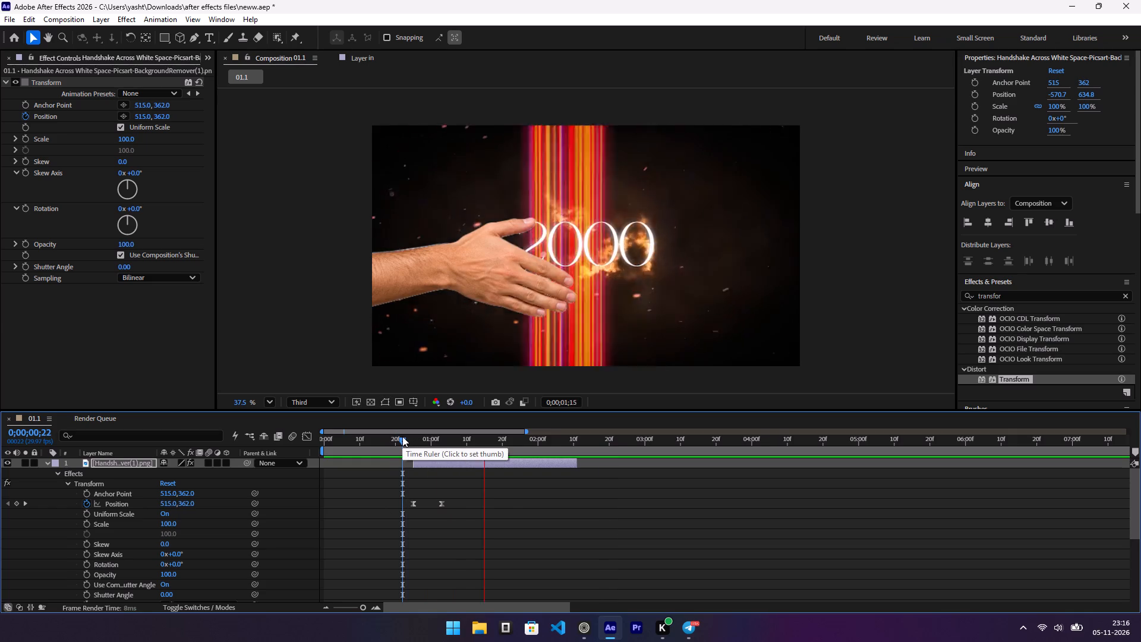
key(space)
click(408, 431)
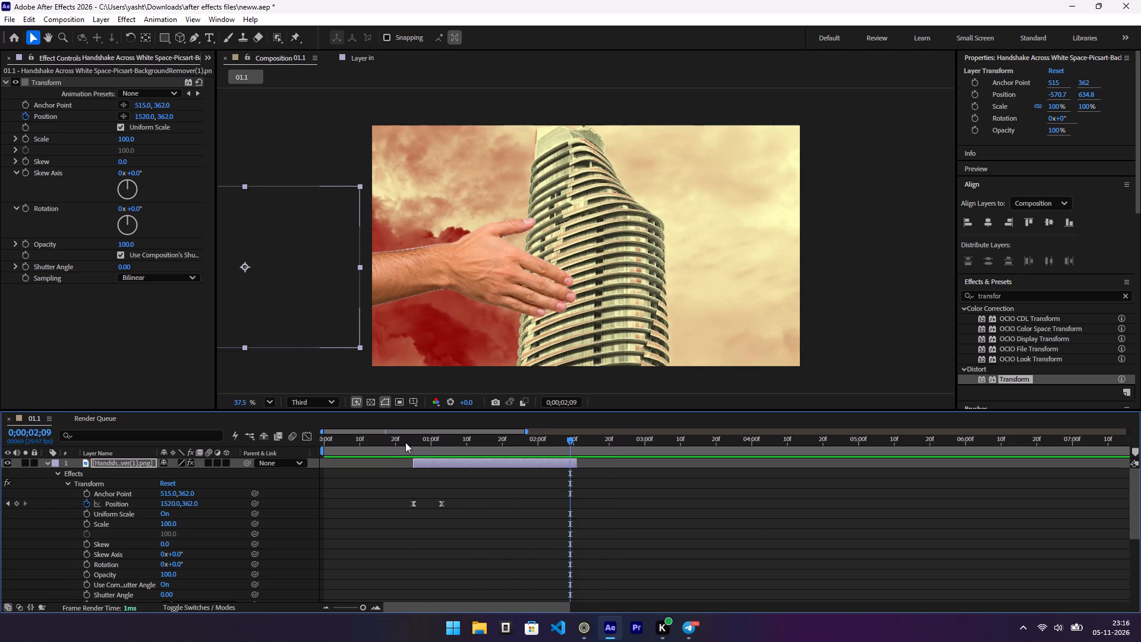
click(405, 446)
key(space)
key(space)
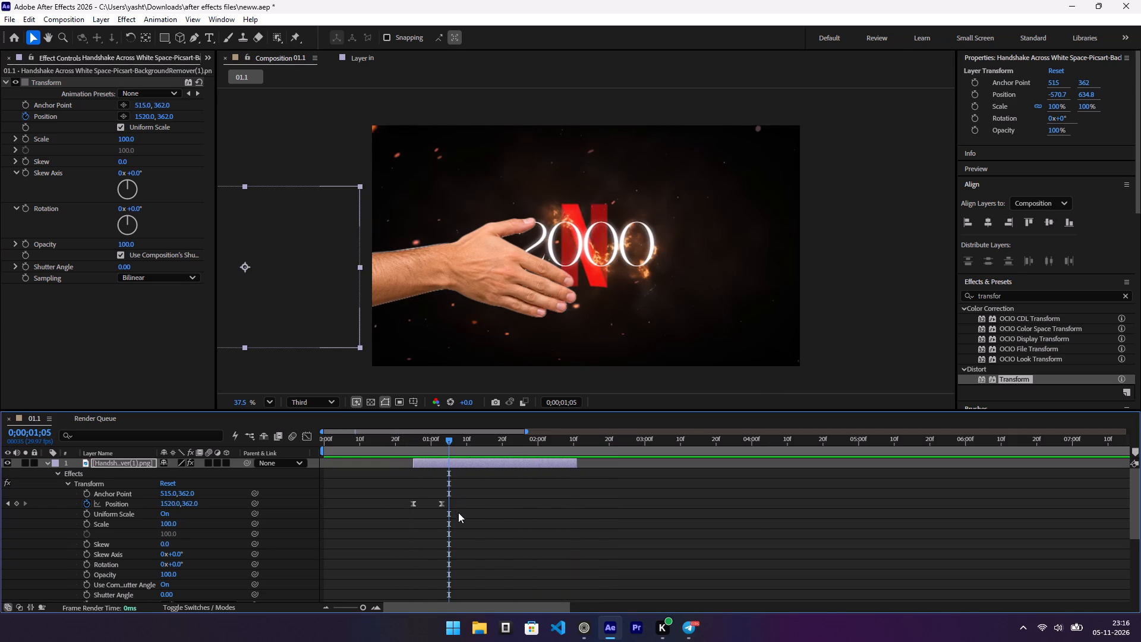
key(space)
key(space)
key(space)
key(space)
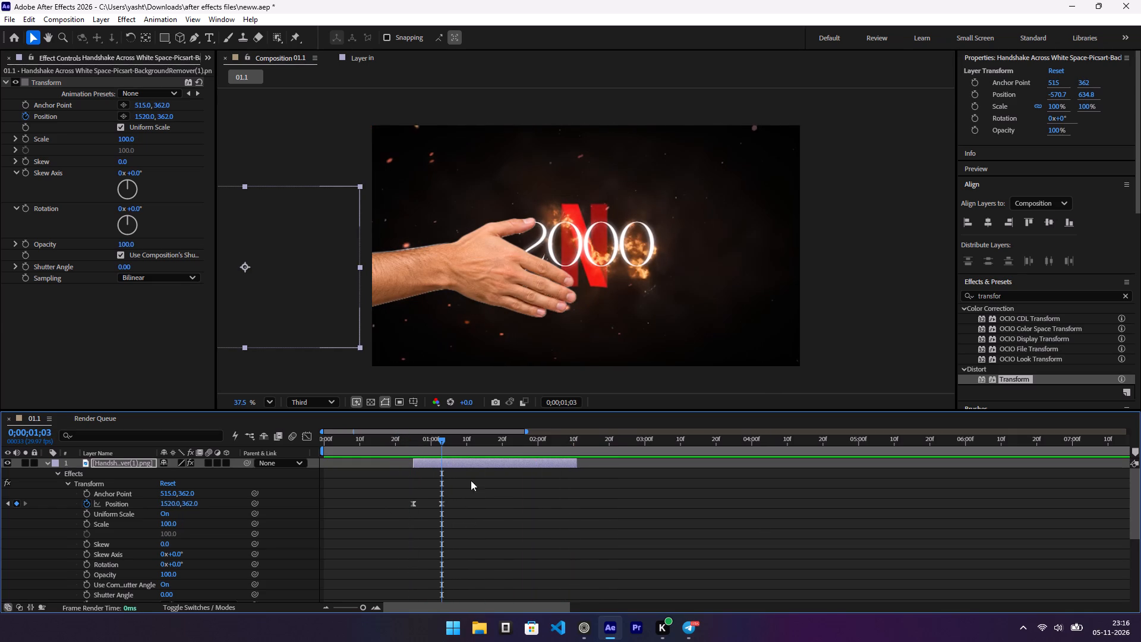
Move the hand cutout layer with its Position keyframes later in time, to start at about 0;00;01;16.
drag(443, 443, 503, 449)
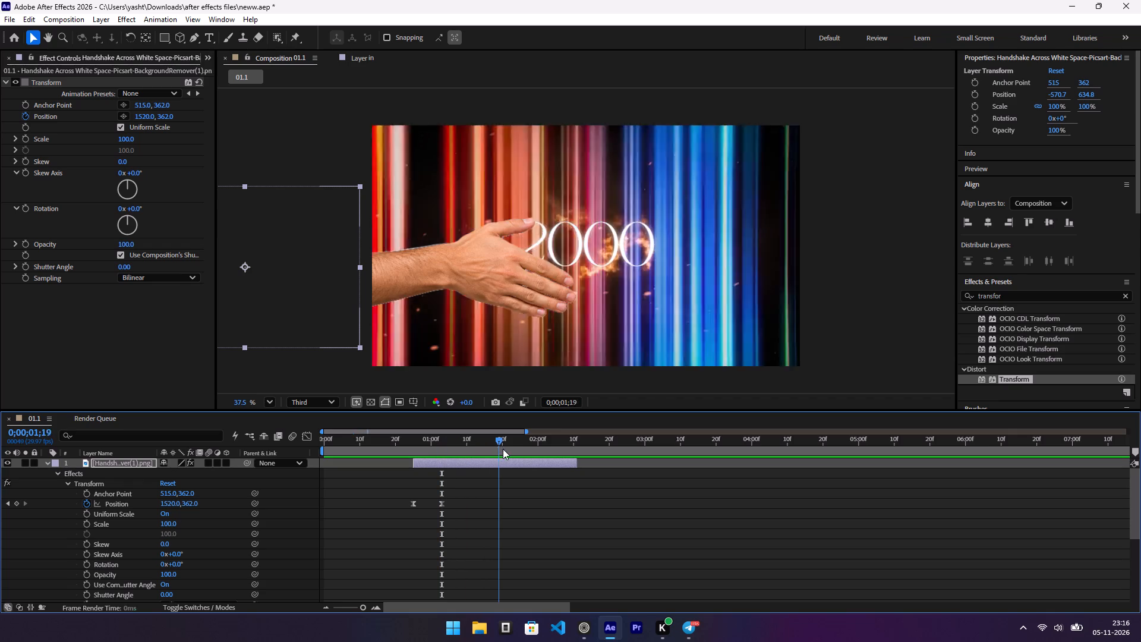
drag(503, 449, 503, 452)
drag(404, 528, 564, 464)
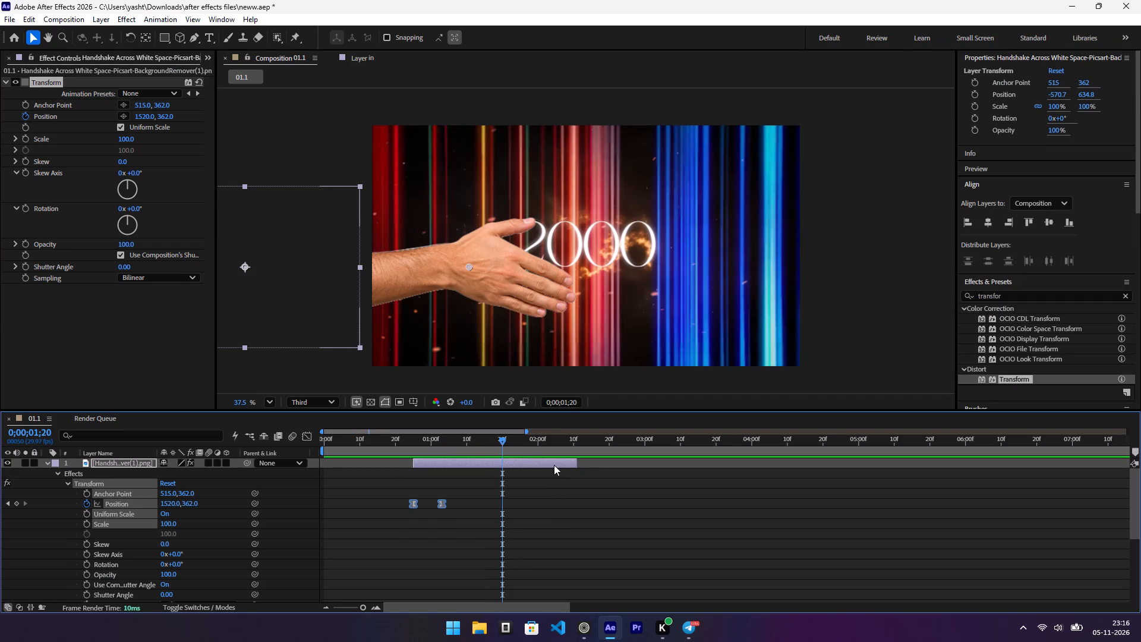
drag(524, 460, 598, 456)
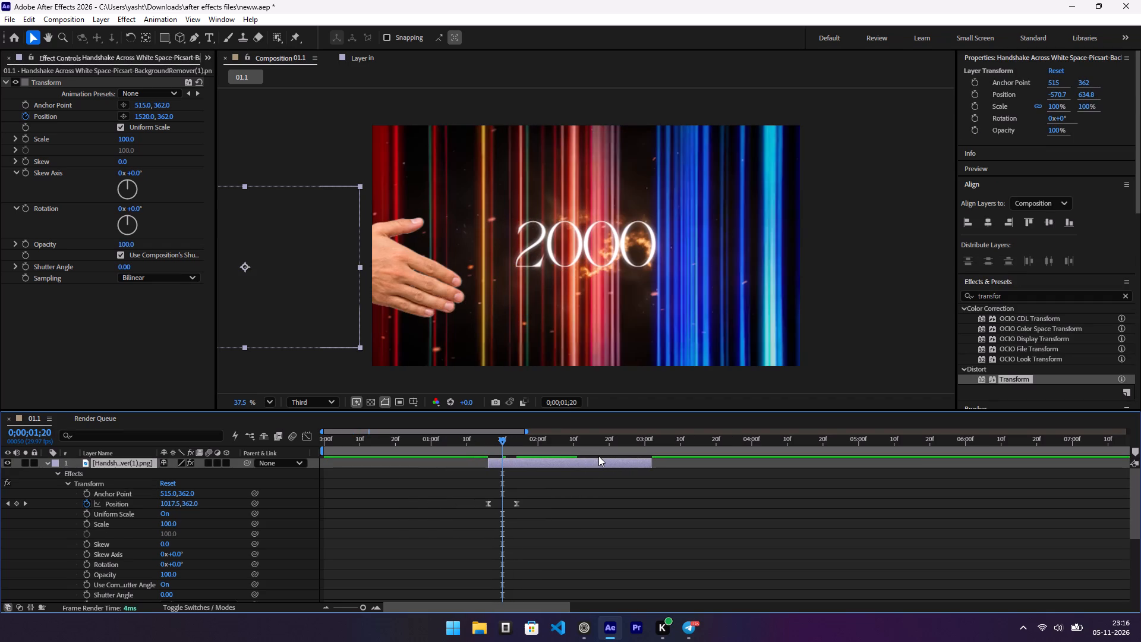
Preview the retimed hand slide-in over the transition to the building shot, and look through the layer's properties.
click(465, 441)
key(space)
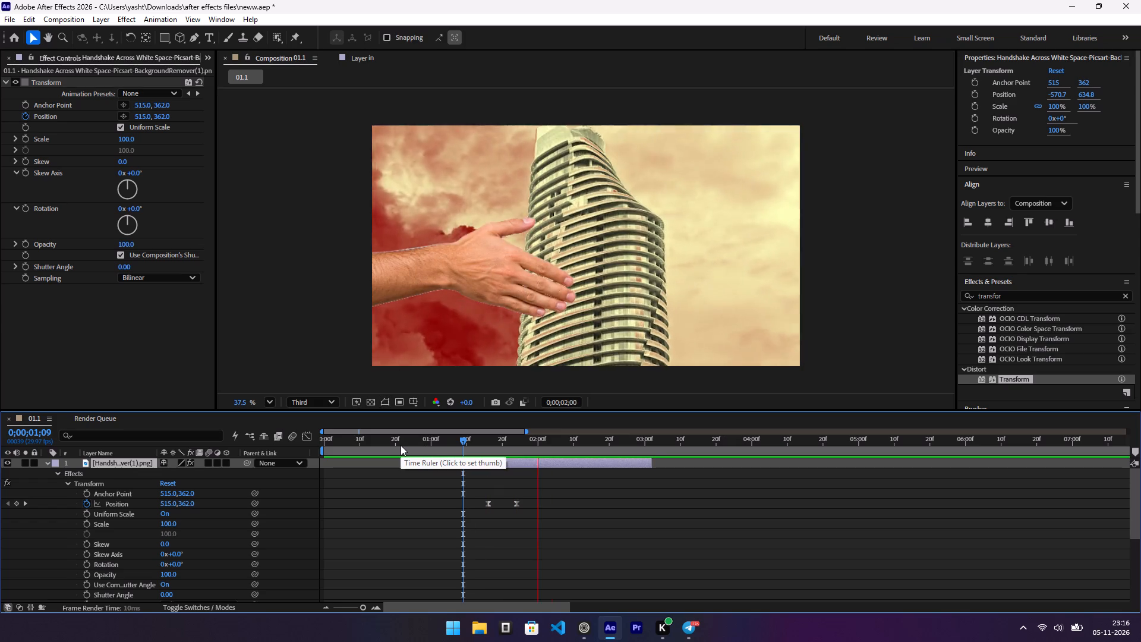
click(401, 445)
scroll(428, 512, up, 4)
scroll(428, 512, down, 3)
scroll(428, 512, up, 1)
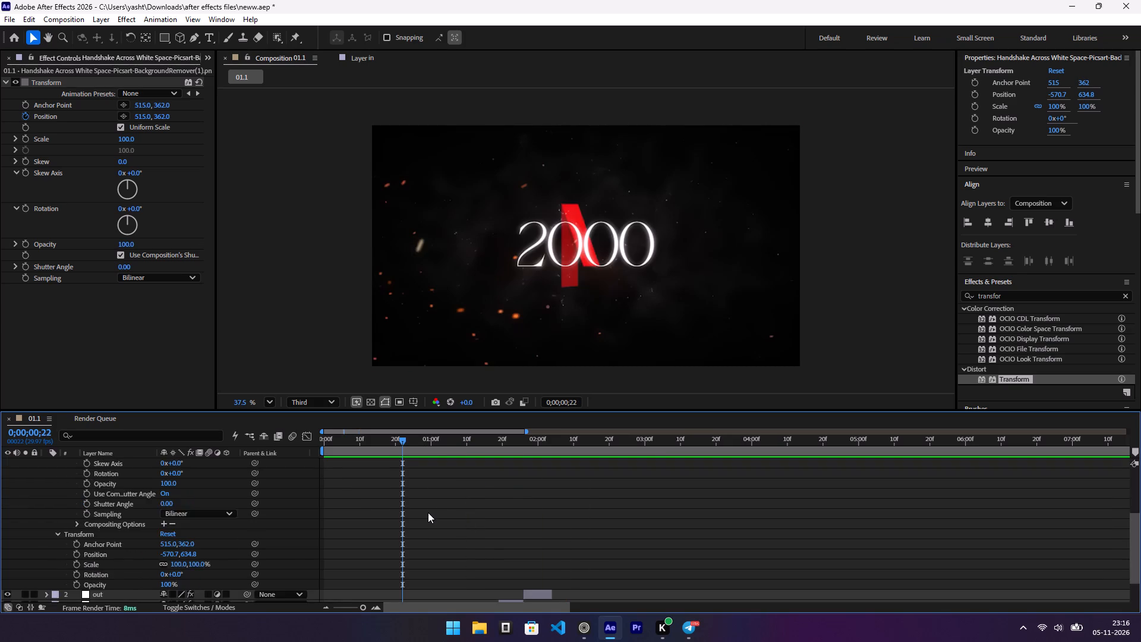
scroll(428, 512, up, 1)
scroll(428, 513, down, 9)
scroll(428, 513, up, 6)
key(space)
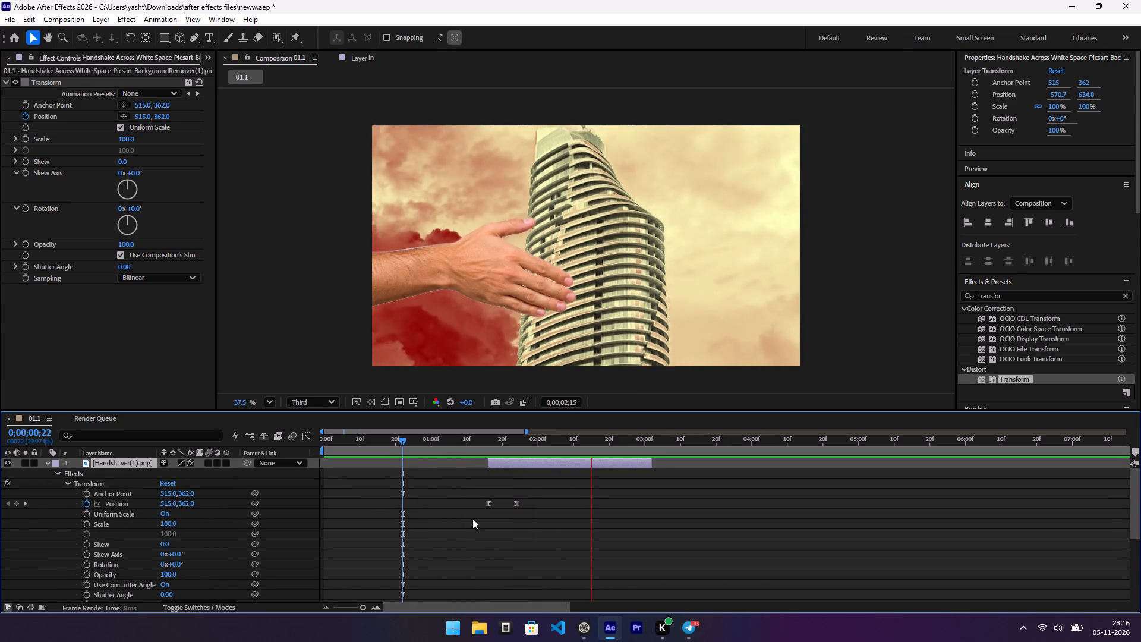
key(space)
Move the hand cutout layer with its Position keyframes later, to start at about 0;00;01;25, just before the building shot.
drag(462, 533, 584, 477)
drag(493, 528, 548, 496)
drag(478, 524, 566, 464)
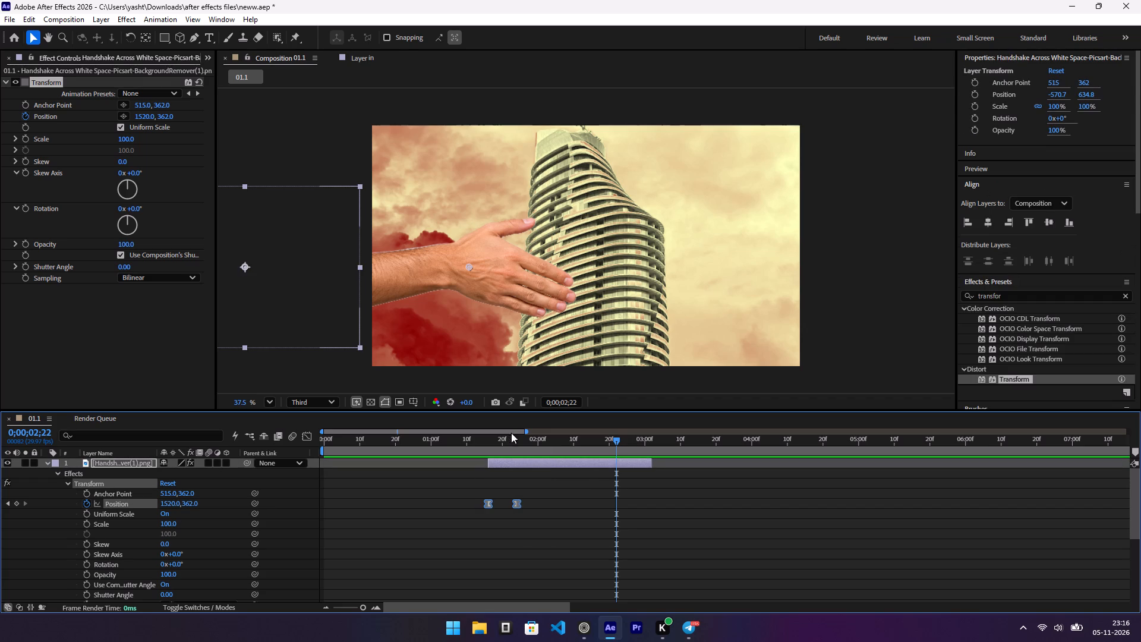
drag(508, 463, 538, 461)
drag(518, 440, 510, 440)
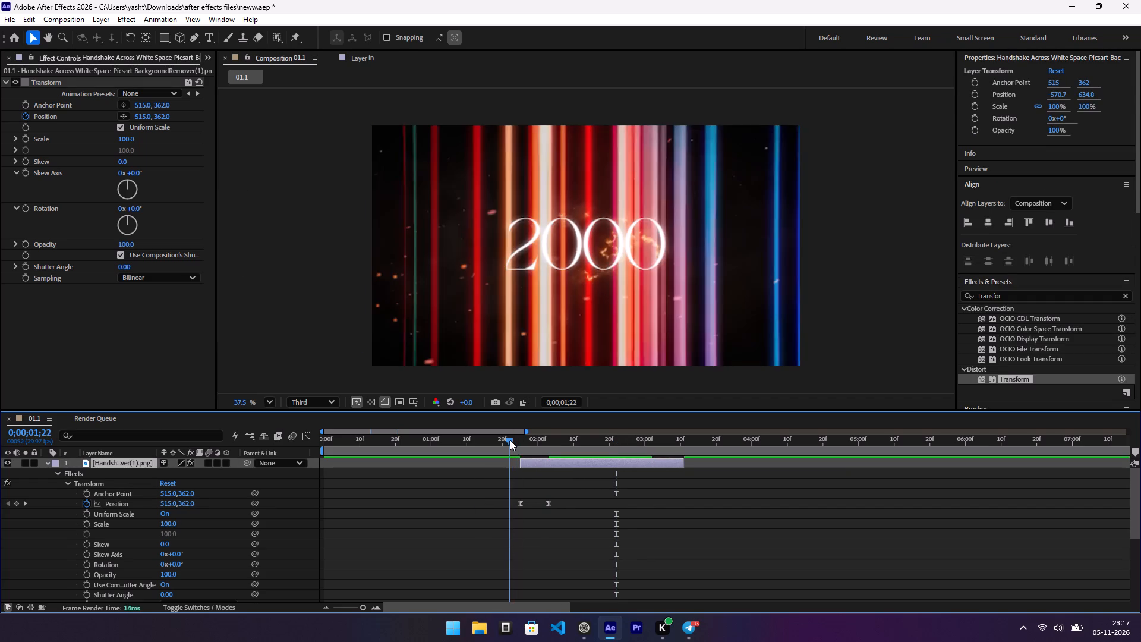
Preview the retimed hand slide-in repeatedly over the transition, from start points at about 0;00;01;16 and 0;00;01;06.
drag(510, 440, 487, 448)
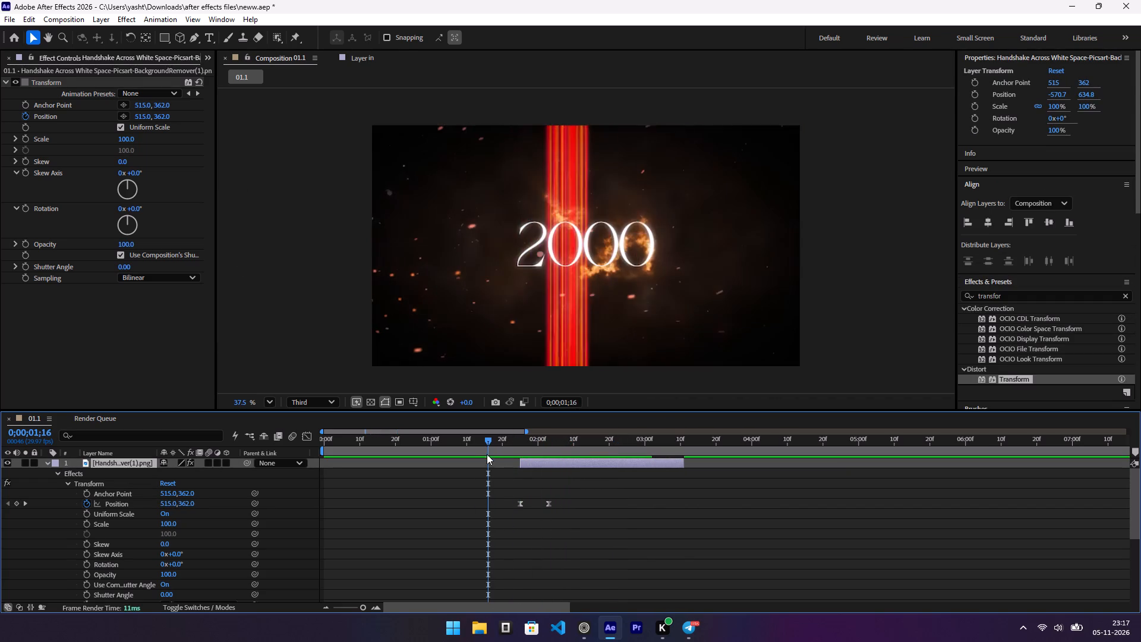
key(space)
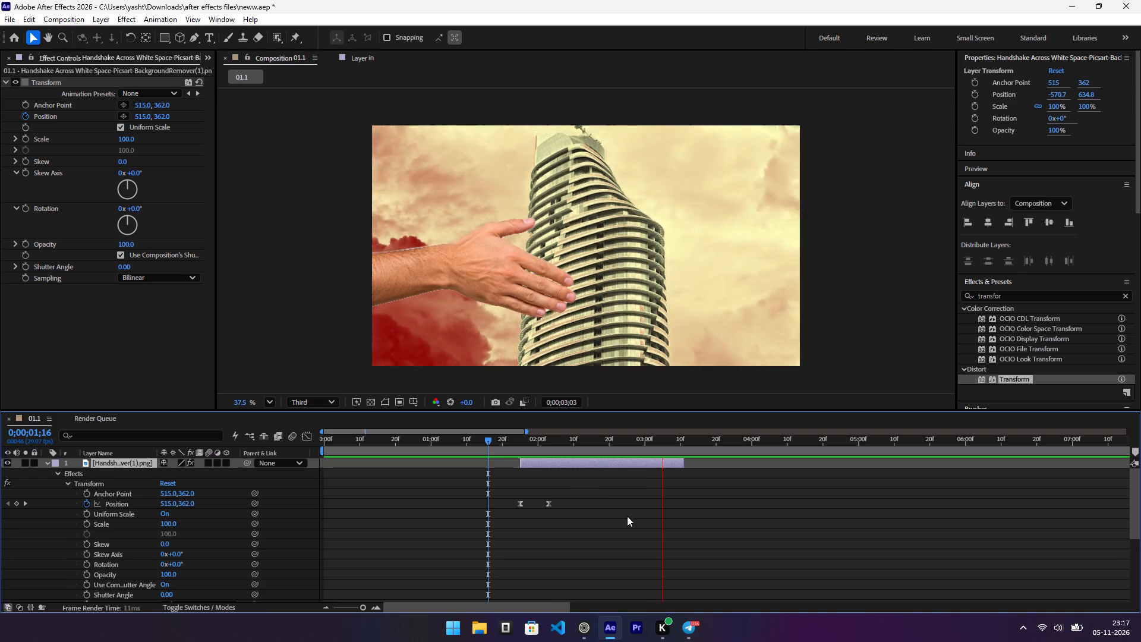
key(space)
drag(507, 446, 452, 445)
key(space)
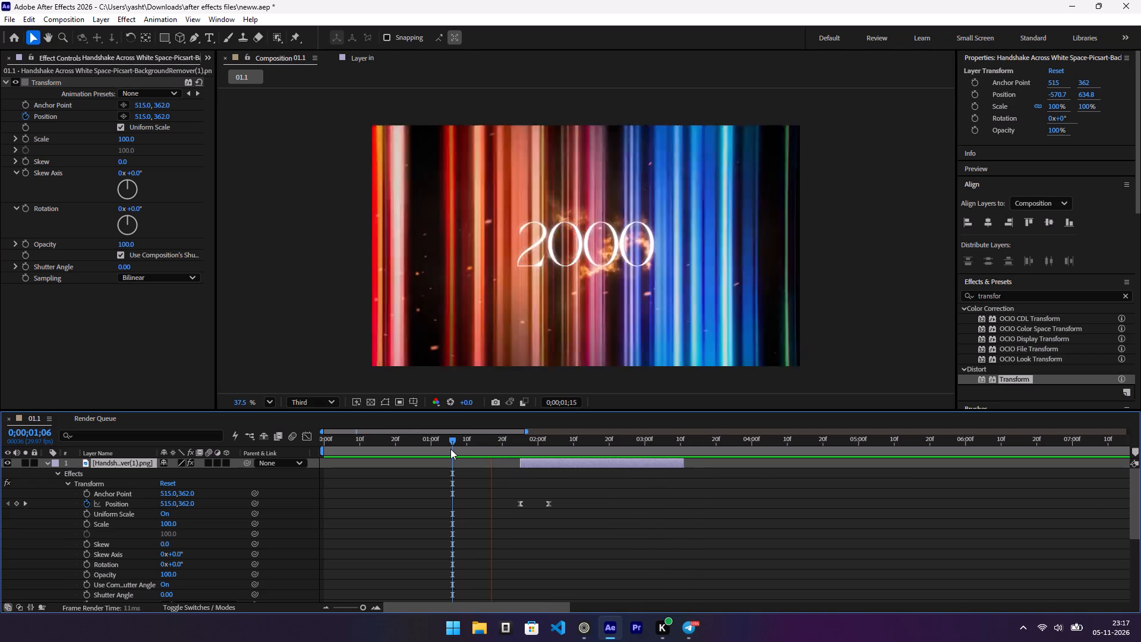
key(space)
key(space)
key(space)
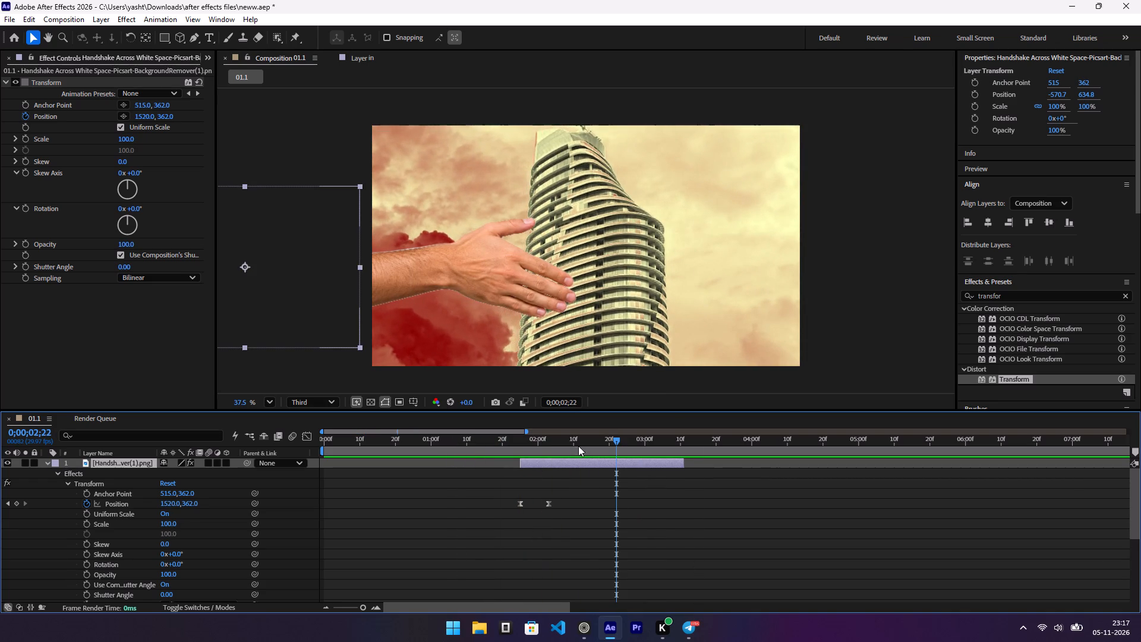
Scrub back and forth through the hand slide-in between about 0;14 and 3;00, and play the composition from the start.
drag(504, 437, 388, 445)
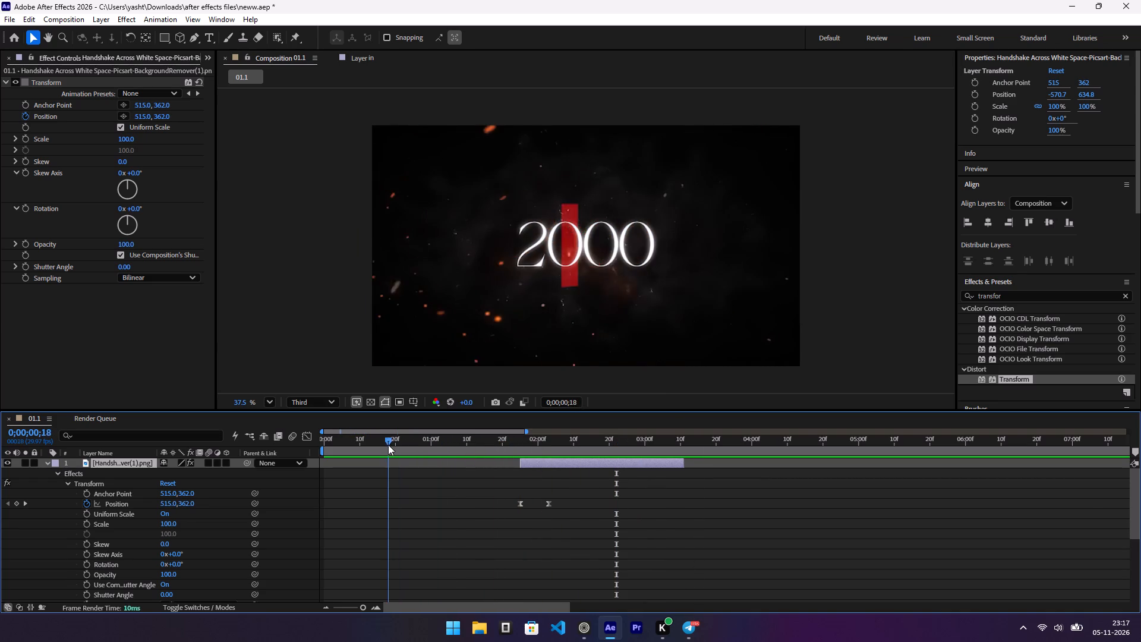
drag(388, 445, 387, 454)
drag(387, 454, 601, 475)
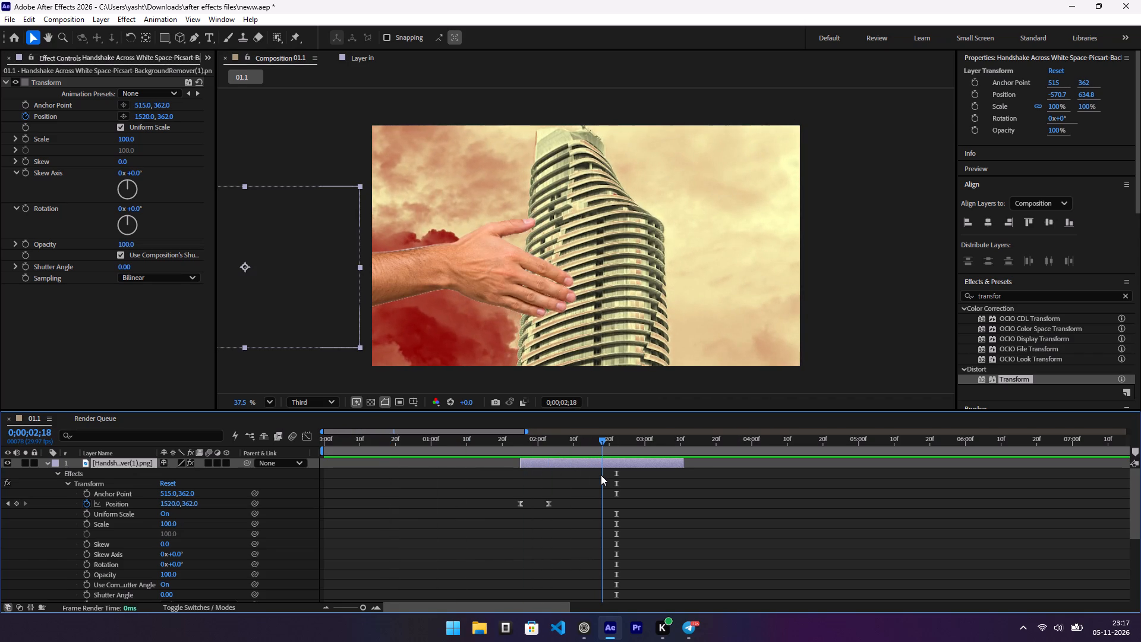
drag(601, 475, 582, 476)
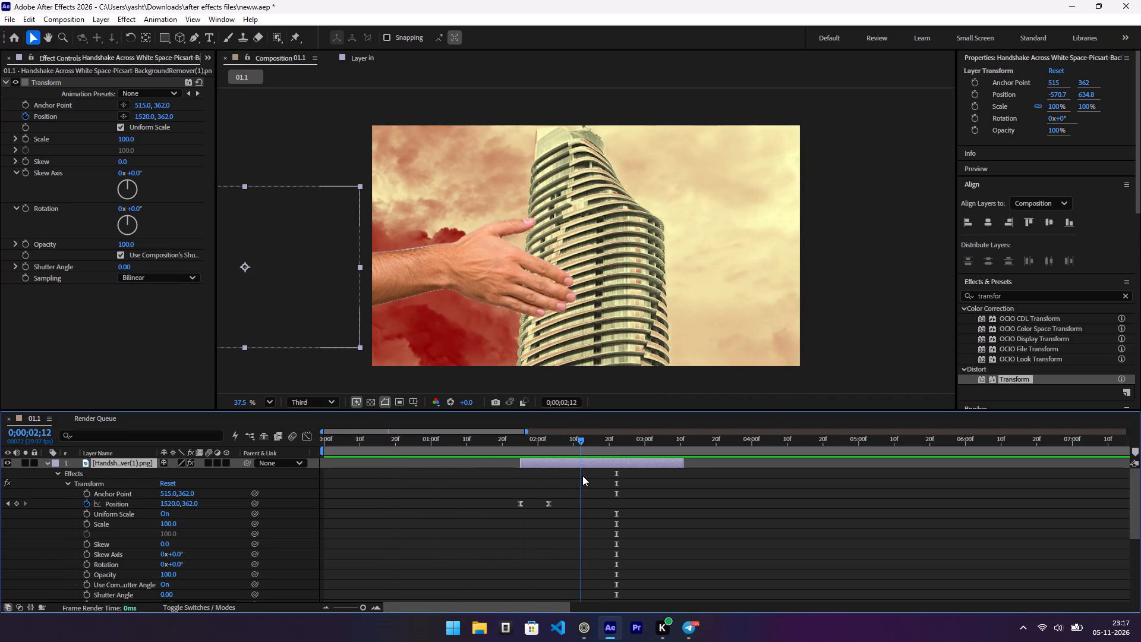
drag(582, 476, 564, 476)
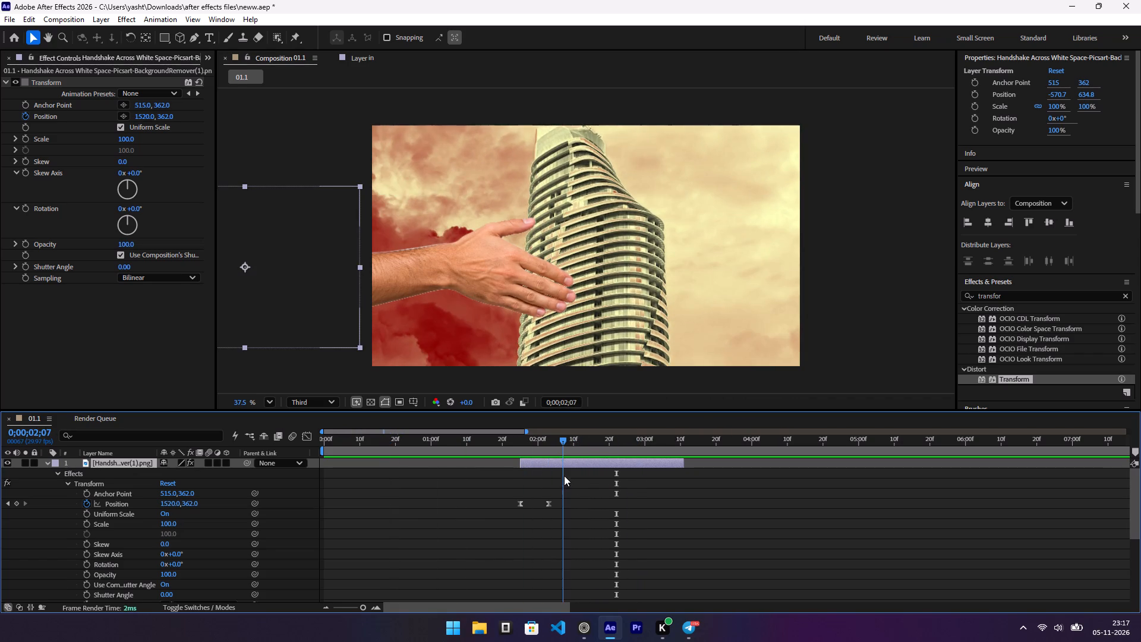
drag(564, 476, 529, 479)
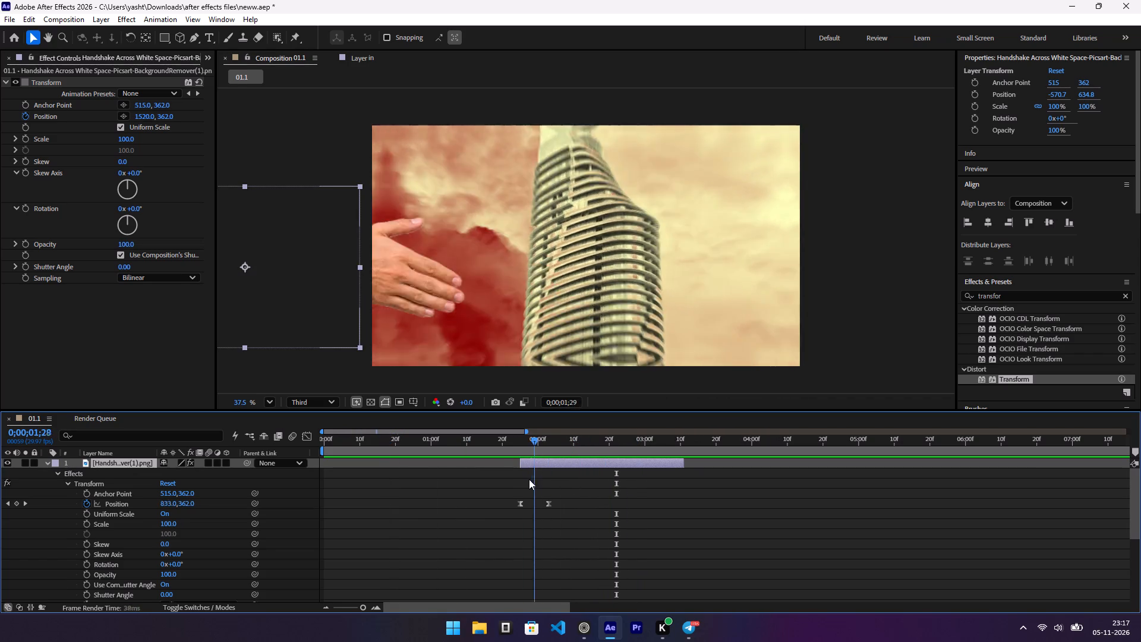
drag(529, 479, 387, 477)
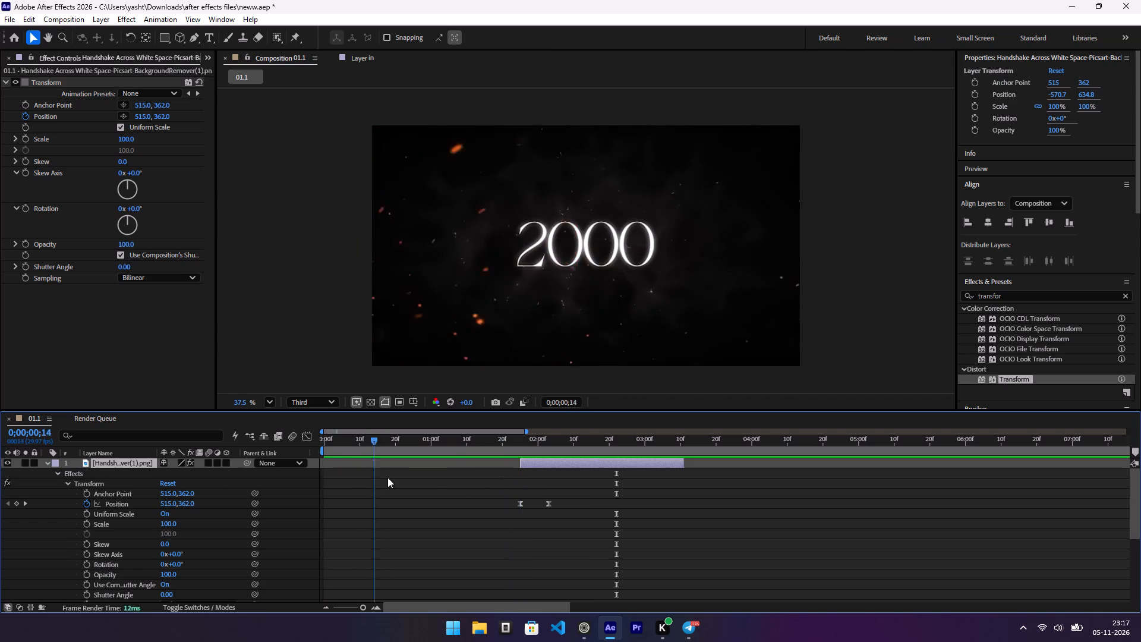
drag(387, 477, 645, 500)
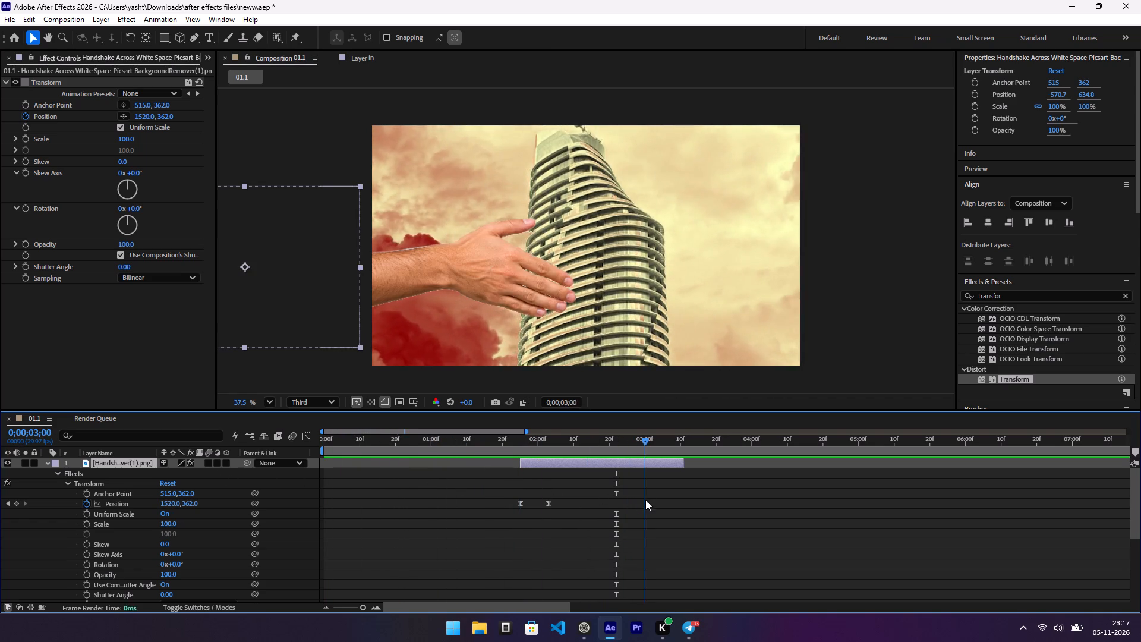
drag(645, 500, 628, 494)
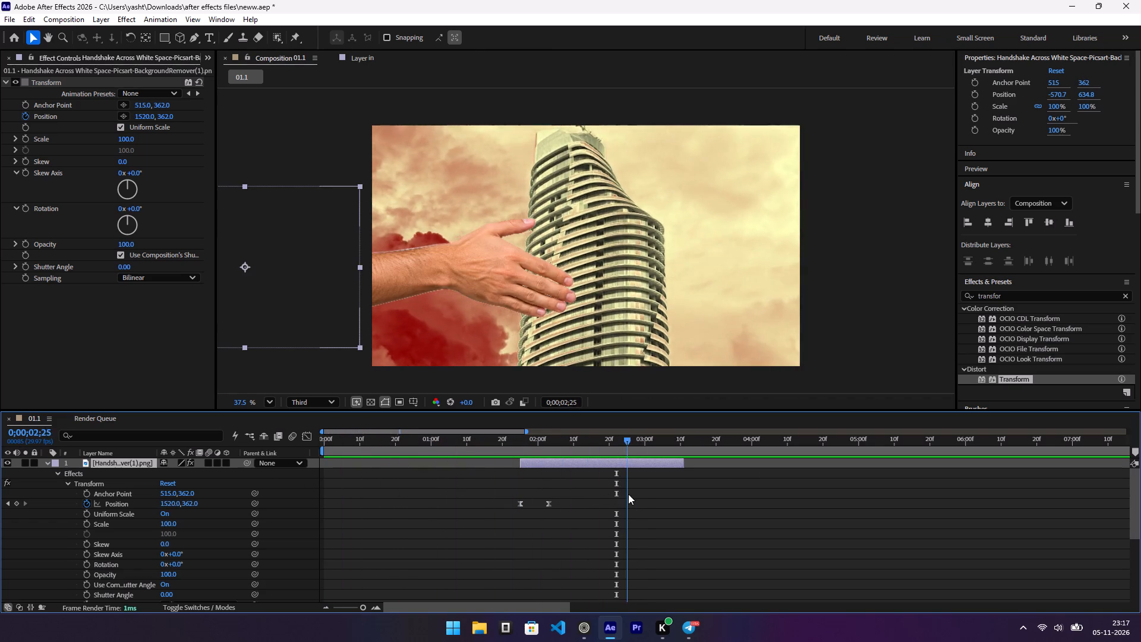
drag(628, 494, 251, 477)
key(space)
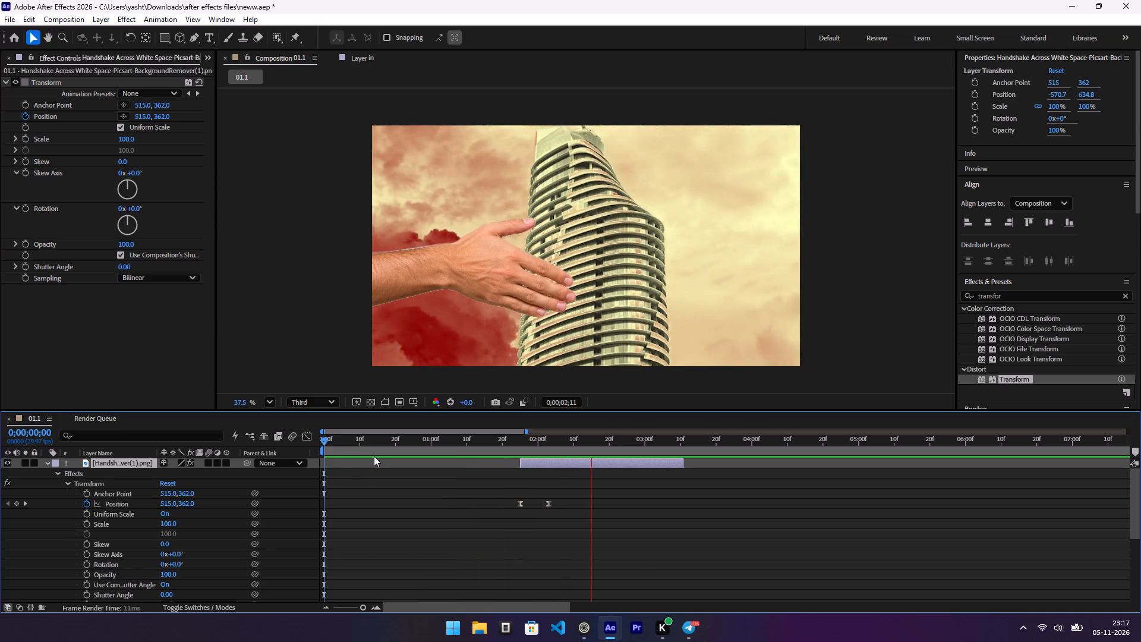
key(space)
drag(515, 449, 503, 446)
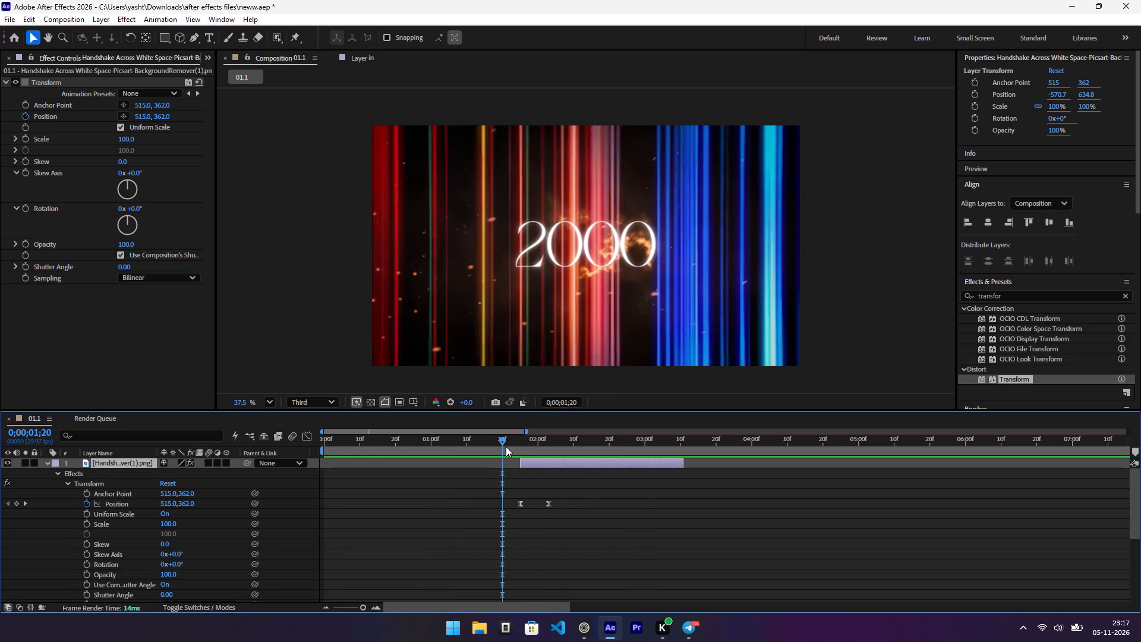
Show the hand layer's two Transform Position keyframes as curves in the Graph Editor.
drag(565, 502, 511, 514)
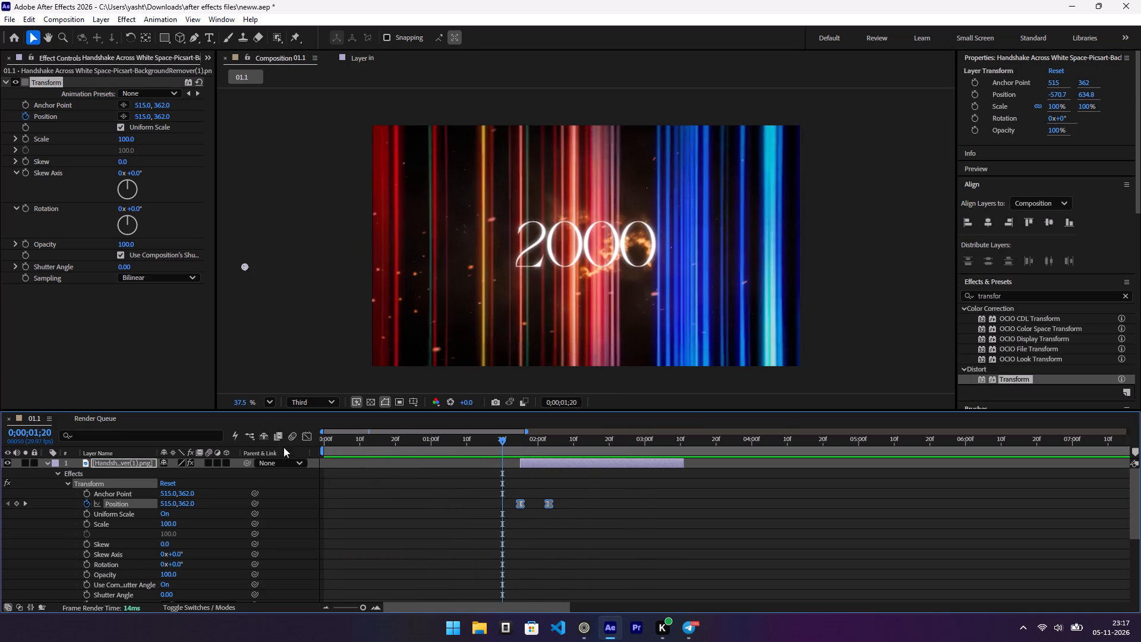
click(310, 439)
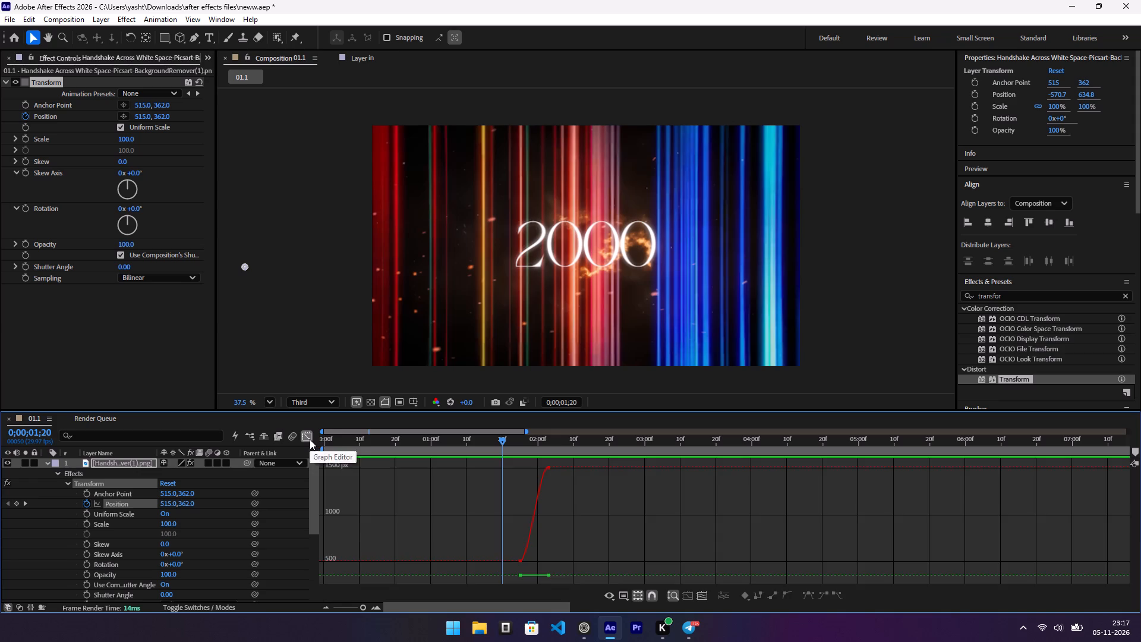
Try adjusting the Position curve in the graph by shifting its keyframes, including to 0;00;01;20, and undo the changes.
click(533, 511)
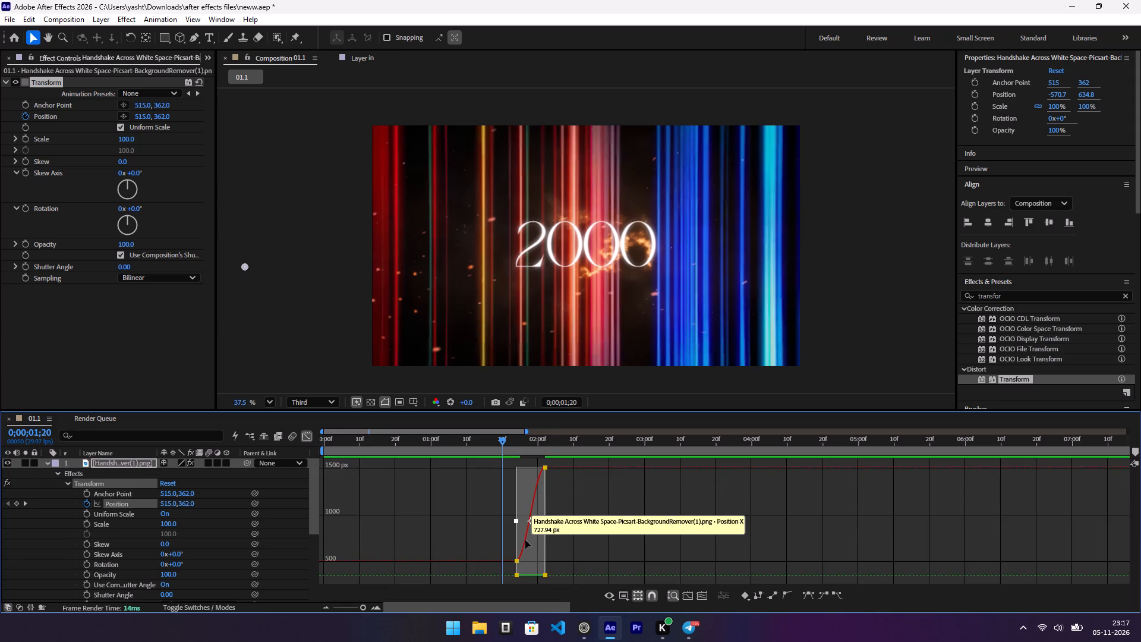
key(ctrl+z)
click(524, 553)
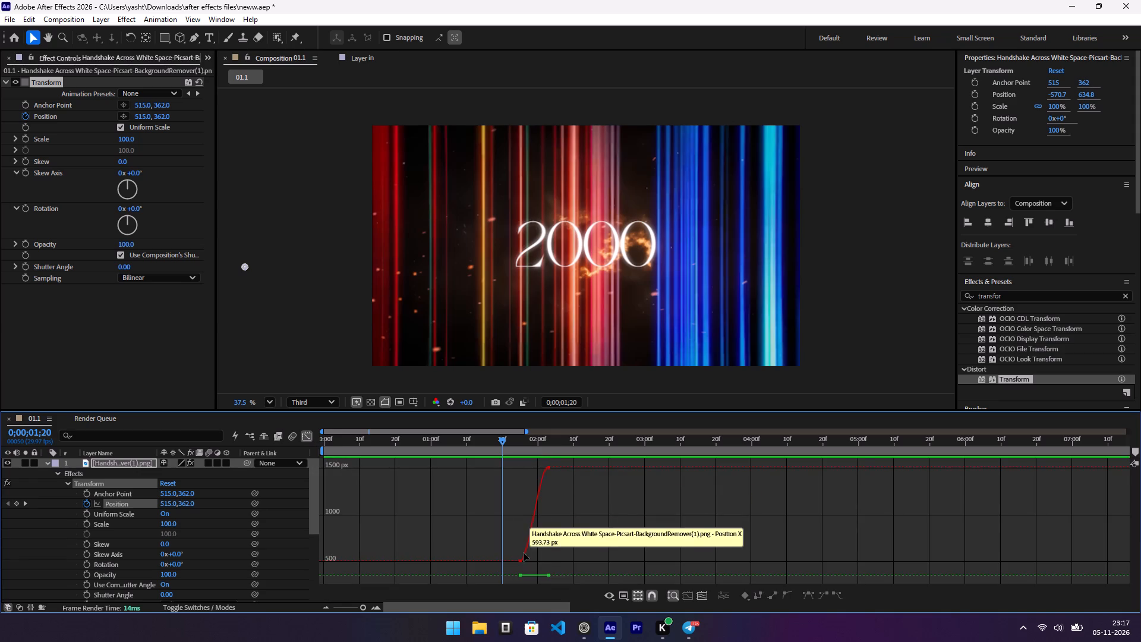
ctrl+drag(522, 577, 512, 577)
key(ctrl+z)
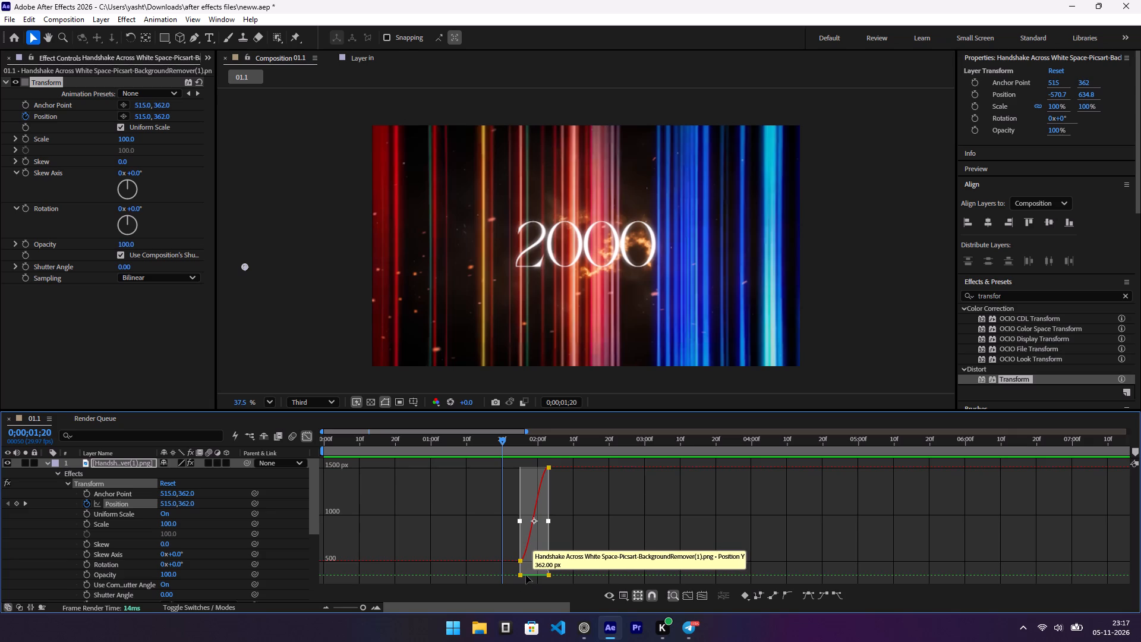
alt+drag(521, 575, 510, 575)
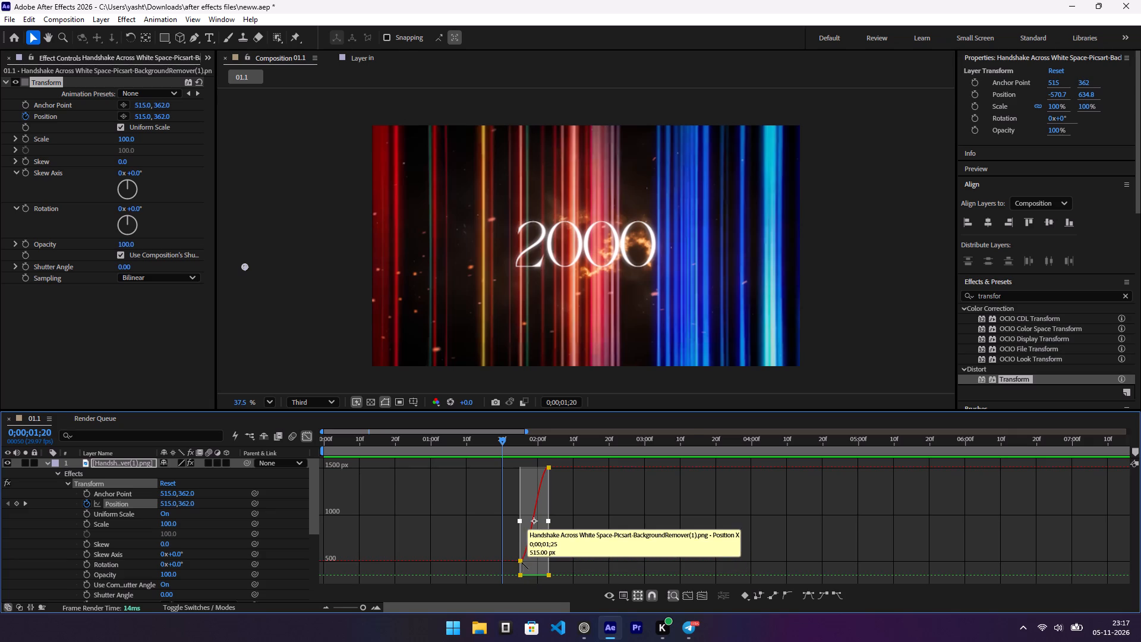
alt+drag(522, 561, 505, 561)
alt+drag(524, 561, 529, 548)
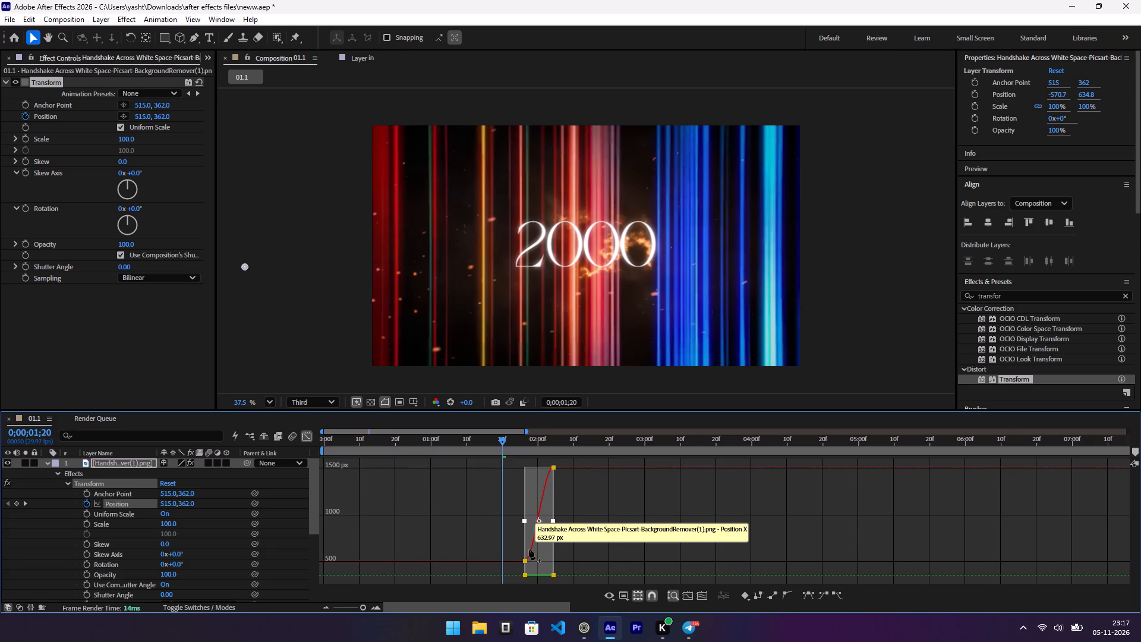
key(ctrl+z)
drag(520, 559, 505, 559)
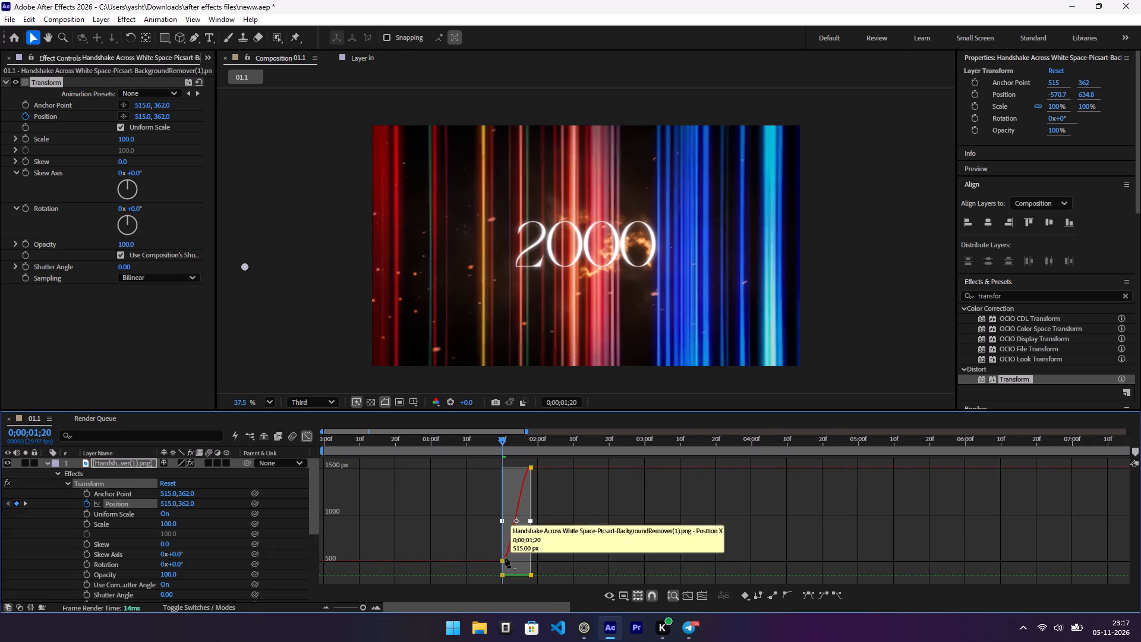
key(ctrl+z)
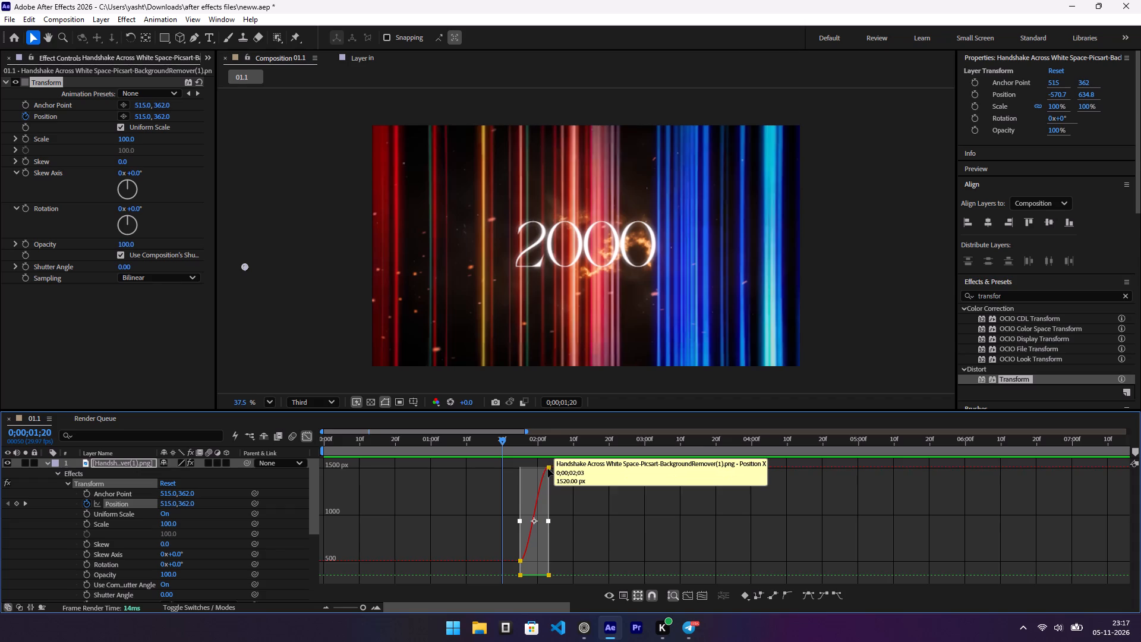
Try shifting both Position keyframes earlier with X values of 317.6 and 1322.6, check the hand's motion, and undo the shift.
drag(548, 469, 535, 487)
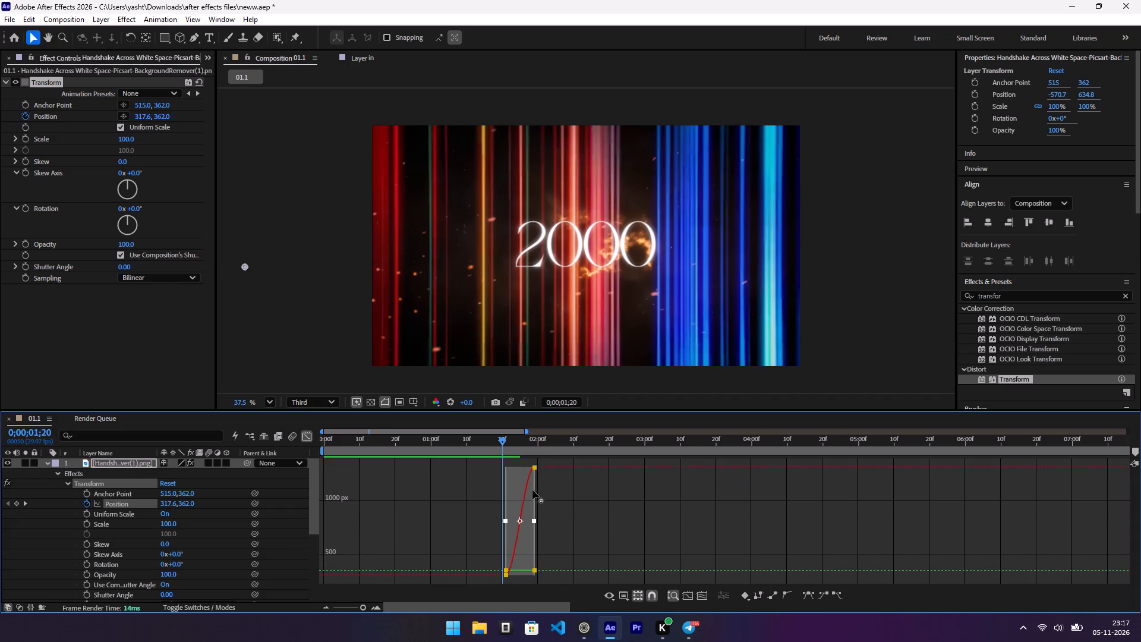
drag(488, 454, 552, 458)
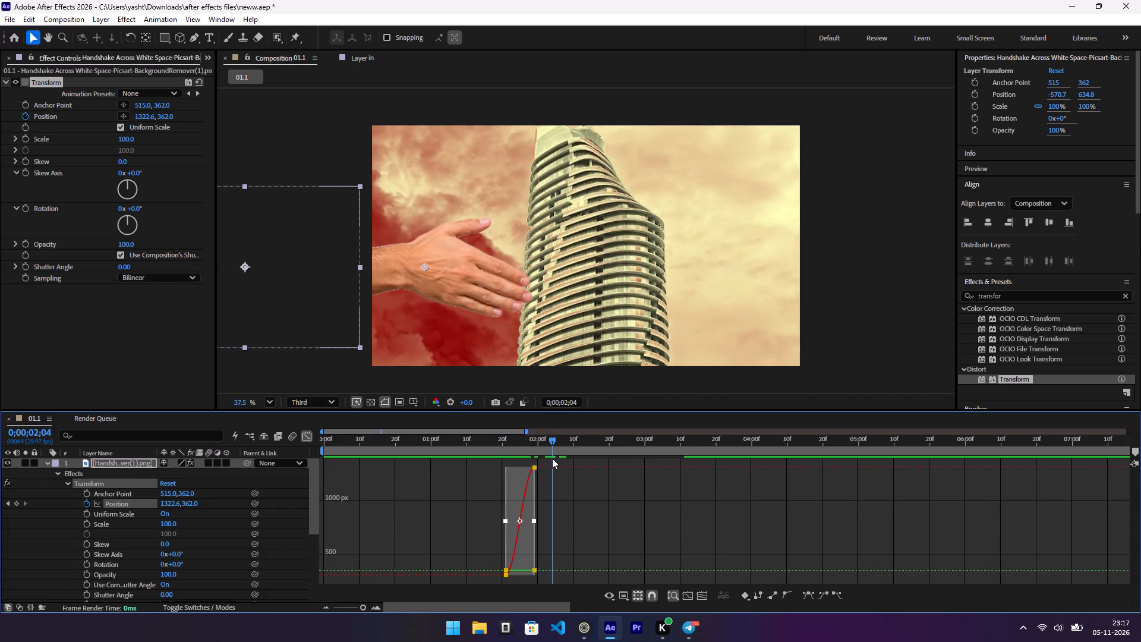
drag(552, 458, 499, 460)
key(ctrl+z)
Scrub through the transition between about 1;06 and 2;02 to examine the hand's motion against its Position curve.
drag(499, 443, 527, 456)
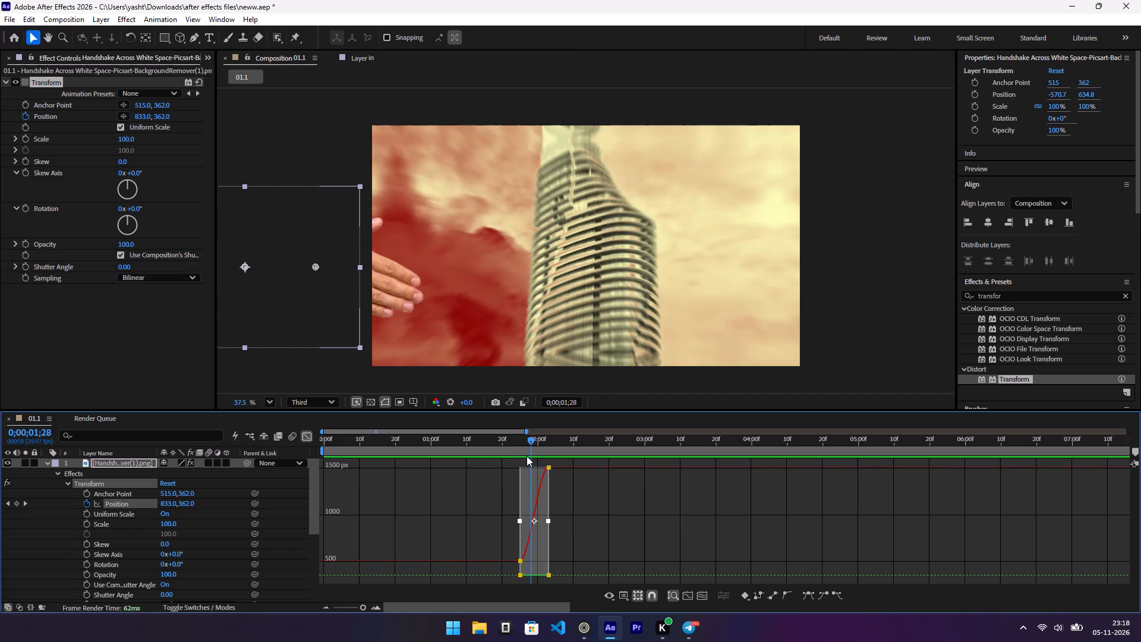
drag(527, 456, 520, 456)
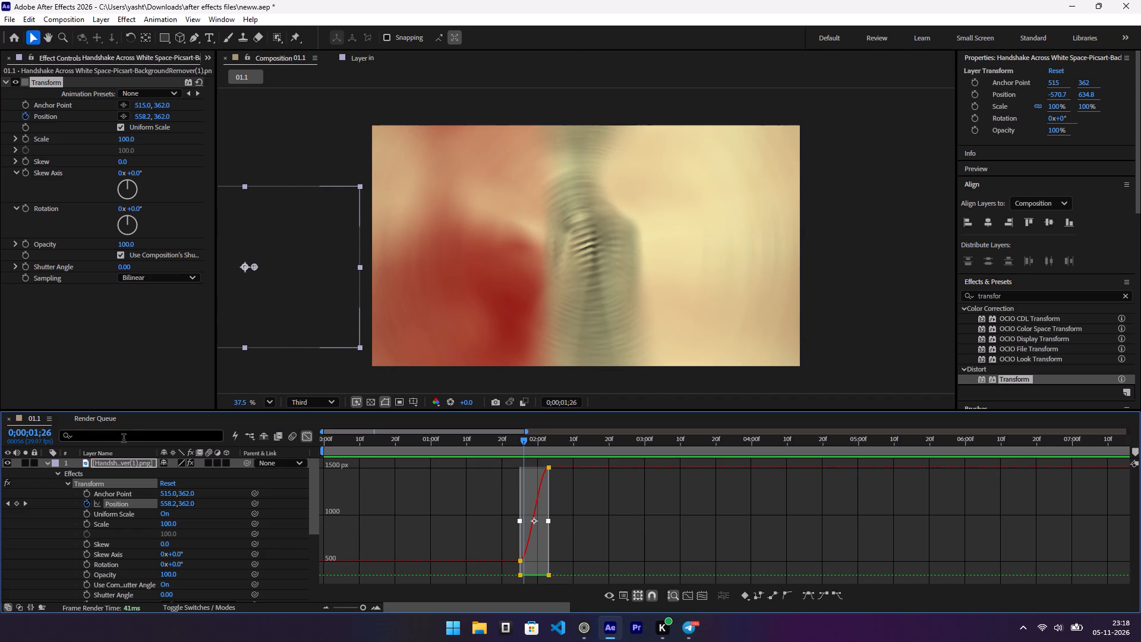
drag(502, 436, 466, 437)
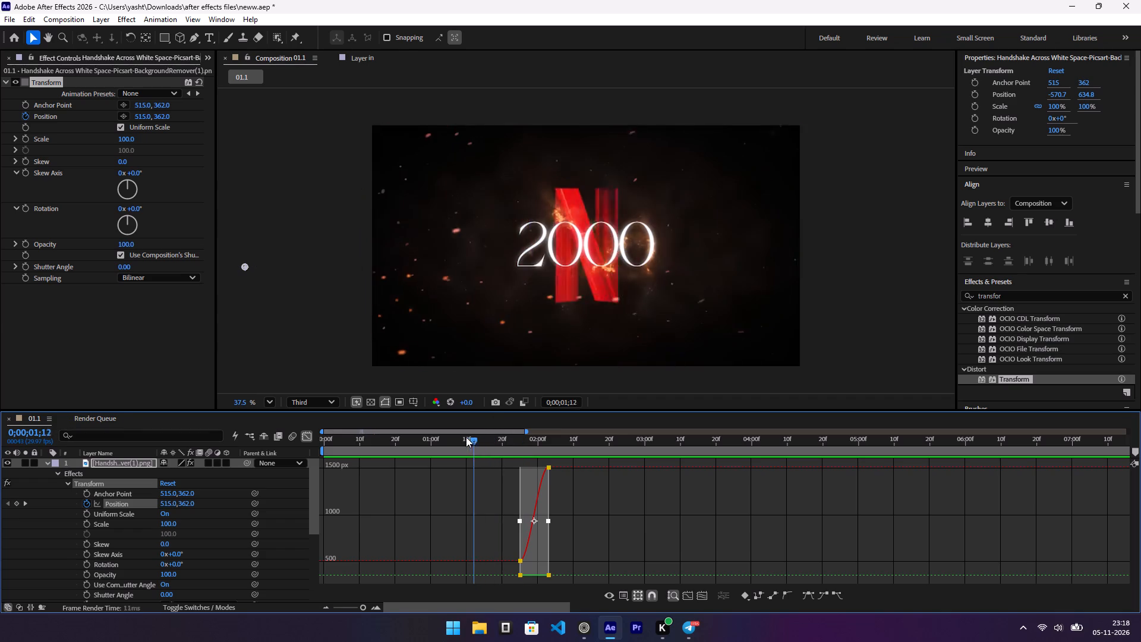
drag(466, 437, 540, 452)
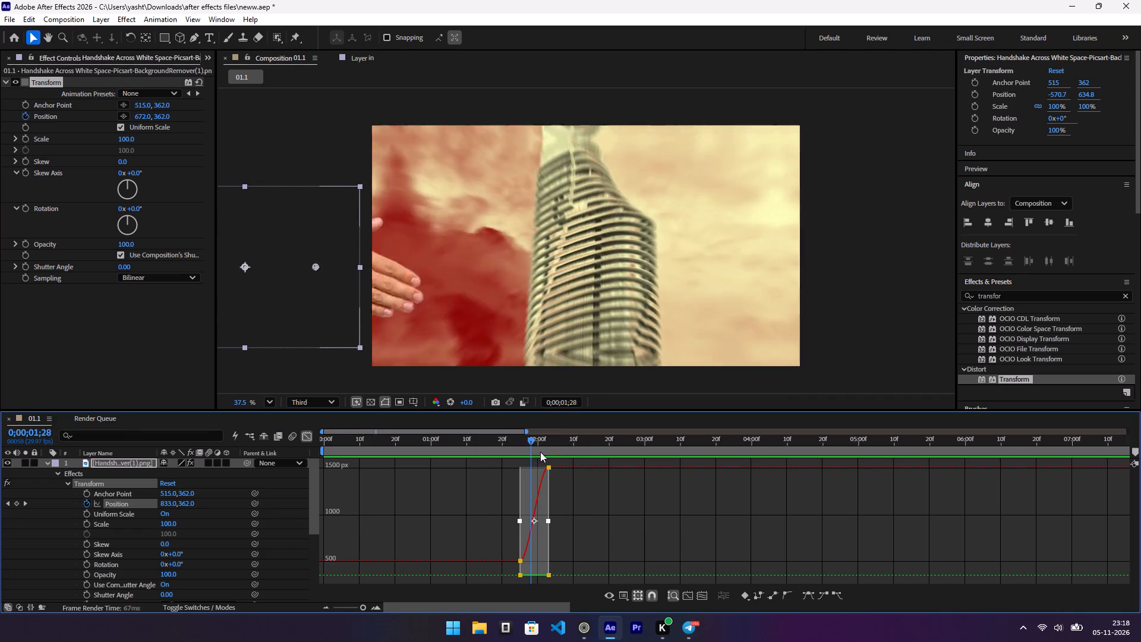
drag(540, 452, 459, 448)
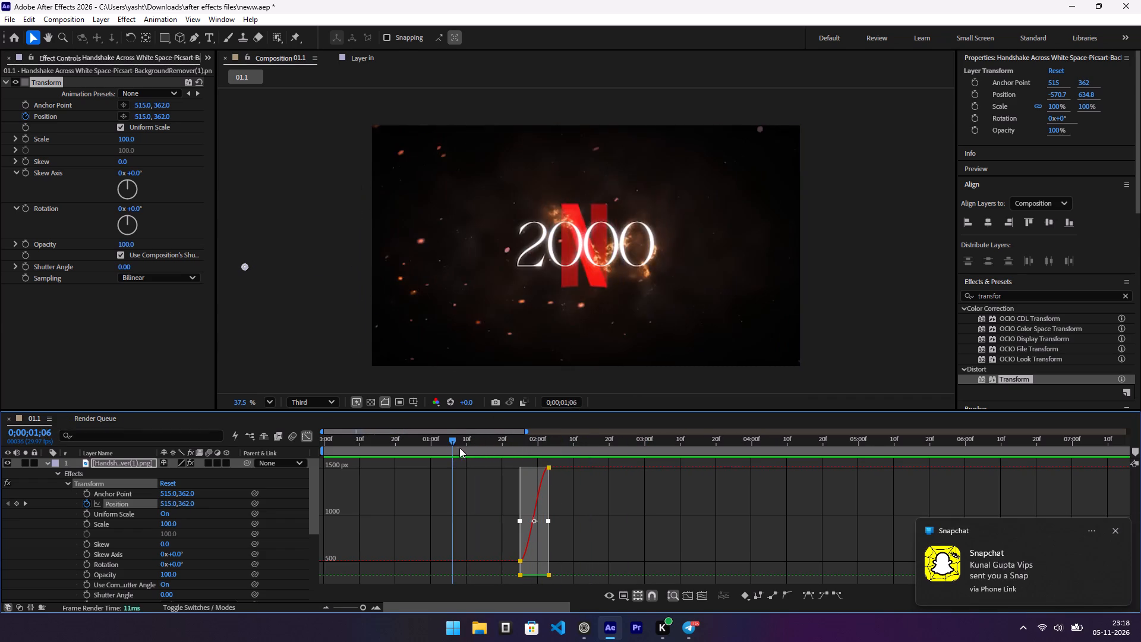
drag(459, 448, 519, 457)
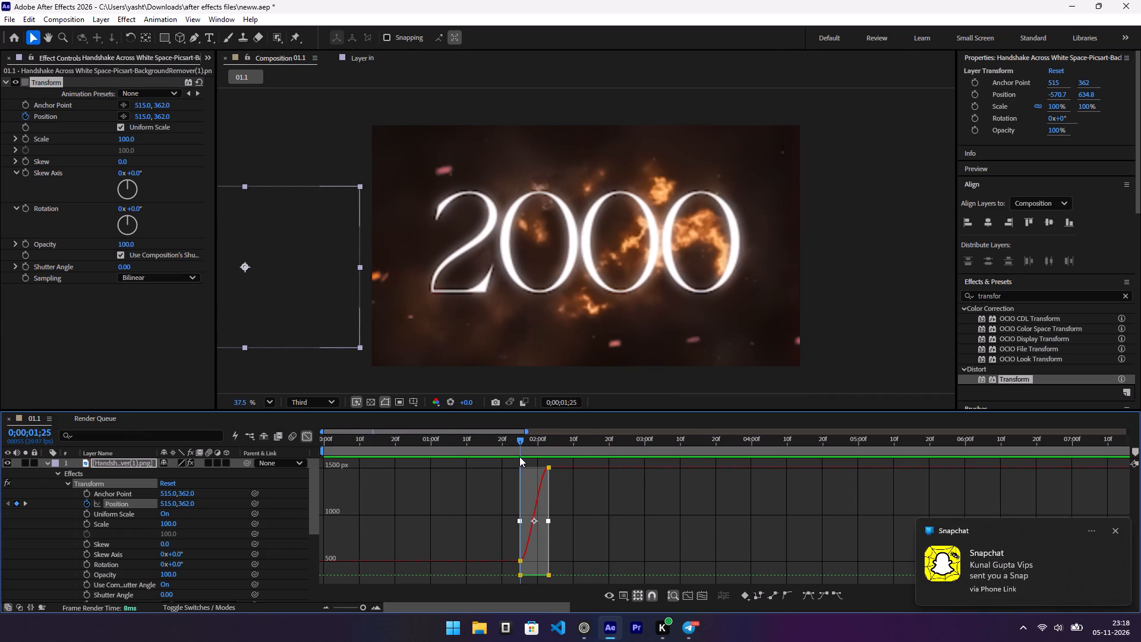
drag(519, 457, 544, 461)
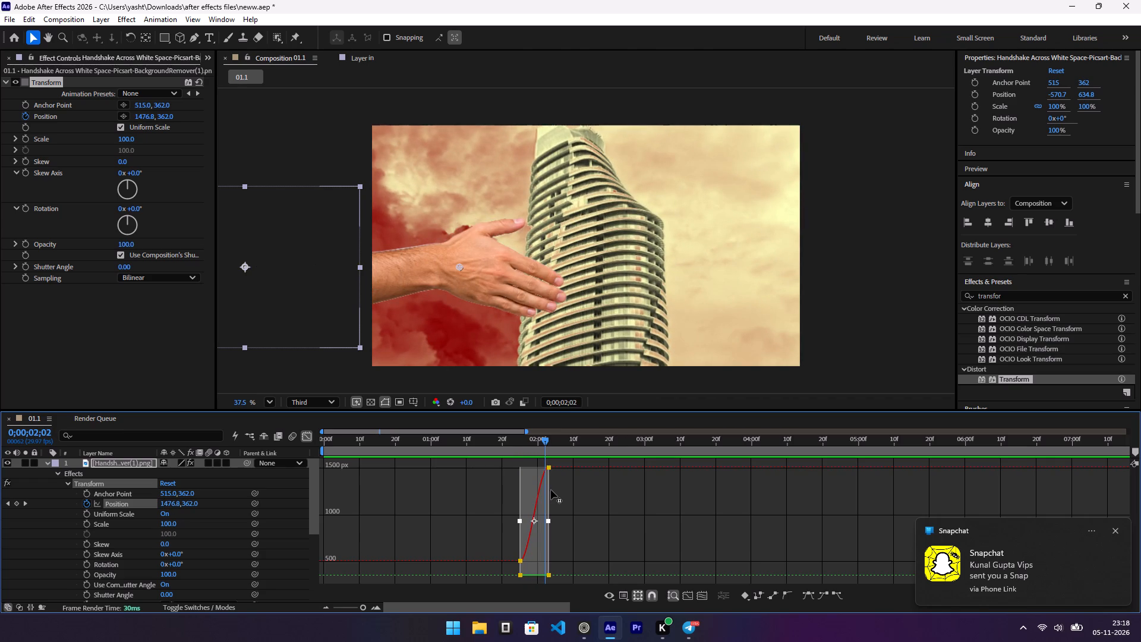
scroll(551, 490, up, 3)
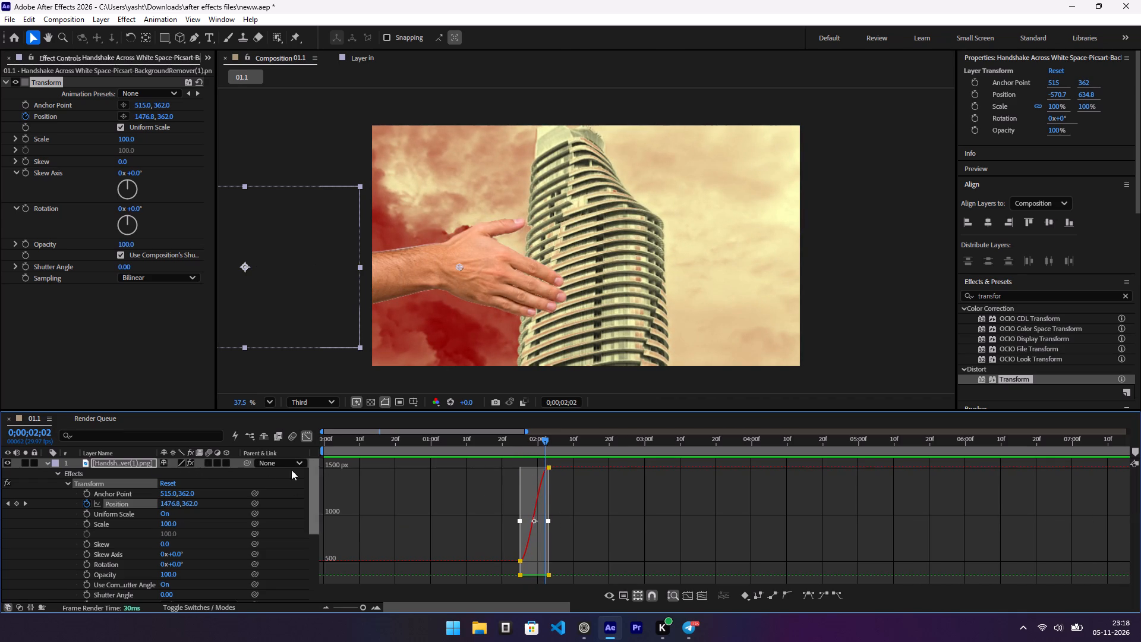
click(531, 493)
Return the timeline from the Graph Editor to the layer bars and keyframes view.
click(305, 435)
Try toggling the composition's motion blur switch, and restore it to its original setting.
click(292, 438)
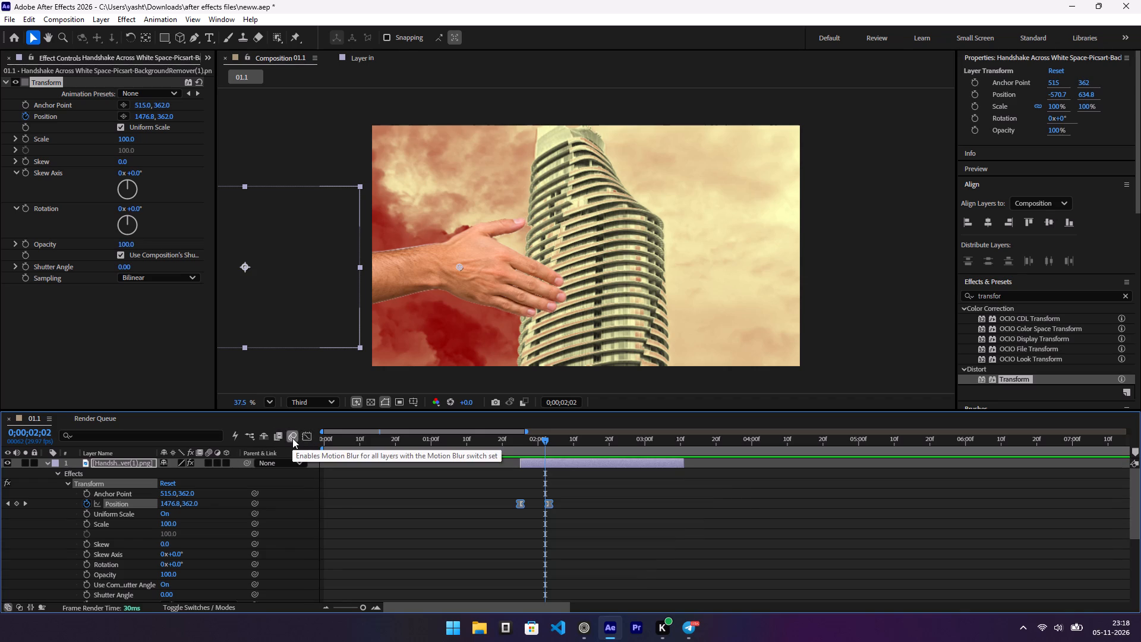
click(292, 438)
Scrub the hand's slide-in between about 1;23 and 3;05, and preview the transition from 0;00;01;10 to examine its timing.
drag(516, 455, 514, 455)
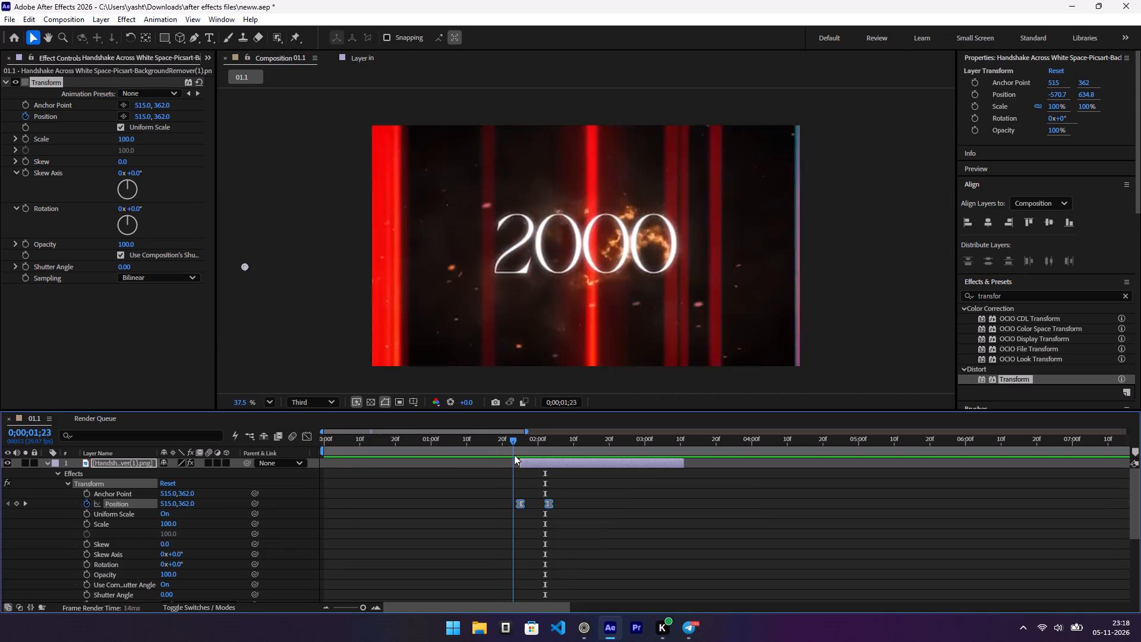
drag(514, 455, 670, 484)
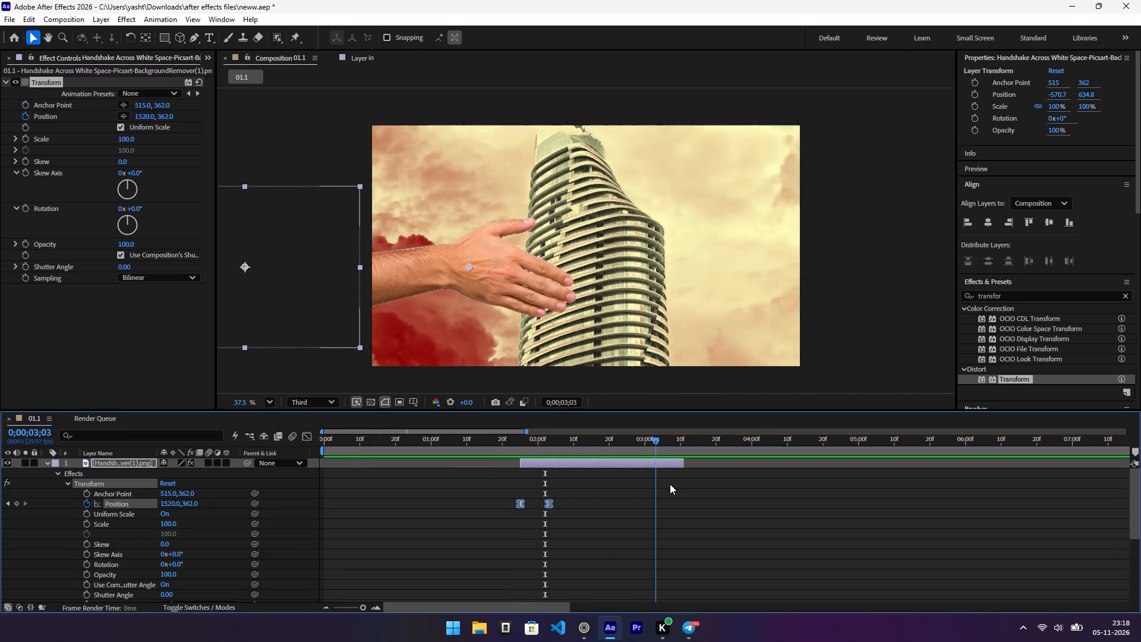
drag(670, 484, 663, 481)
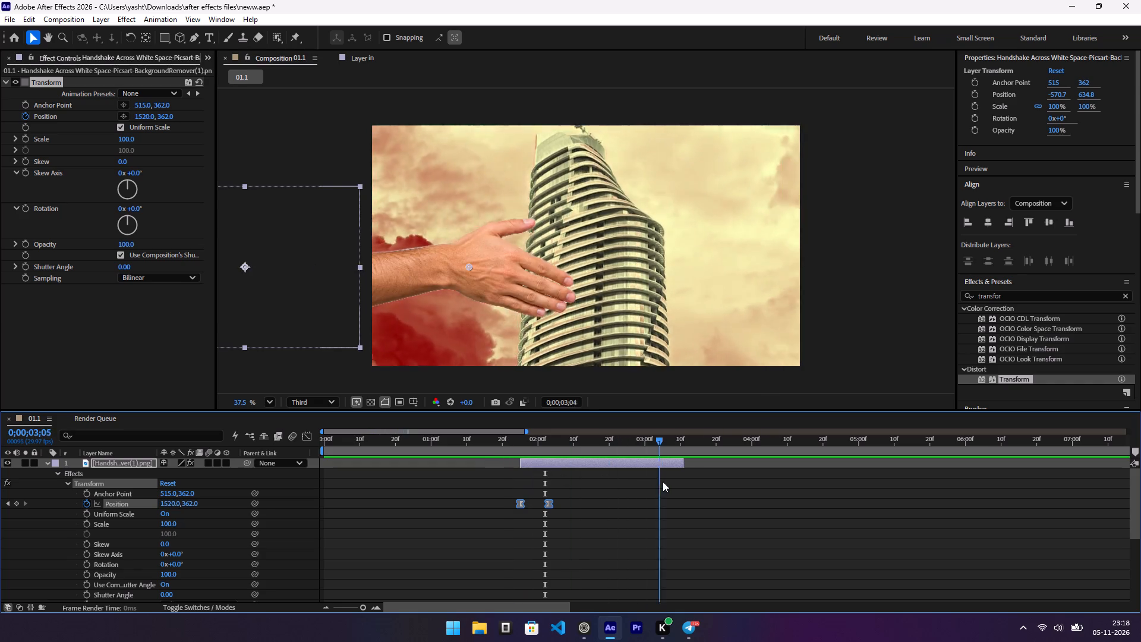
drag(663, 481, 468, 462)
key(space)
key(space)
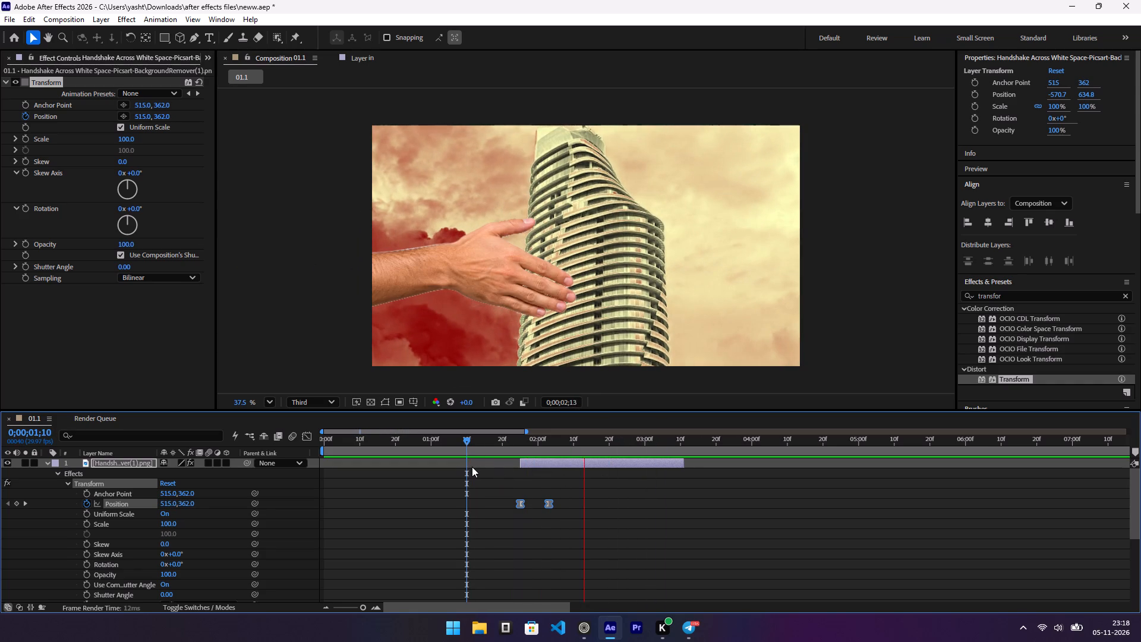
scroll(644, 516, up, 4)
scroll(644, 516, down, 2)
key(space)
scroll(644, 516, up, 2)
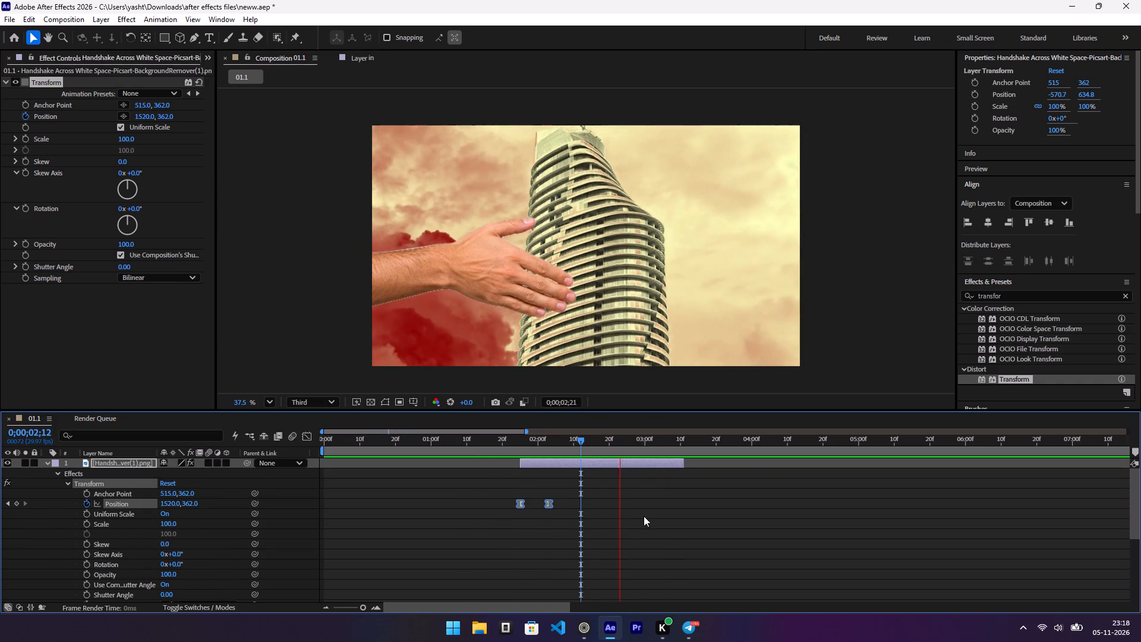
key(space)
key(space)
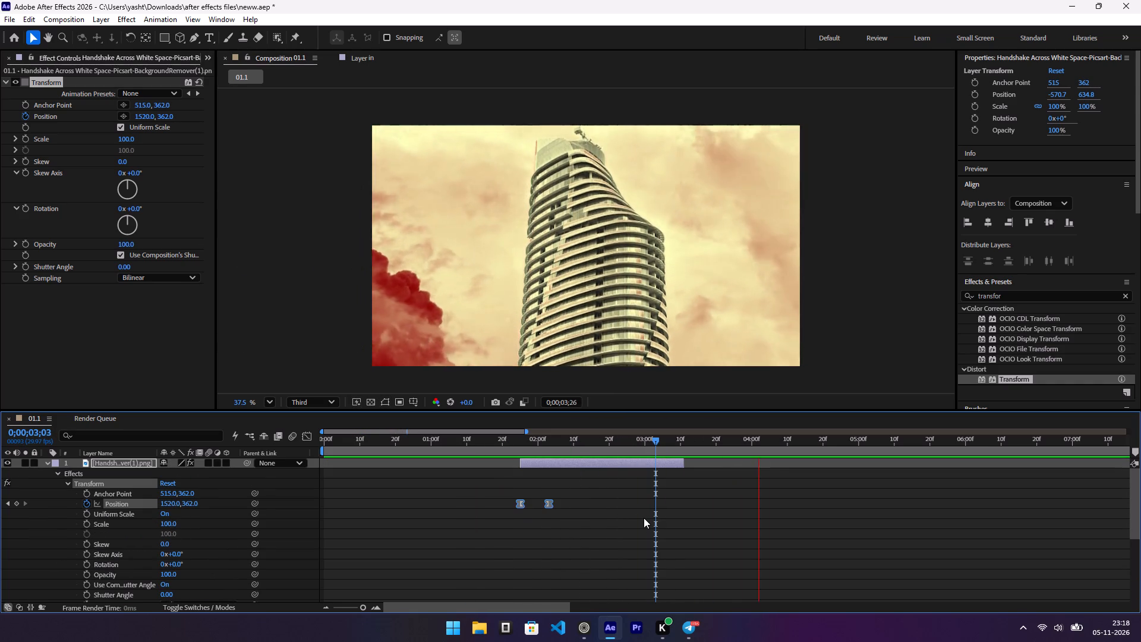
key(space)
Replay the transition from 0;00;01;20 and 0;00;01;11, and scrub between about 1;29 and 3;10 to examine the hand's entrance over the building.
drag(538, 442, 502, 444)
key(space)
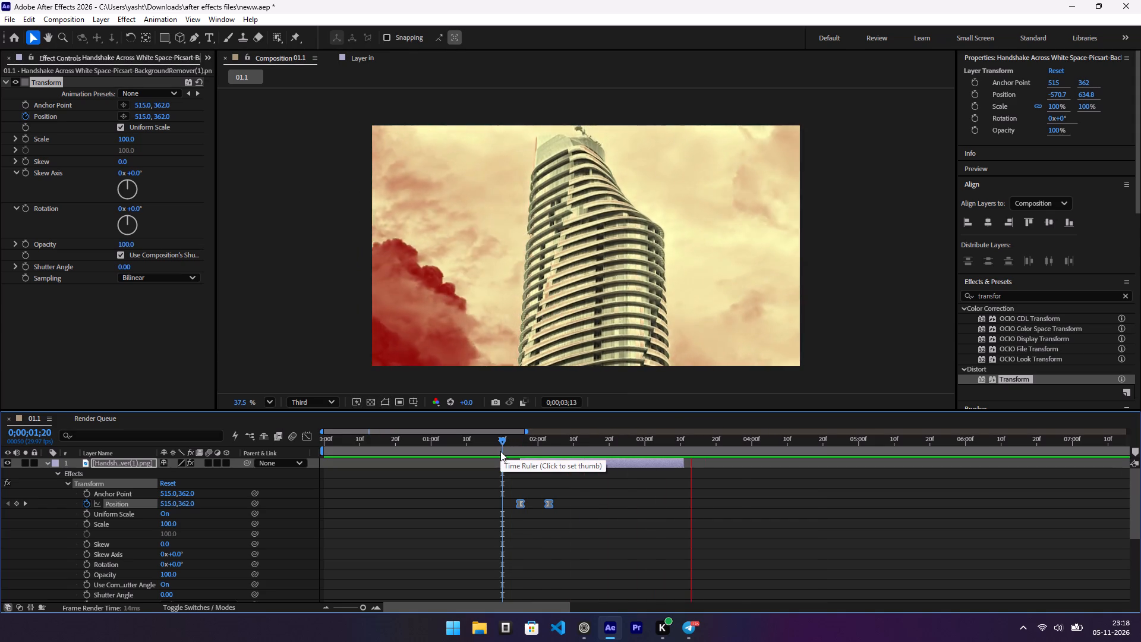
key(space)
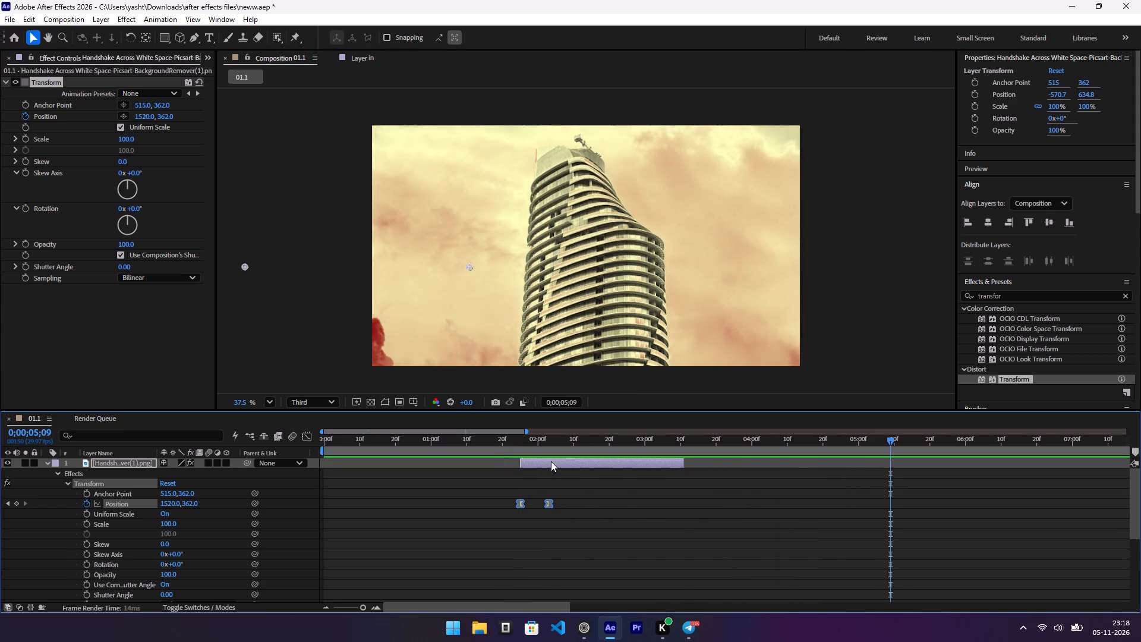
scroll(585, 540, up, 4)
scroll(575, 554, down, 2)
scroll(575, 554, up, 4)
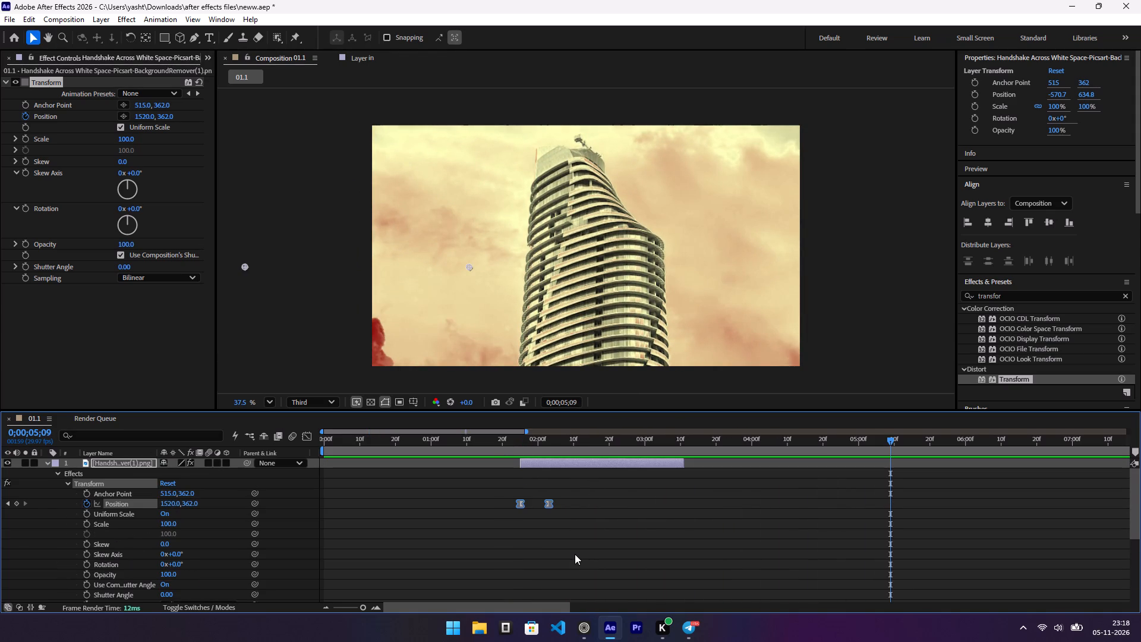
scroll(575, 554, up, 1)
drag(535, 438, 544, 450)
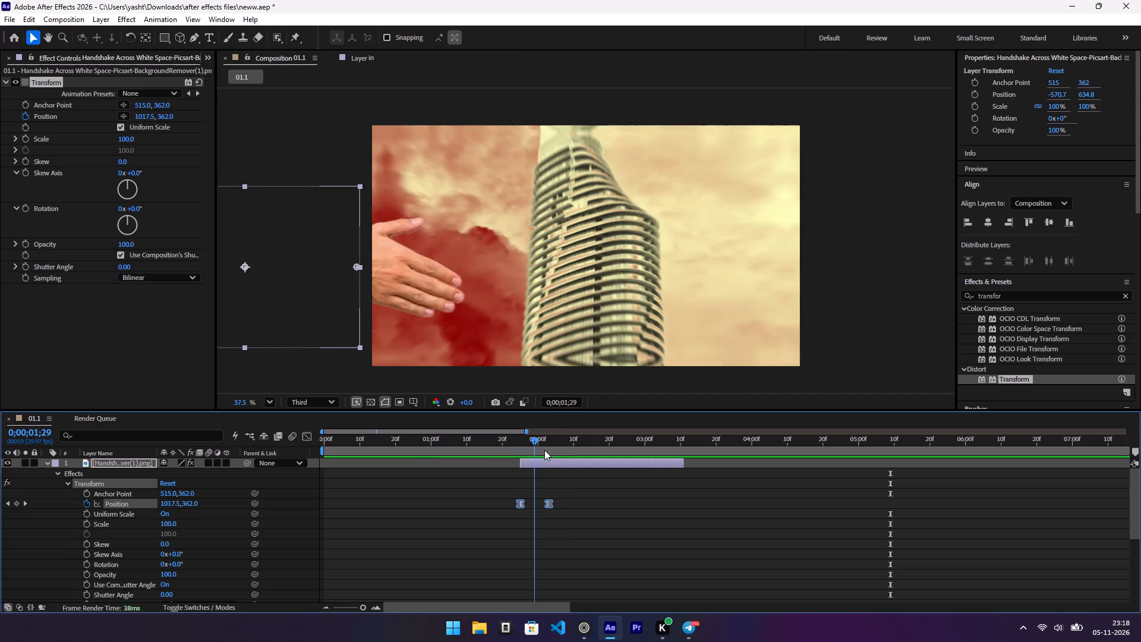
drag(544, 450, 468, 446)
key(space)
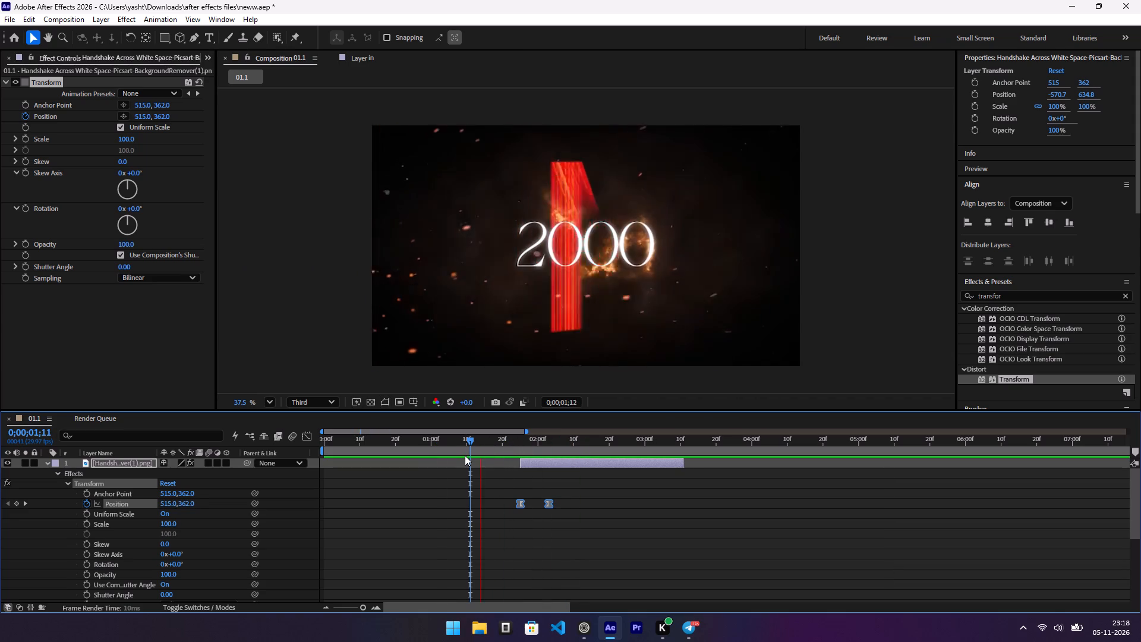
key(space)
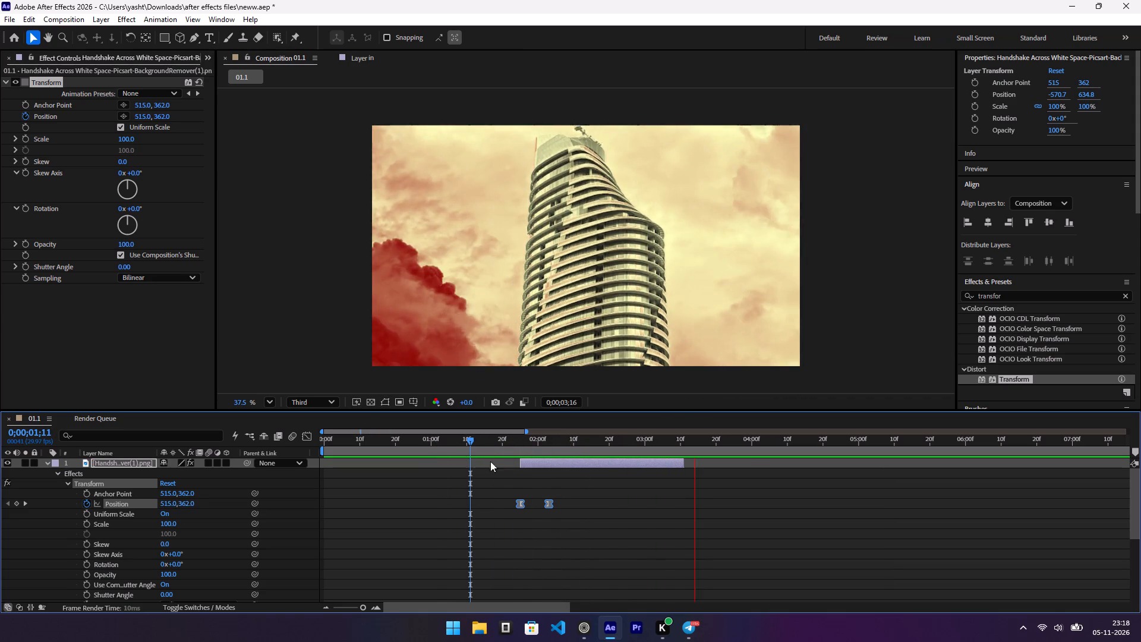
drag(531, 443, 679, 459)
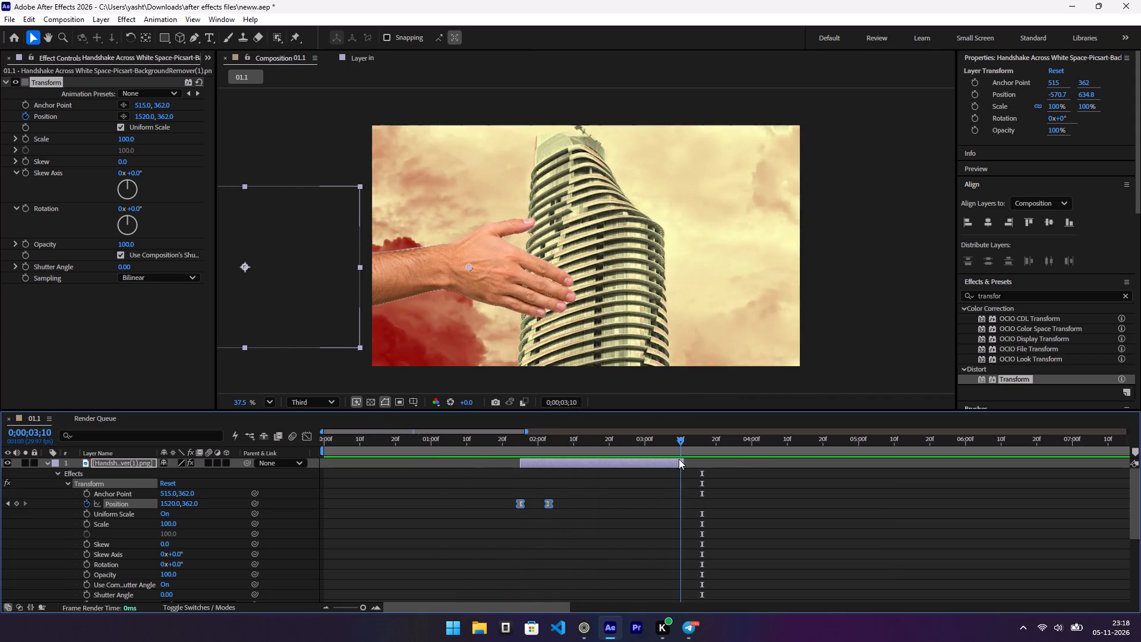
drag(679, 459, 542, 459)
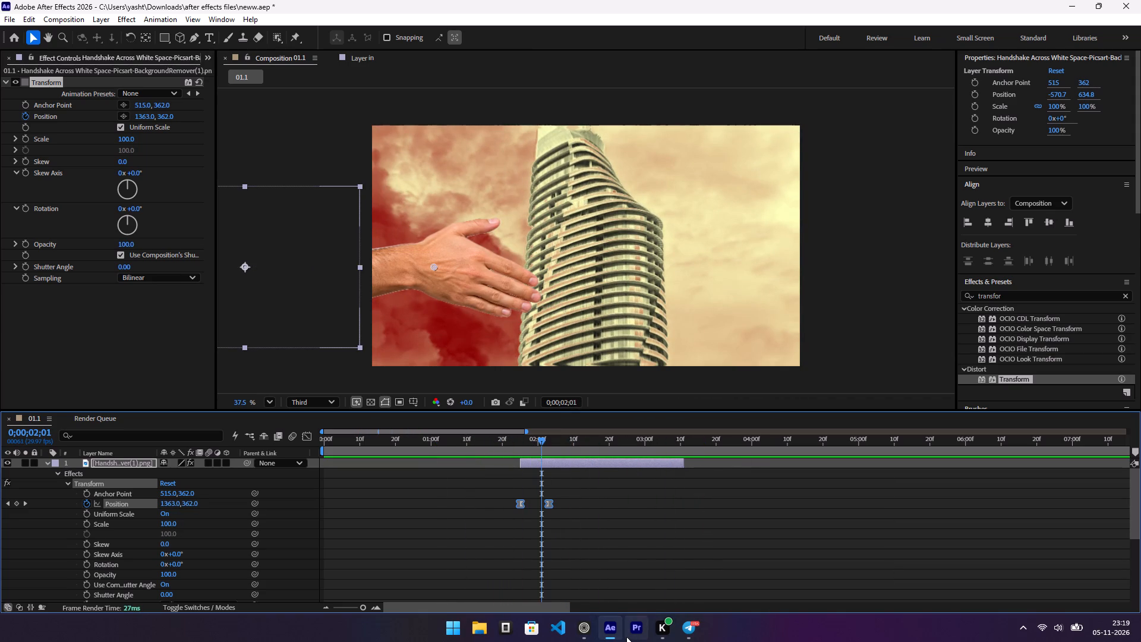
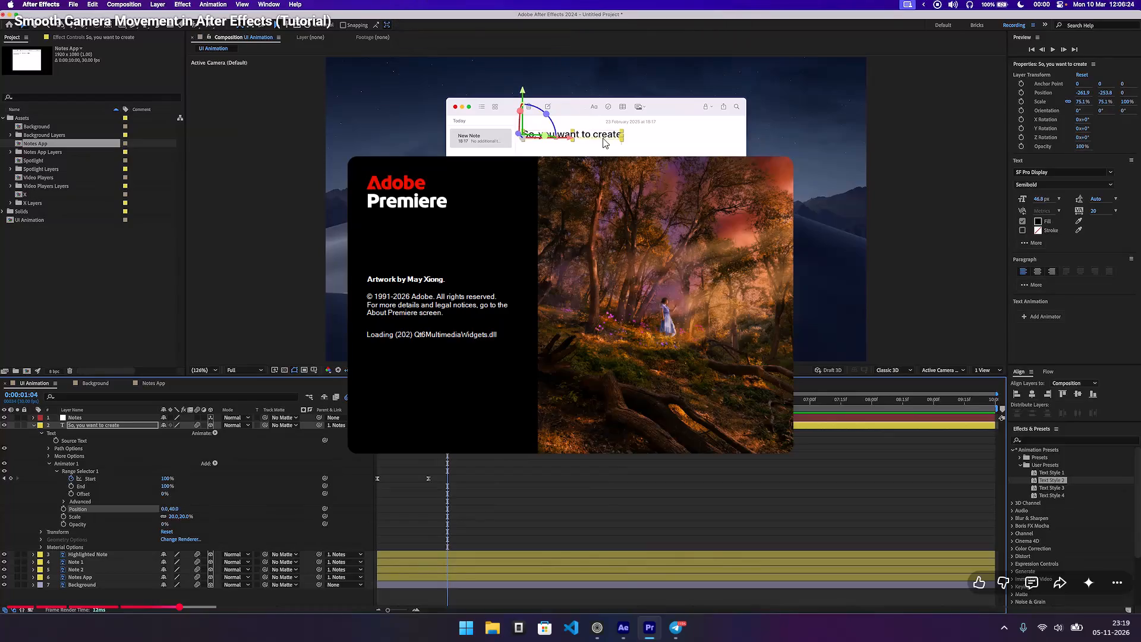
Exit the camera-movement tutorial video's full-screen view and pause its playback.
key(Escape)
click(783, 106)
key(Escape)
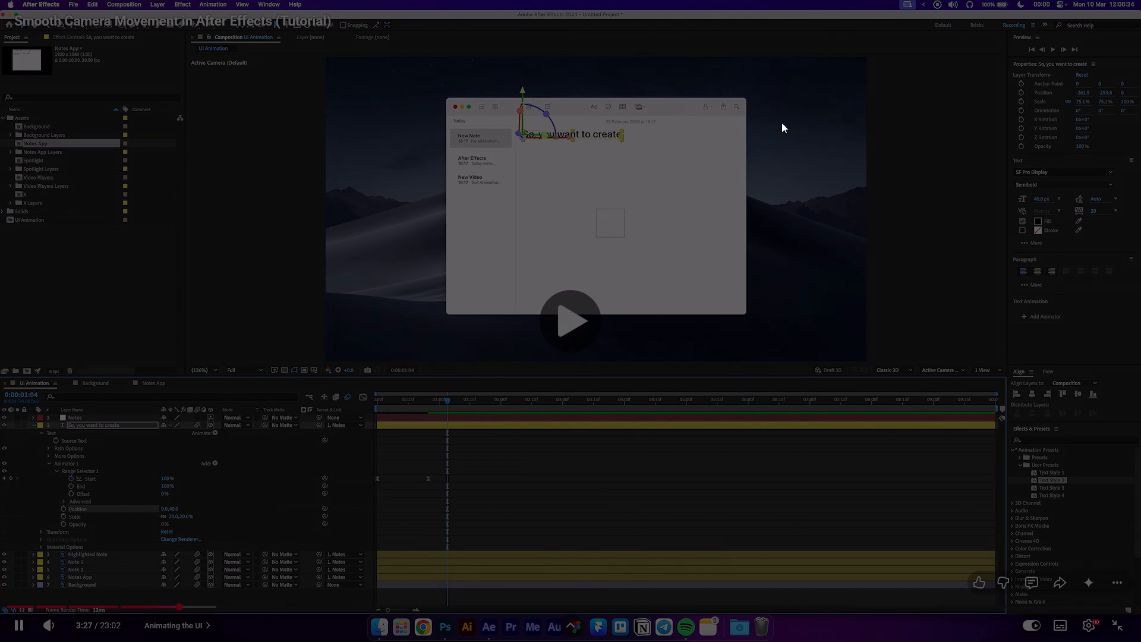
key(space)
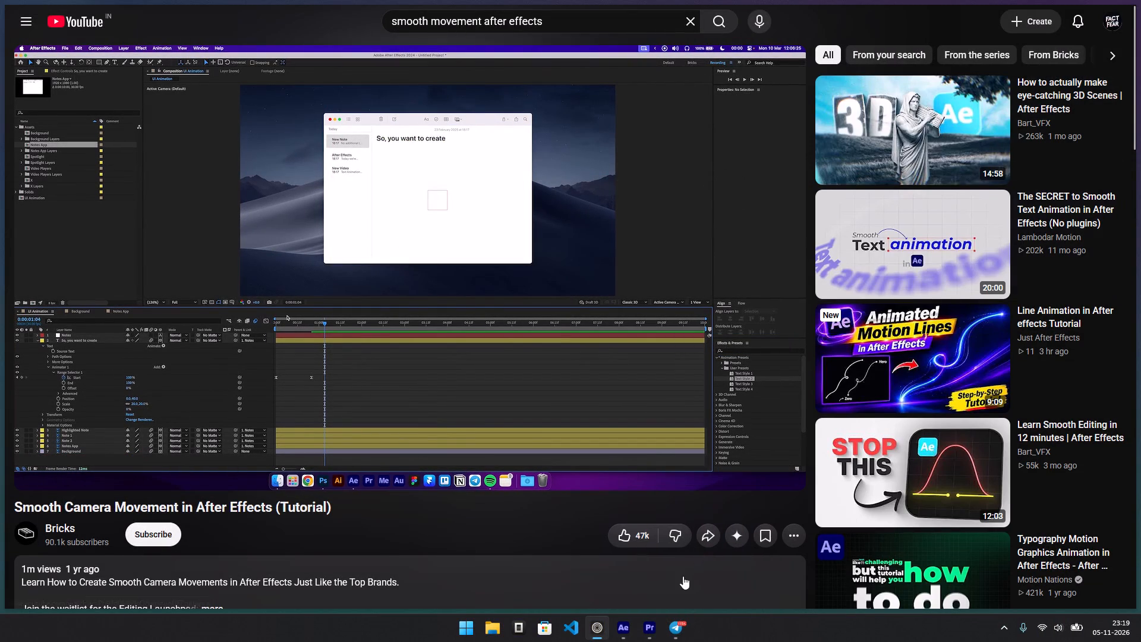
Switch to Premiere and open the recent project named audio.
click(654, 632)
click(1067, 0)
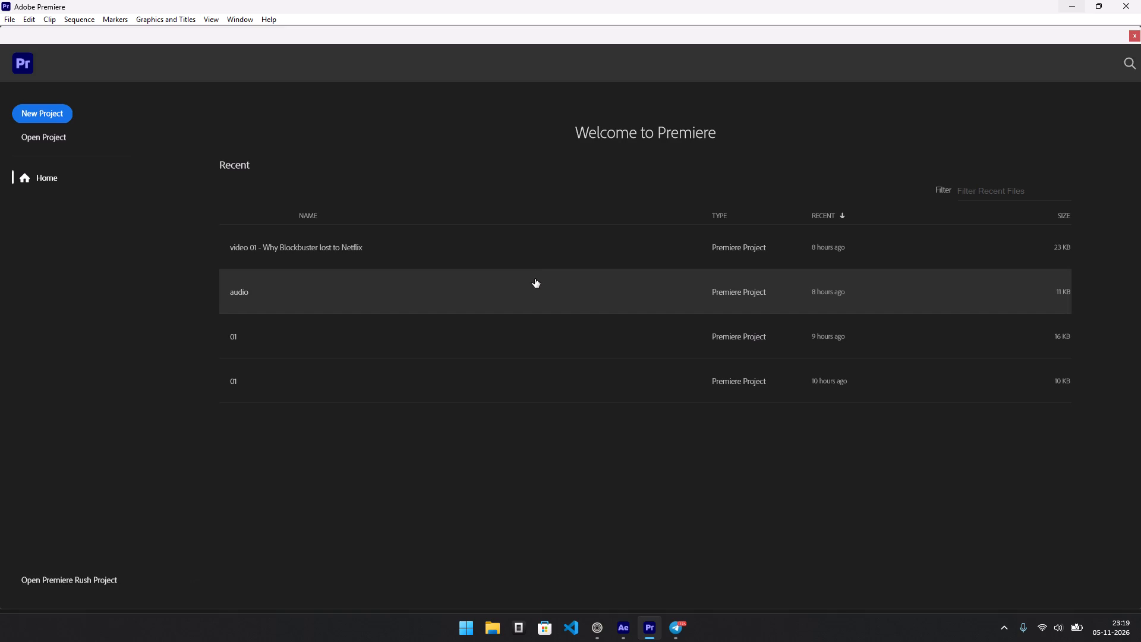
click(534, 282)
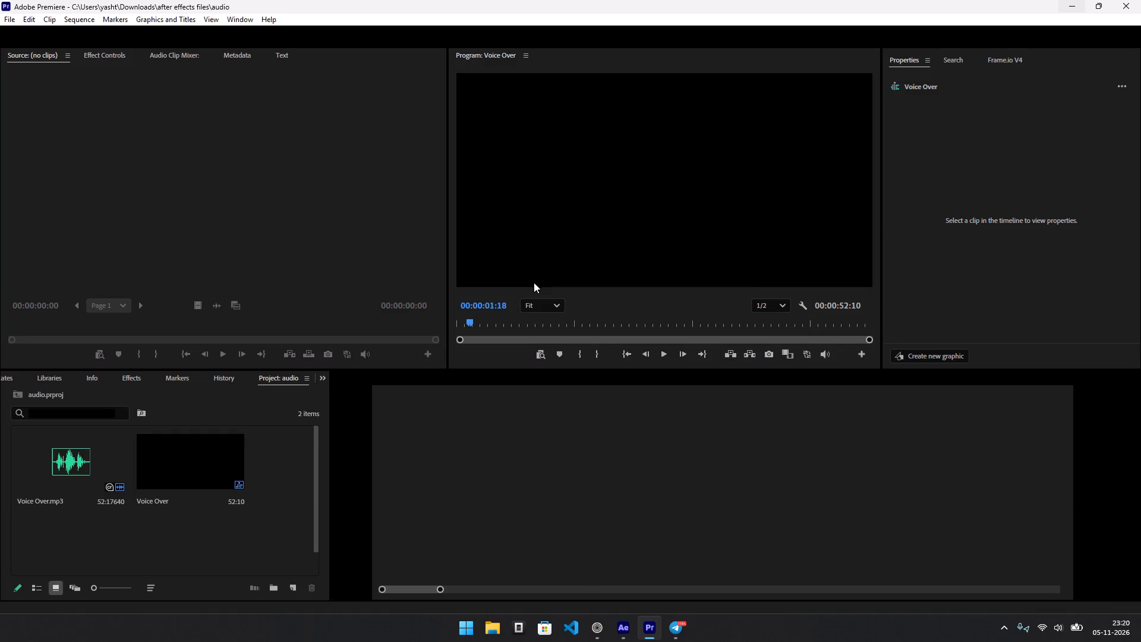
Play the voice-over from about 00:00:01:07 to find the first pause, and split the A1 clip at 00:00:05:06 and about 00:00:05:17.
drag(572, 417, 560, 417)
key(space)
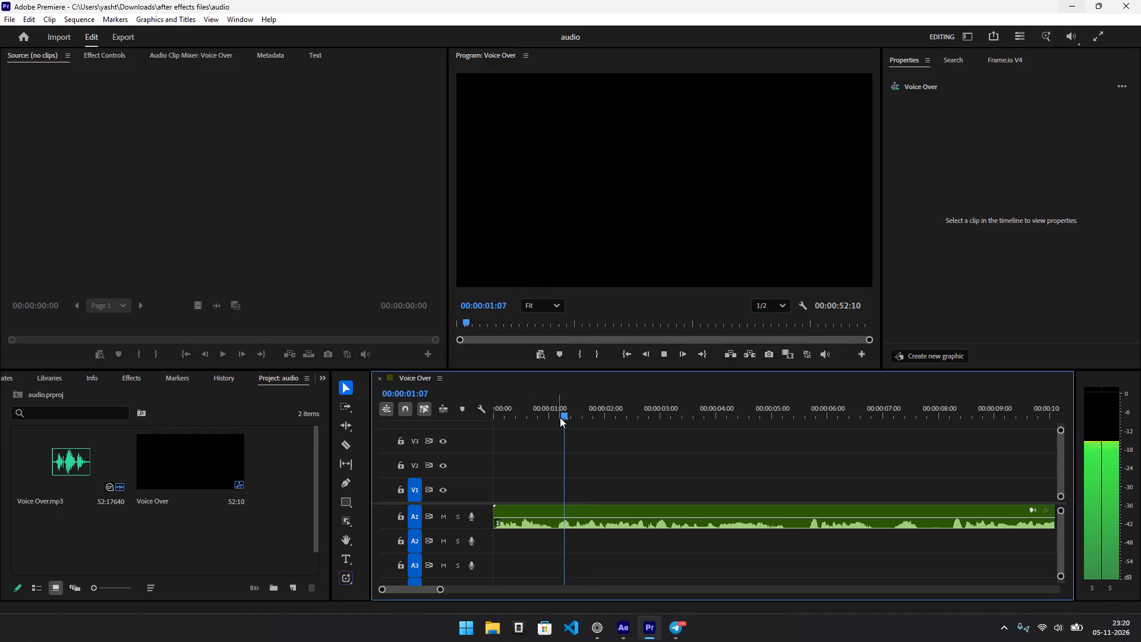
alt+scroll(662, 536, up, 5)
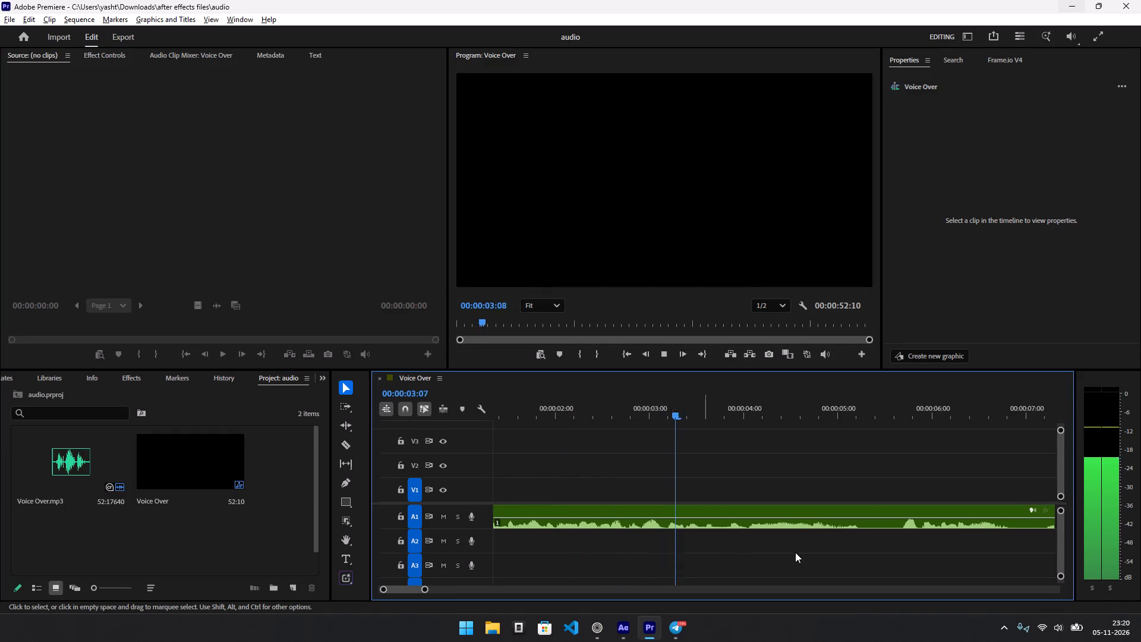
alt+scroll(825, 536, down, 1)
key(space)
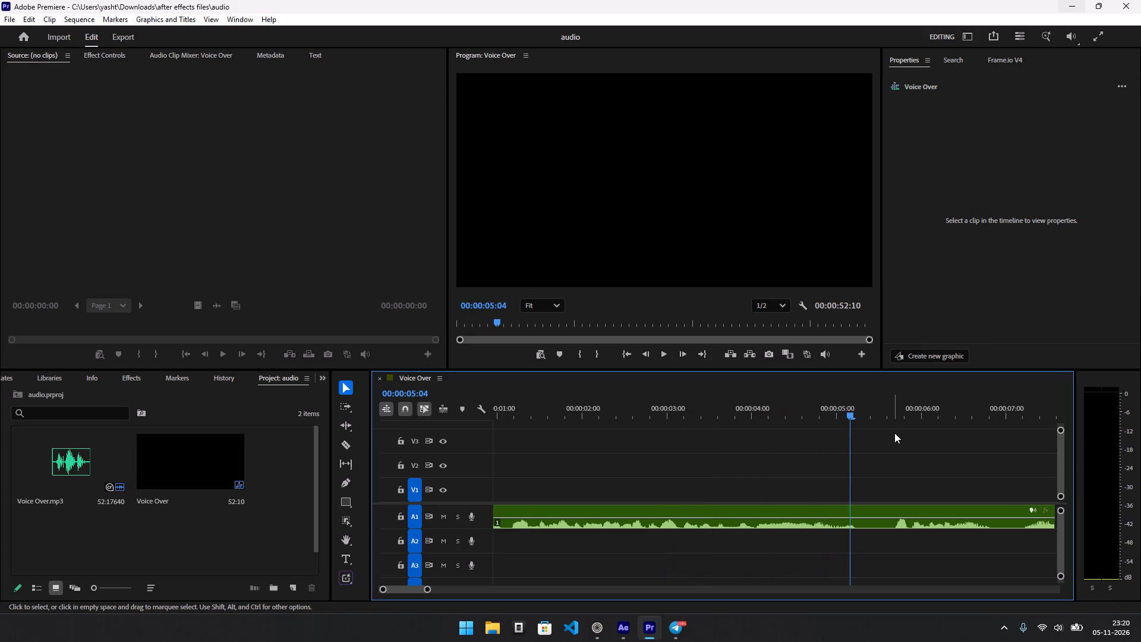
drag(848, 427, 860, 435)
alt+scroll(894, 562, up, 12)
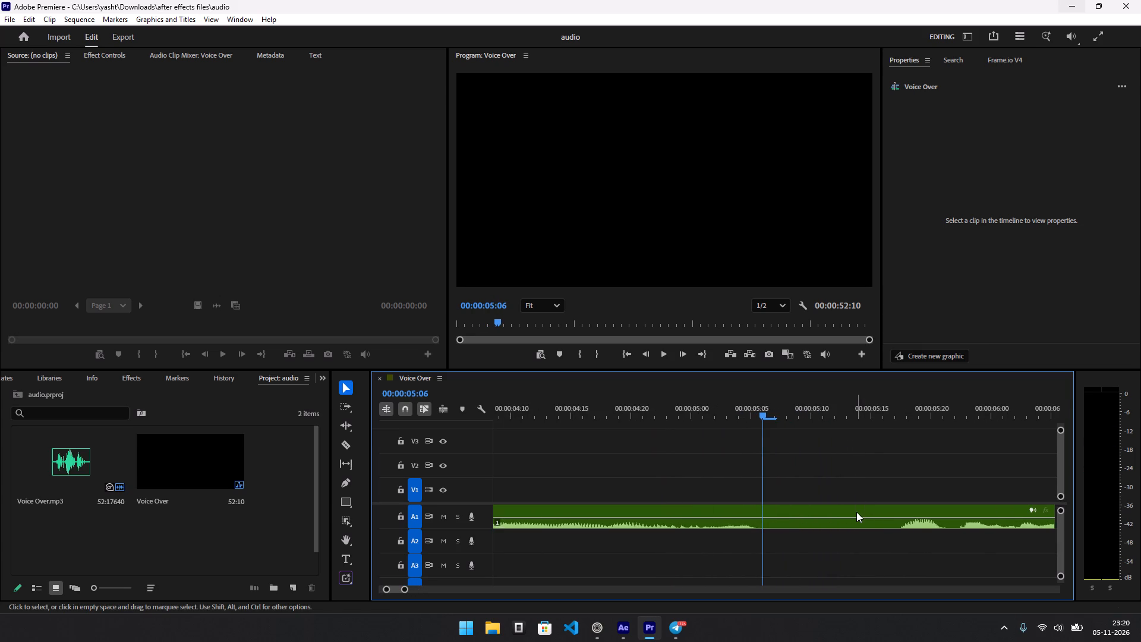
click(856, 512)
key(ctrl+d)
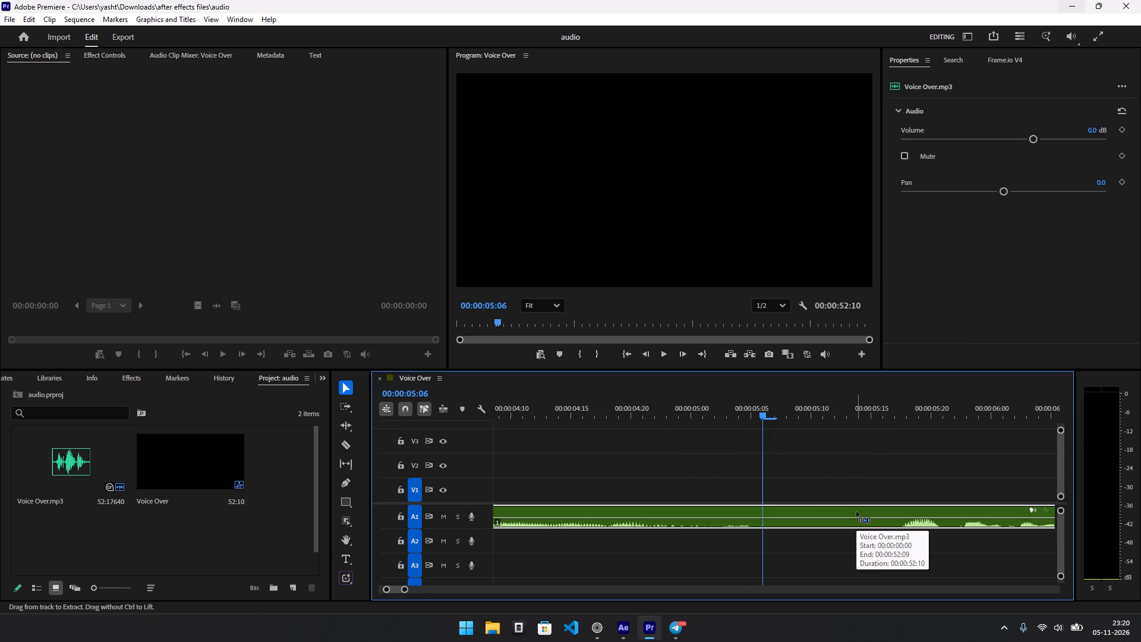
key(ctrl+v)
key(c)
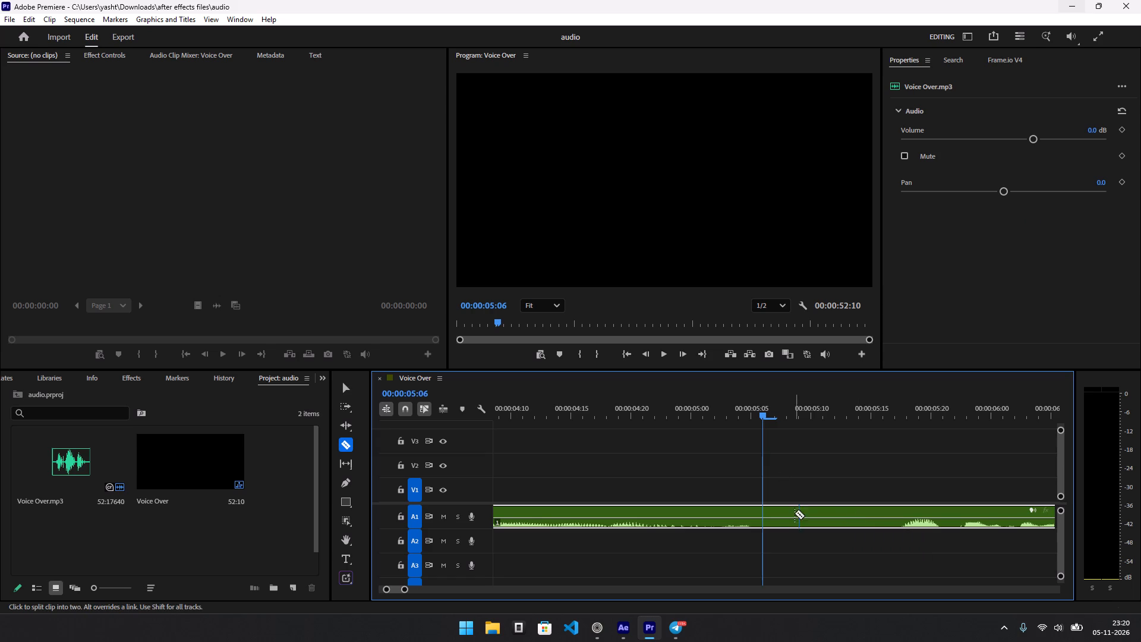
click(766, 517)
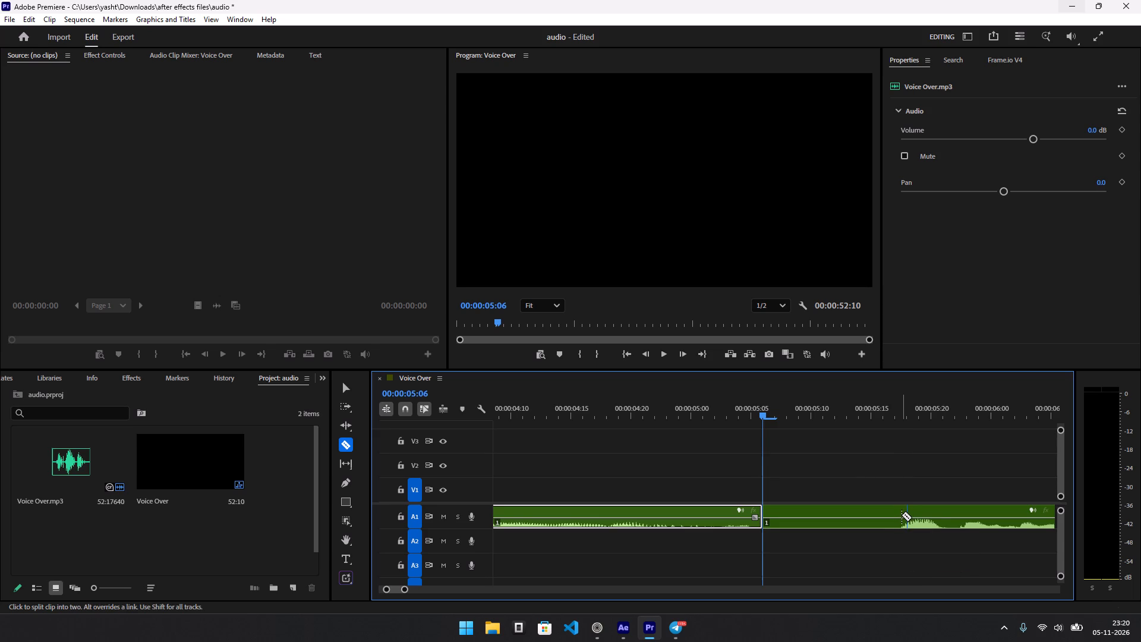
ctrl+click(899, 514)
Delete the silent piece between the two cuts on A1 and ripple delete the gap it leaves.
key(v)
click(851, 514)
key(Delete)
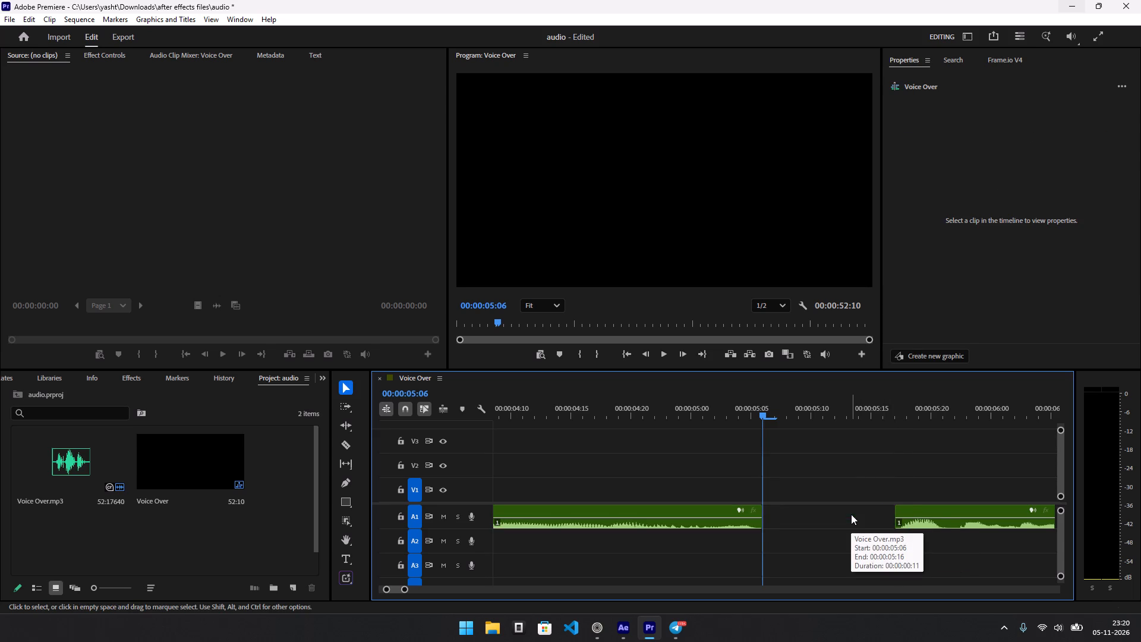
right_click(851, 514)
click(869, 515)
double_click(869, 515)
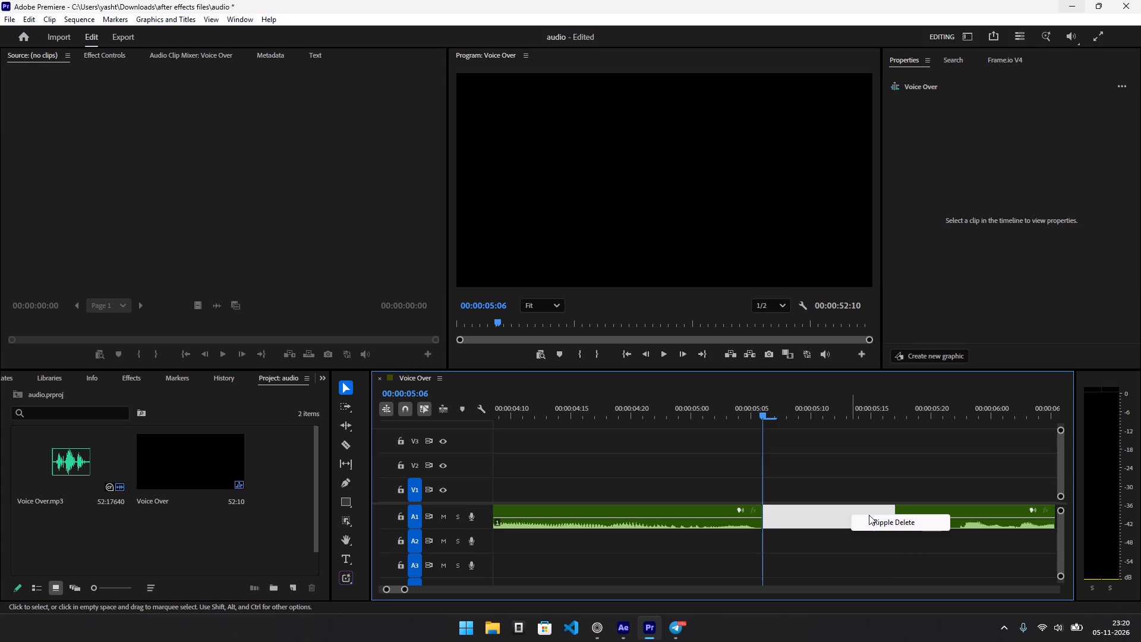
Replay the voice-over across the join at 00:00:05:06 from about 00:00:04:20, listening on for the next pause.
click(735, 413)
key(v)
key(space)
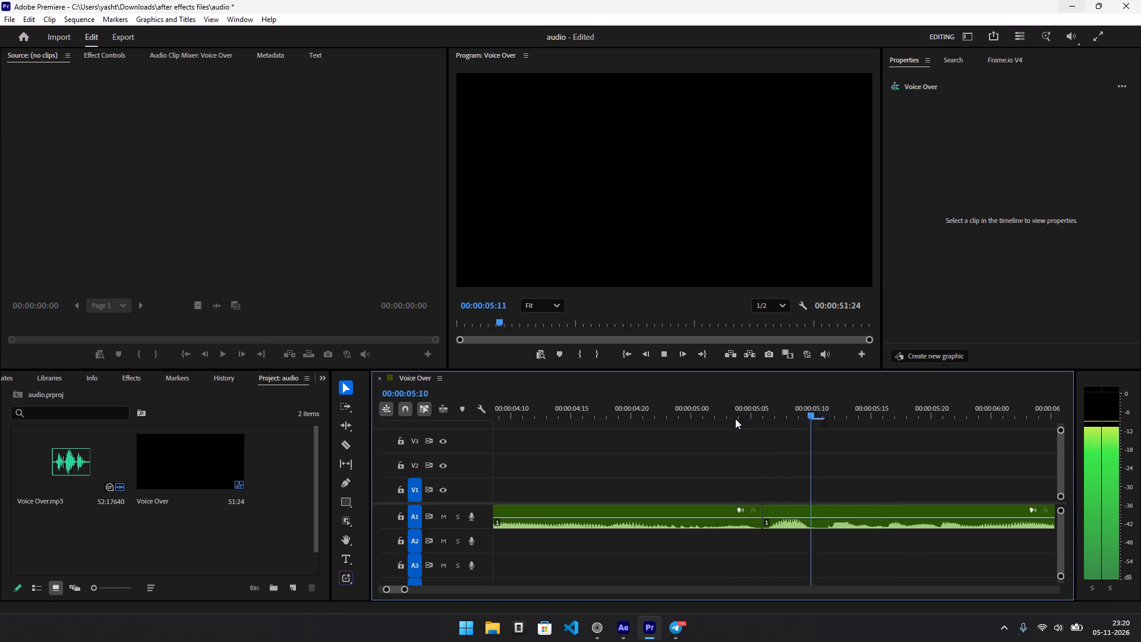
key(space)
drag(699, 426, 668, 429)
drag(658, 421, 645, 420)
key(space)
drag(645, 418, 631, 413)
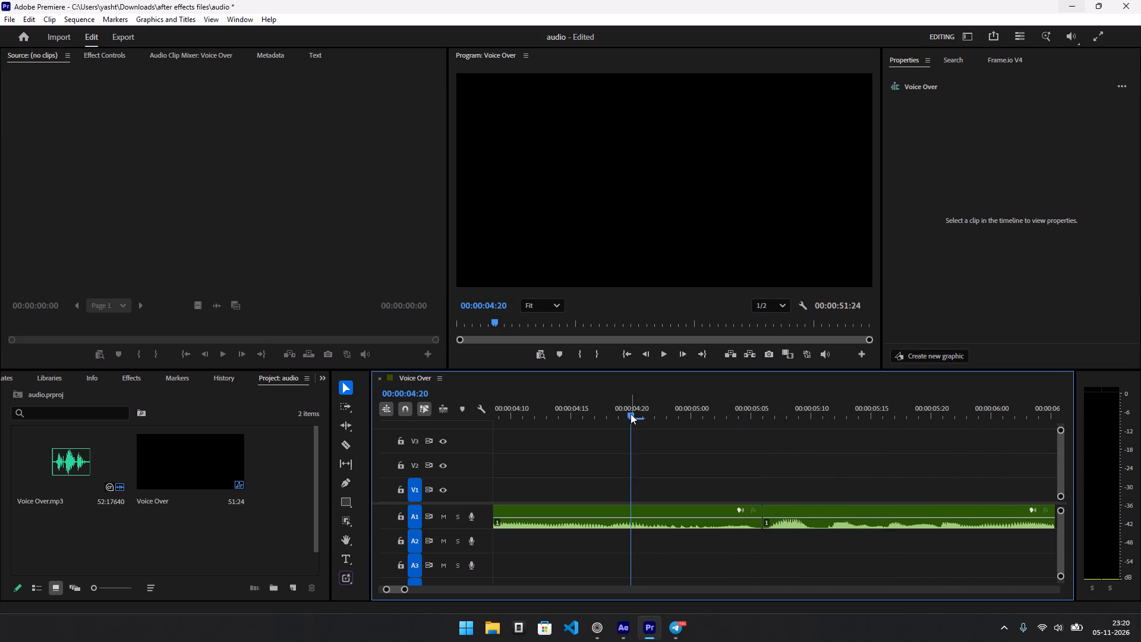
key(space)
key(space)
key(space)
scroll(766, 565, down, 1)
key(space)
key(space)
scroll(766, 565, down, 2)
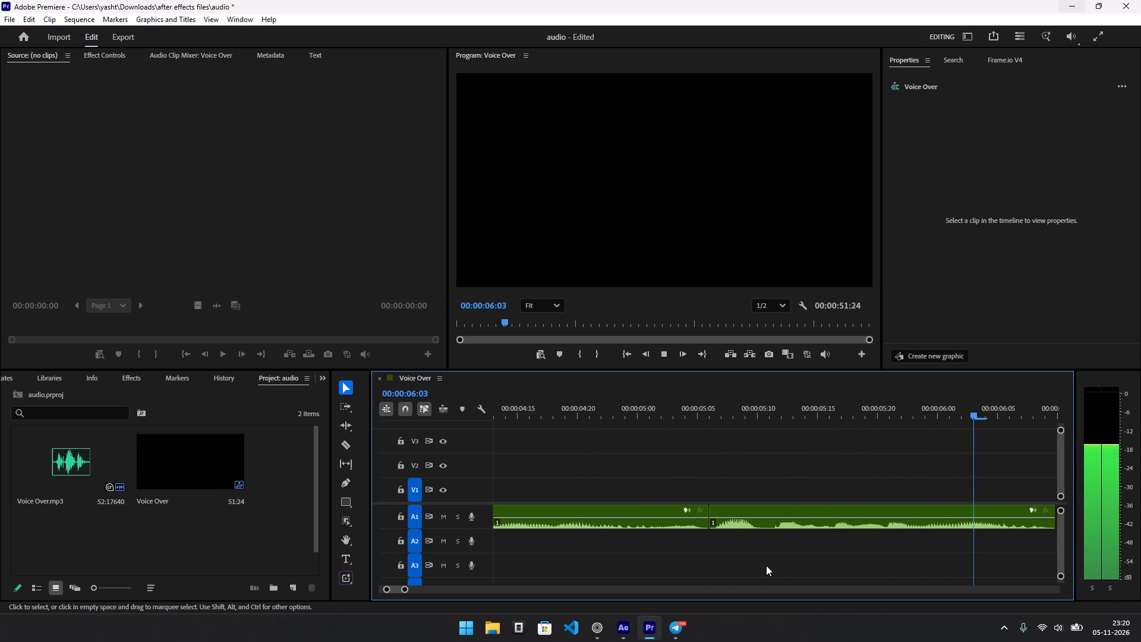
key(space)
Position the playhead at the start of the next pause and split the voice-over clip there, at 00:00:06:09, with the Razor tool.
drag(569, 433, 560, 433)
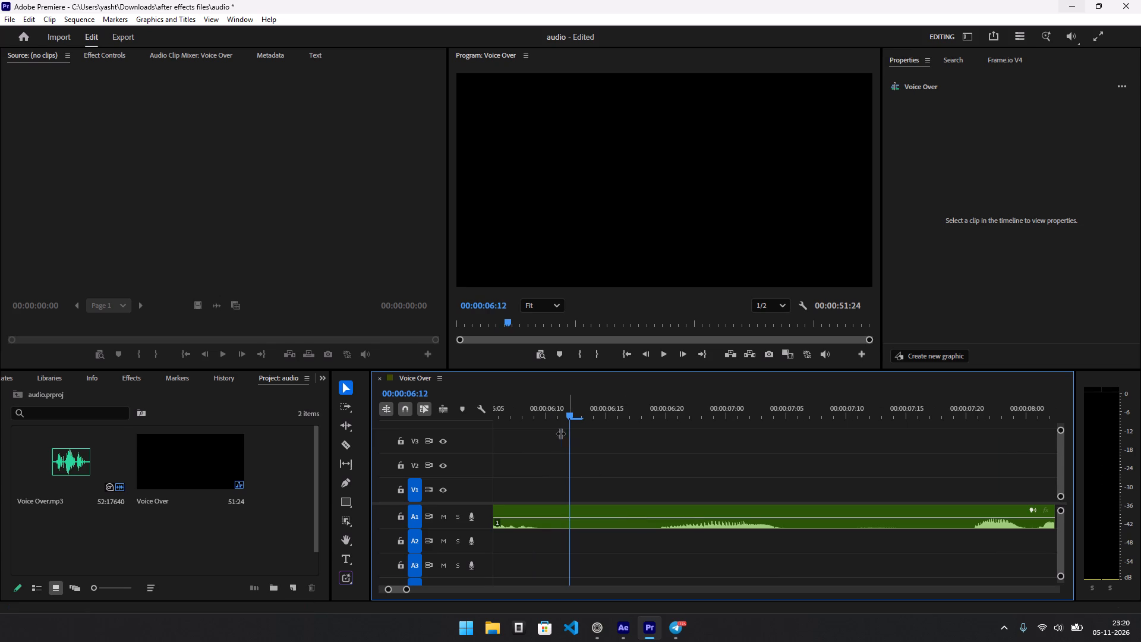
drag(560, 433, 549, 454)
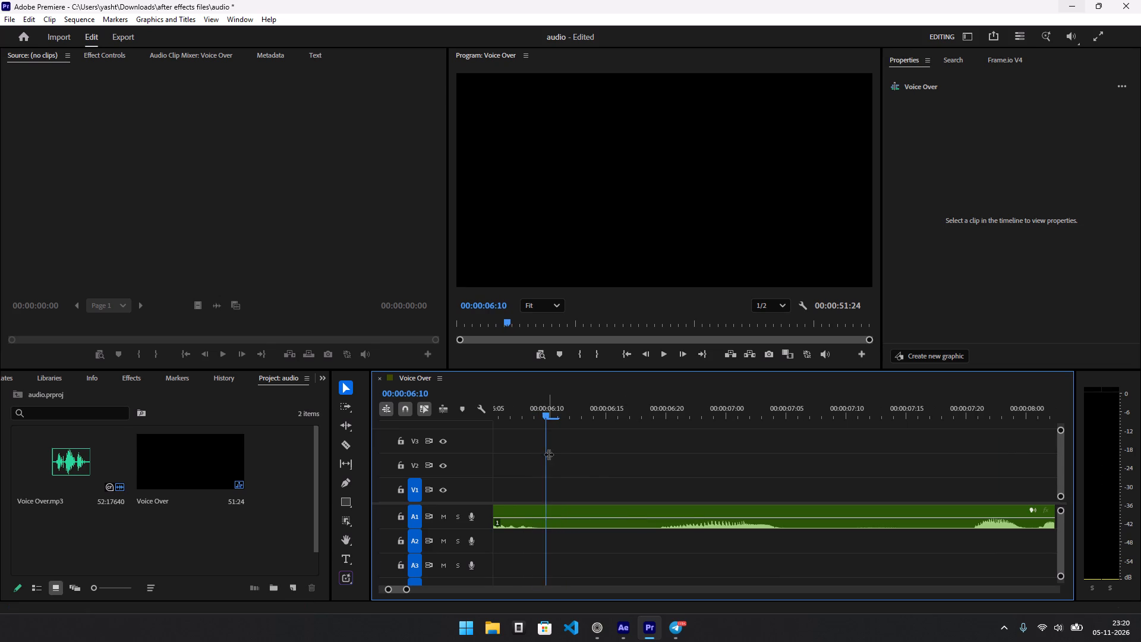
drag(549, 454, 541, 454)
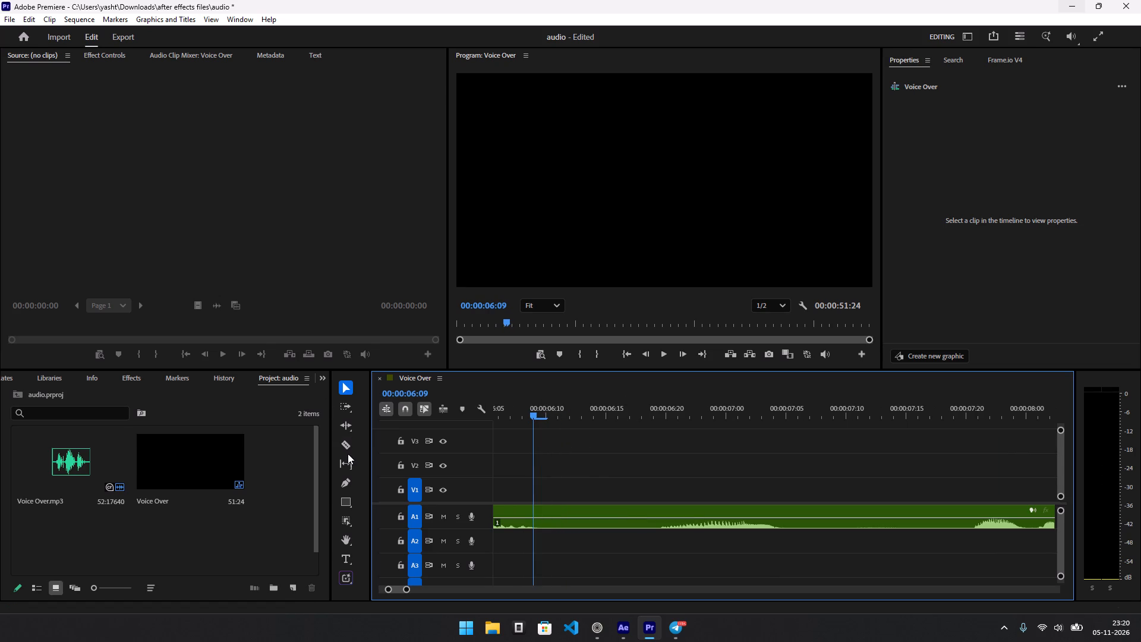
right_click(349, 424)
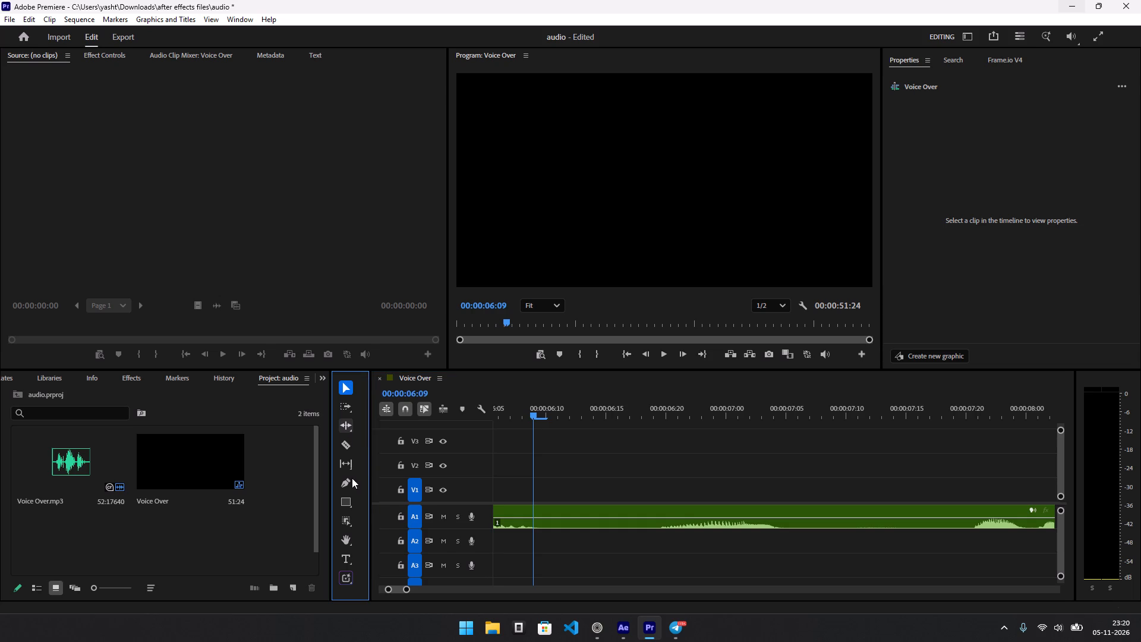
key(b)
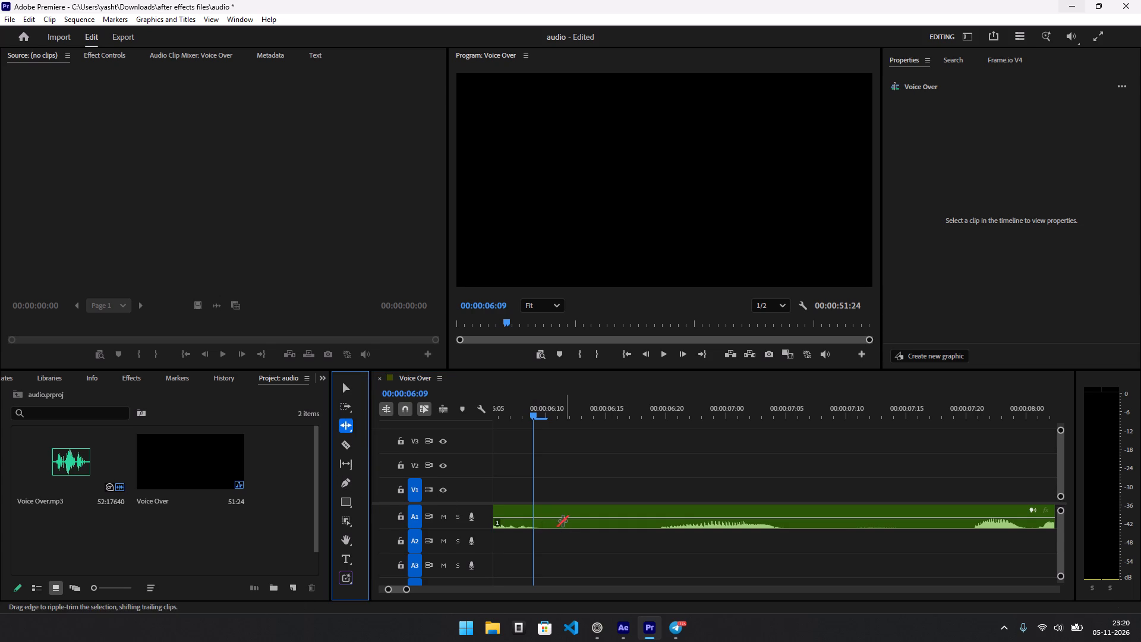
click(537, 517)
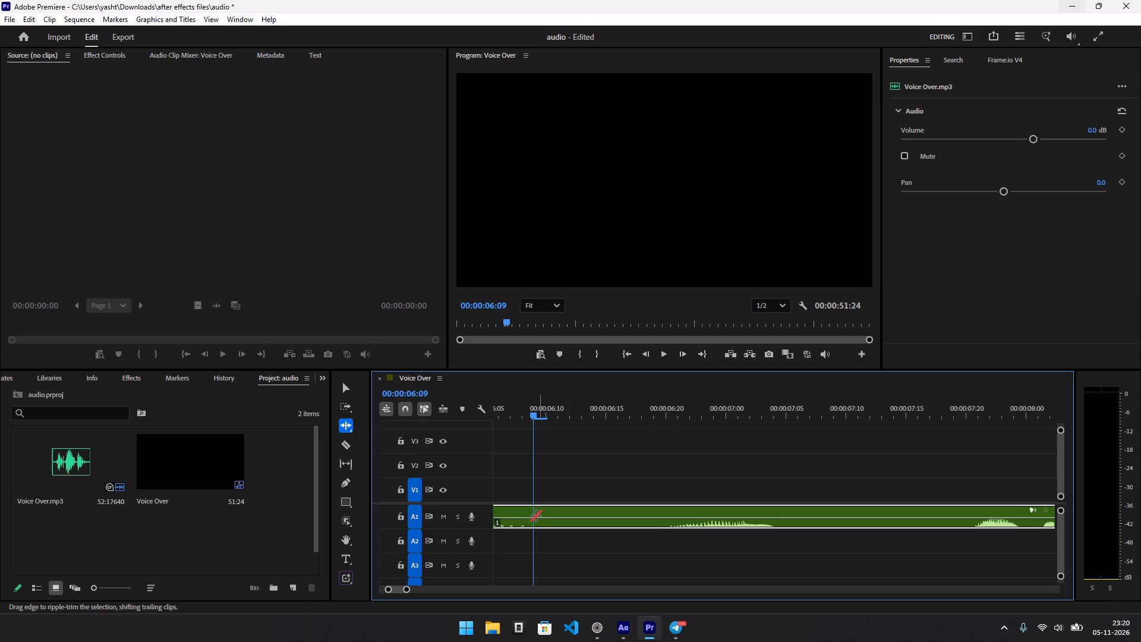
key(b)
click(338, 423)
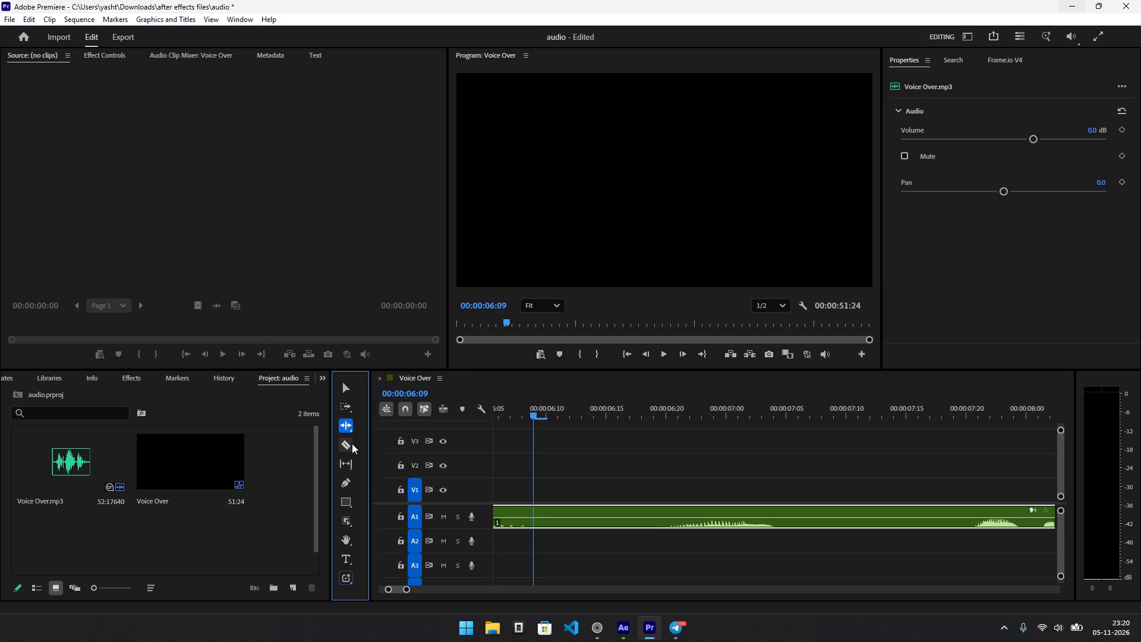
click(352, 445)
key(ctrl+c)
key(ctrl+c)
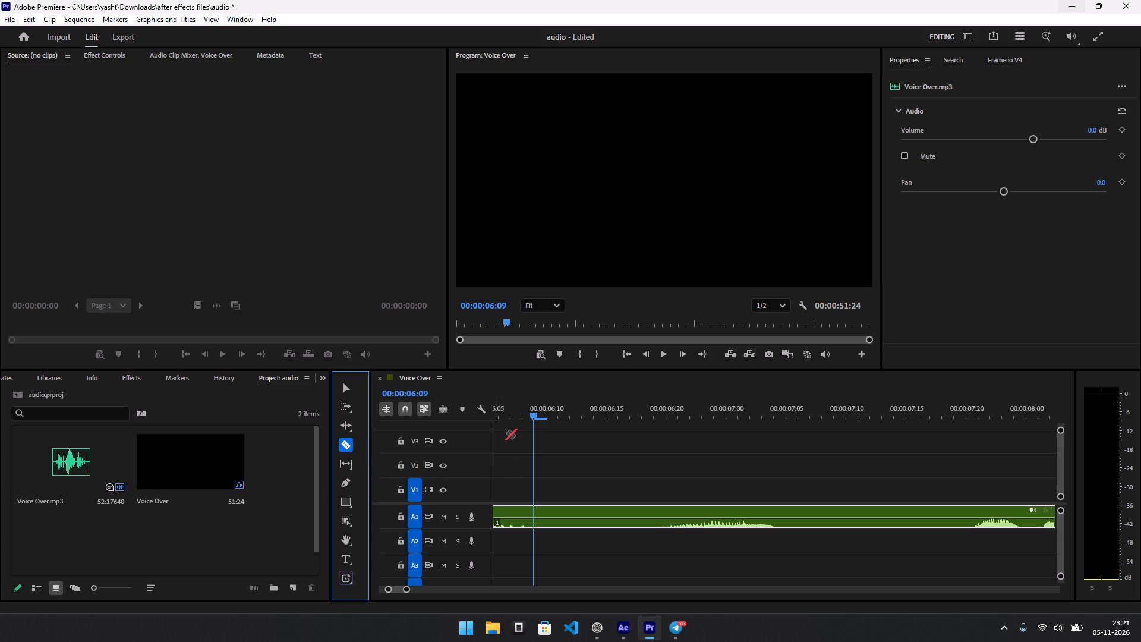
key(ctrl+c)
key(ctrl+shift+c)
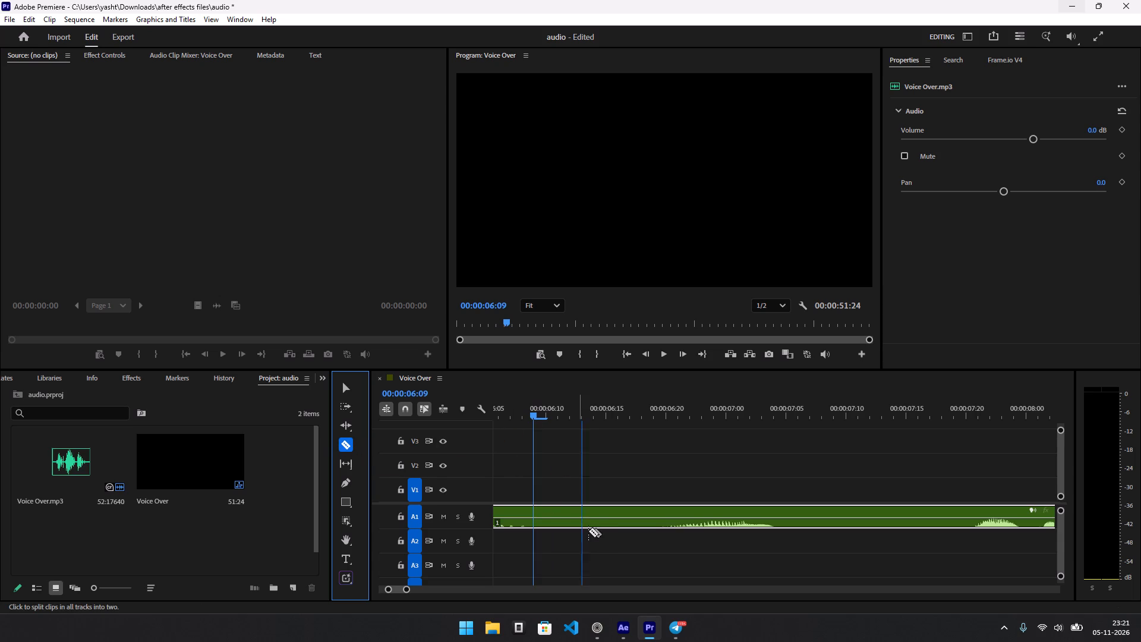
key(ctrl+shift+c)
key(ctrl+shift+c)
click(530, 511)
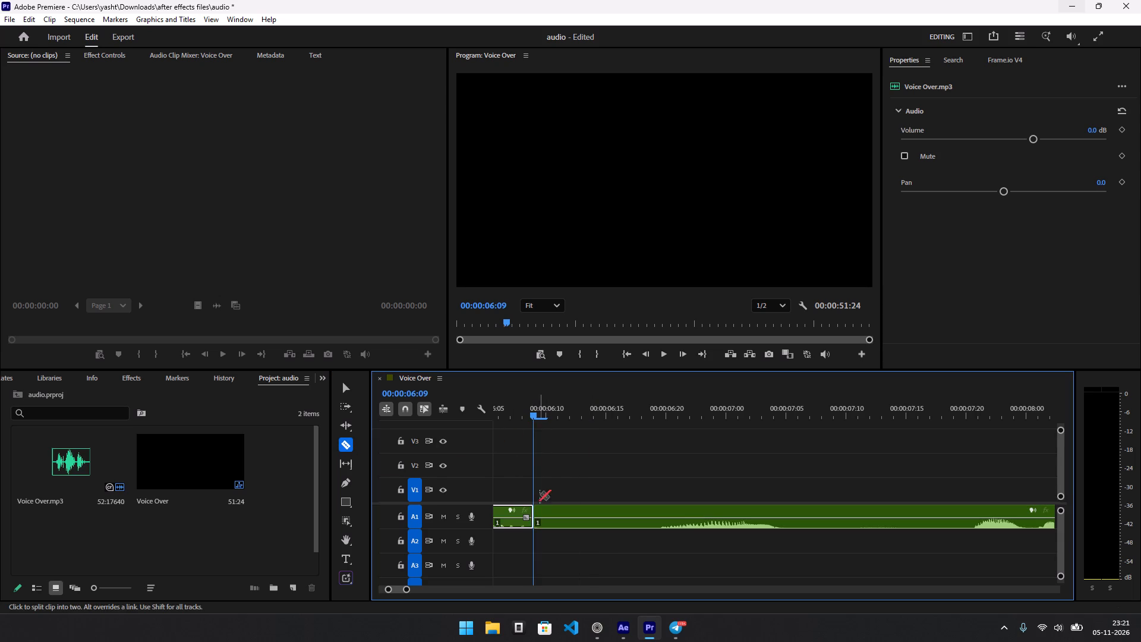
Split the voice-over at 00:00:06:19, delete the silent piece back to 00:00:06:09, and ripple delete its gap.
drag(532, 414, 648, 446)
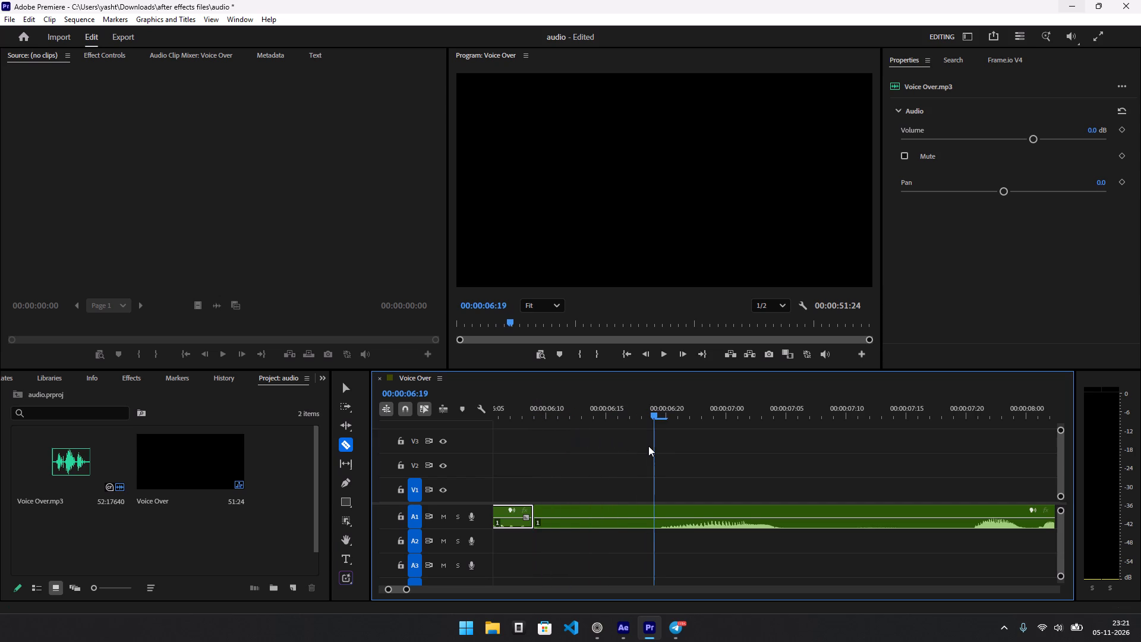
drag(648, 446, 648, 447)
click(656, 514)
key(v)
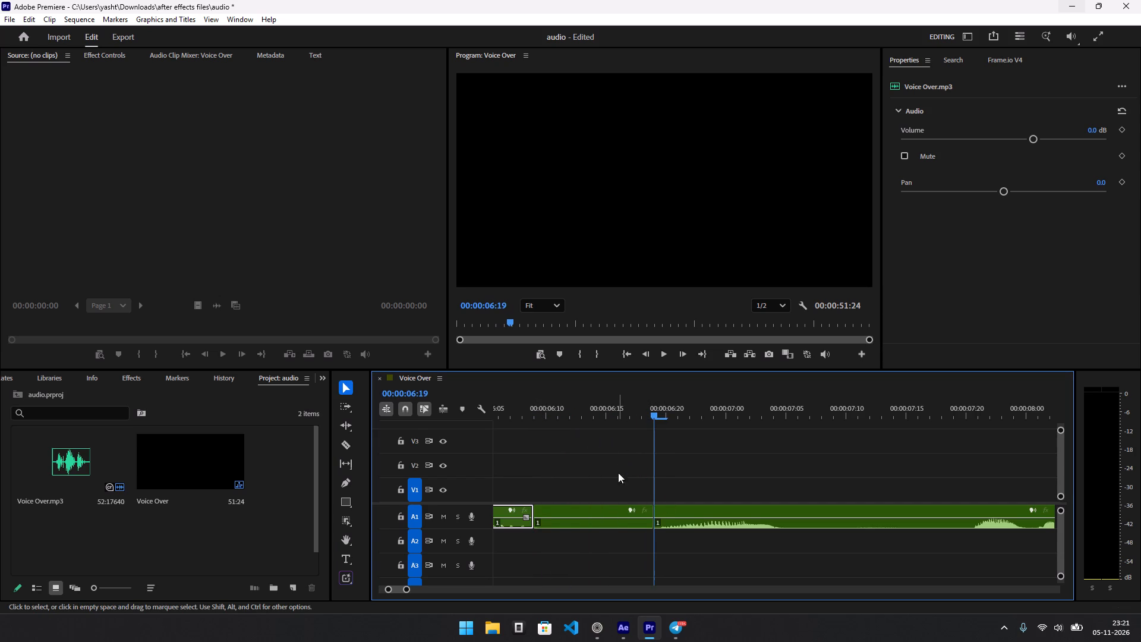
click(599, 514)
key(Delete)
right_click(599, 514)
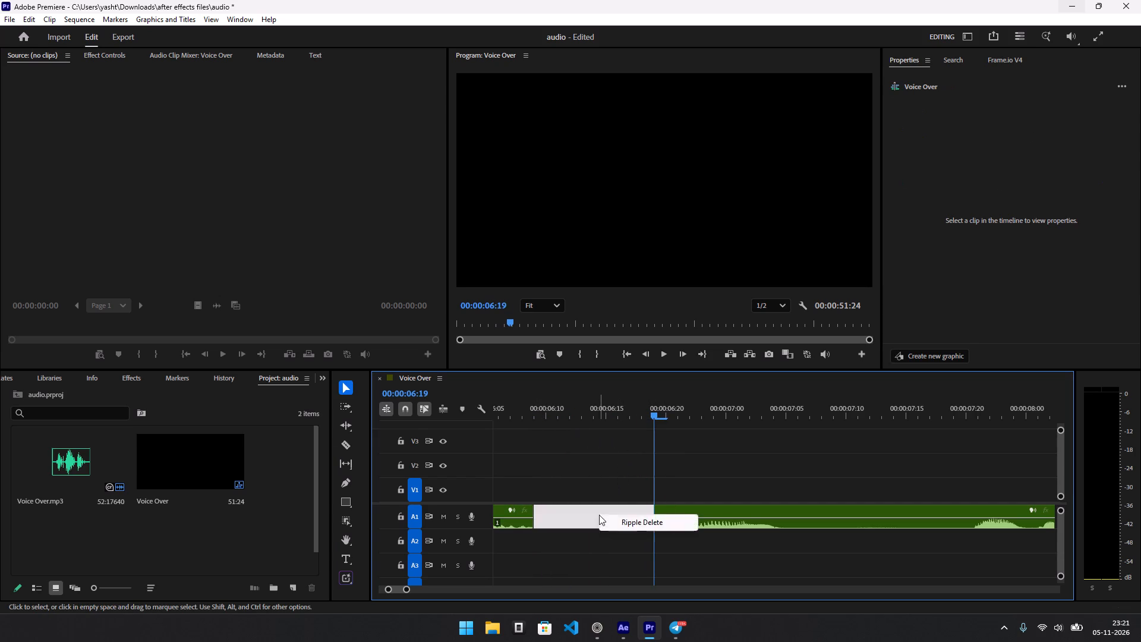
click(629, 522)
Replay the voice-over from about 00:00:06:00 across the join at 00:00:06:09 to check how the speech flows.
drag(545, 414, 483, 420)
key(space)
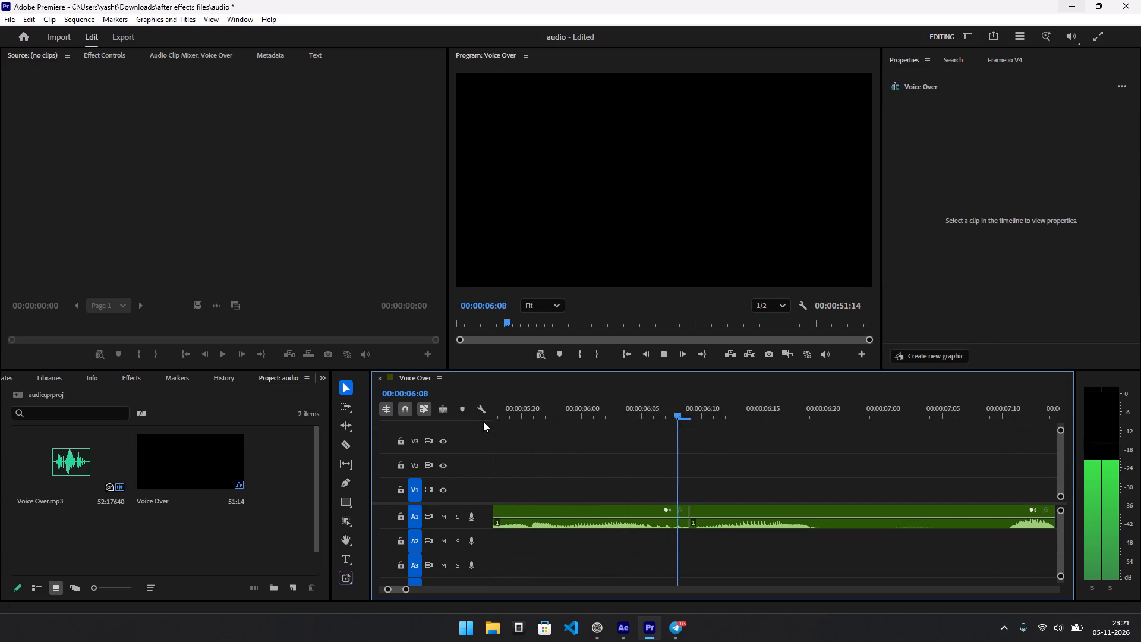
key(space)
drag(631, 427, 584, 427)
drag(591, 418, 575, 418)
key(space)
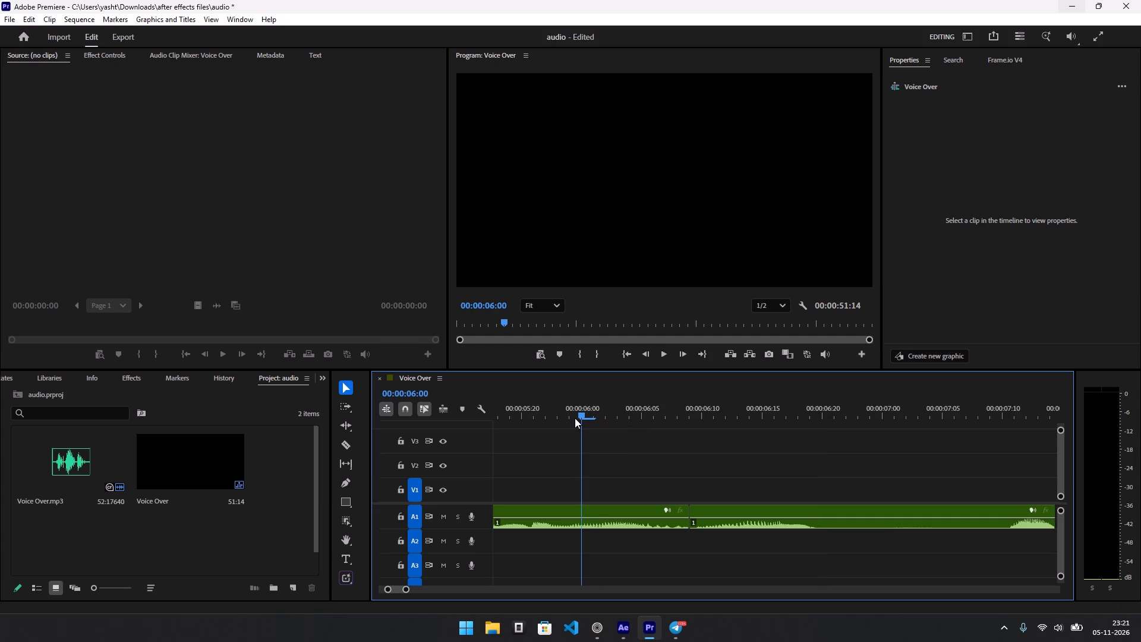
drag(575, 418, 575, 418)
key(space)
key(space)
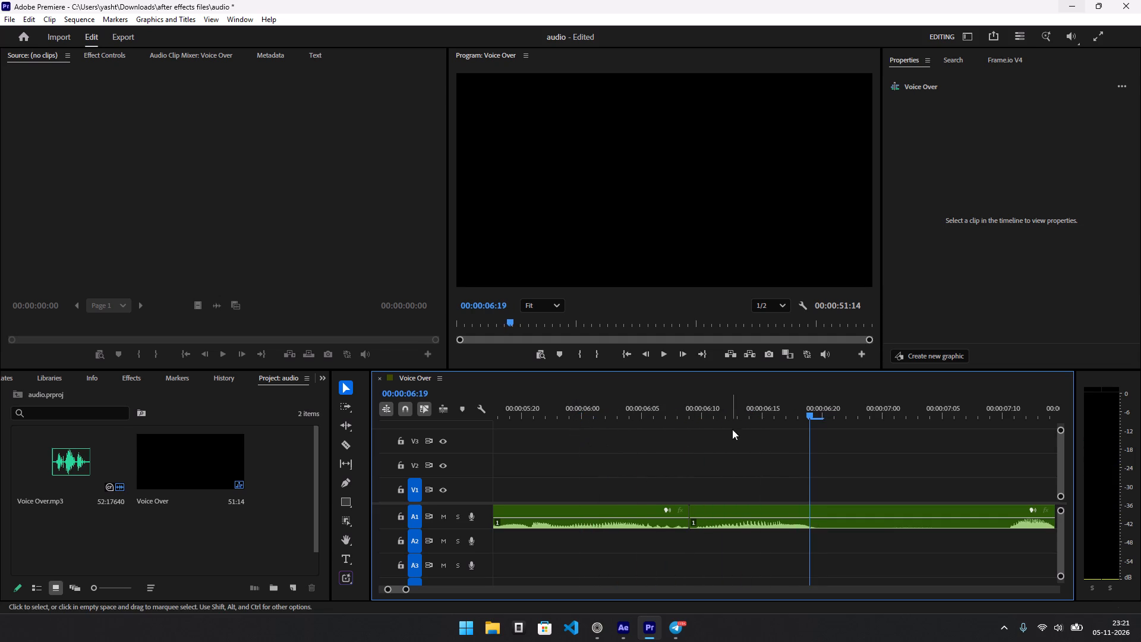
Position the playhead at the start of the next pause and split the voice-over clip there, at 00:00:06:20, with the Razor tool.
drag(805, 427, 819, 431)
drag(809, 415, 822, 418)
click(839, 512)
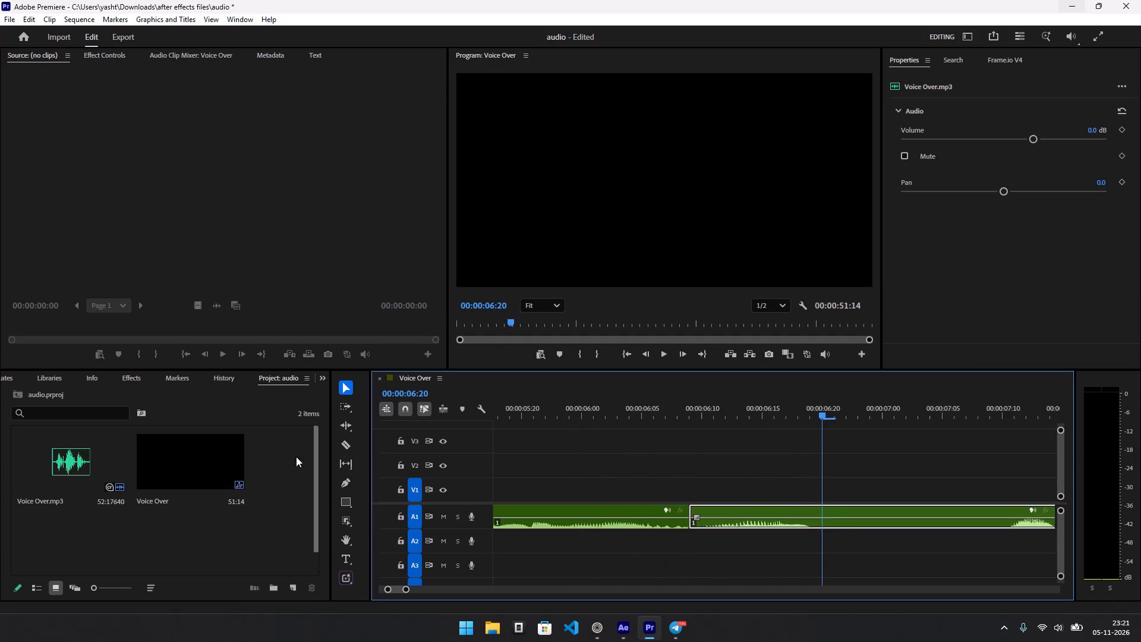
click(343, 446)
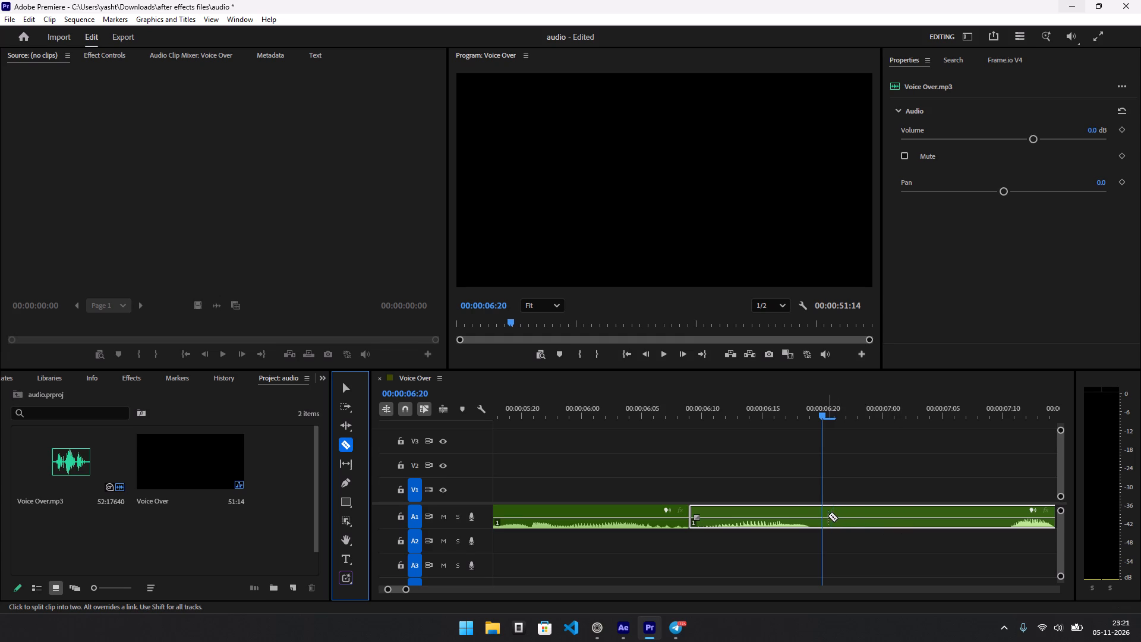
click(828, 515)
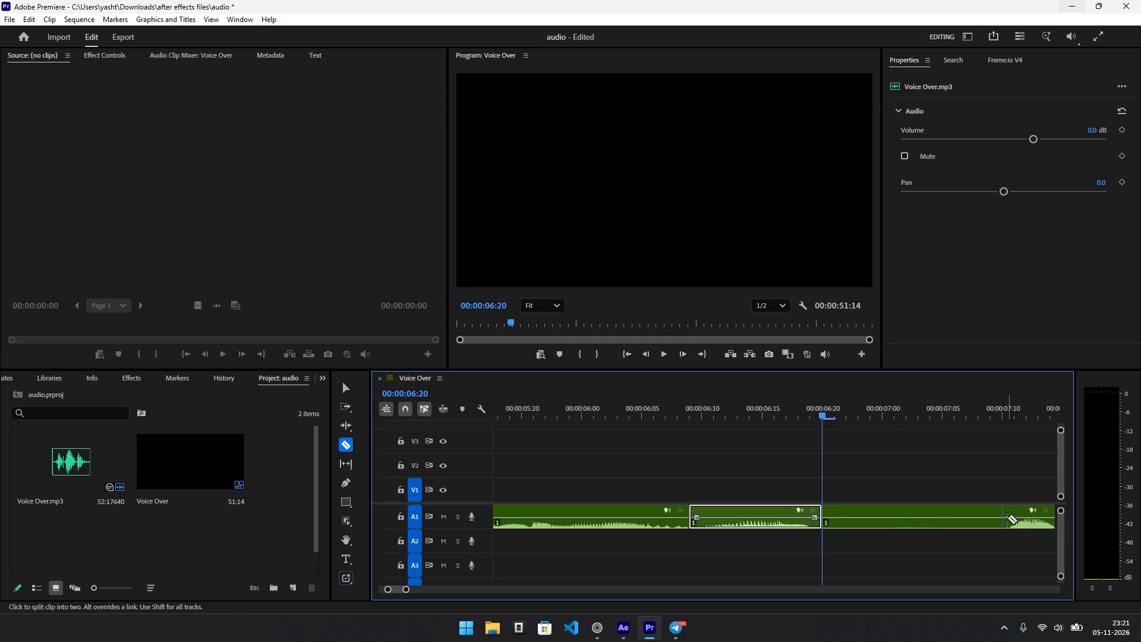
Split the voice-over at 00:00:07:10, delete the silent piece back to 00:00:06:20, and ripple delete its gap.
drag(823, 418, 915, 435)
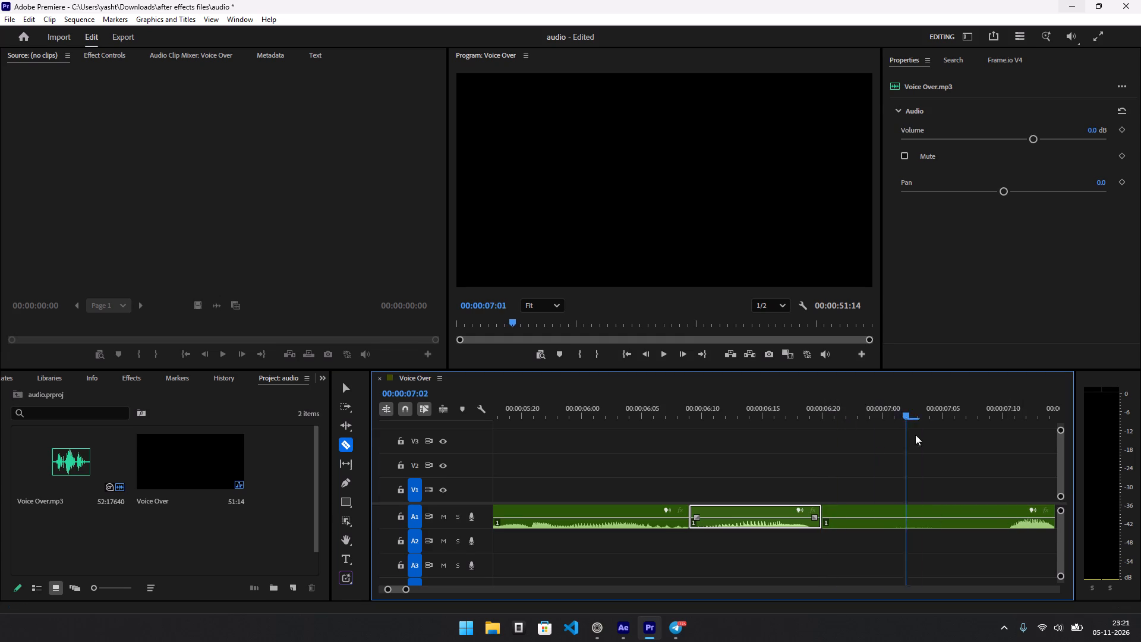
drag(915, 435, 1007, 472)
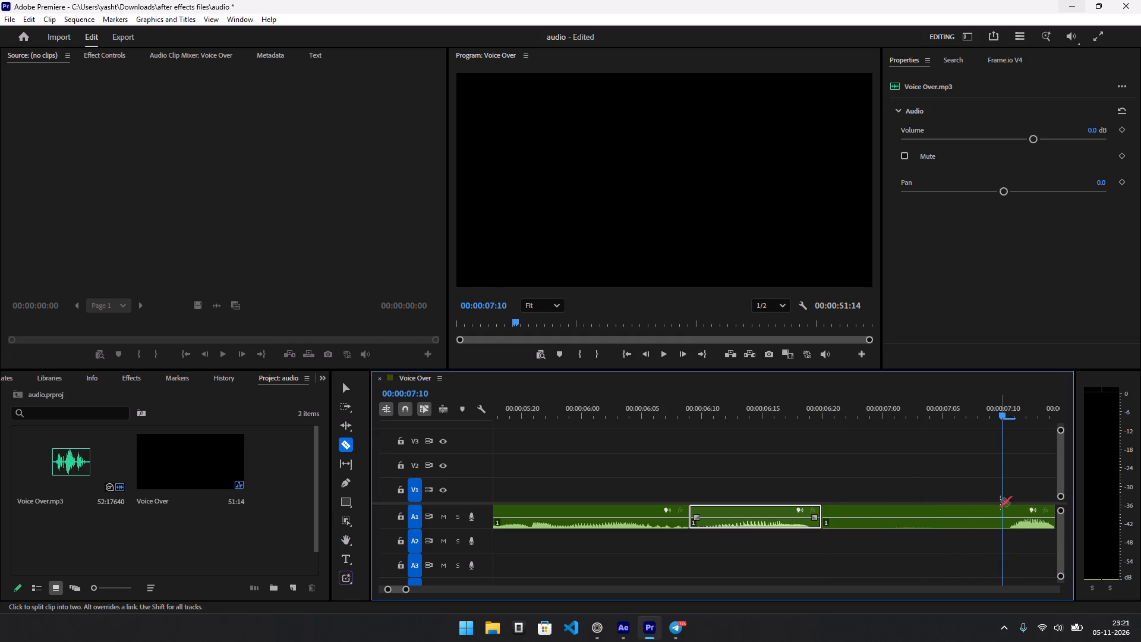
click(1000, 515)
key(v)
click(938, 512)
key(Delete)
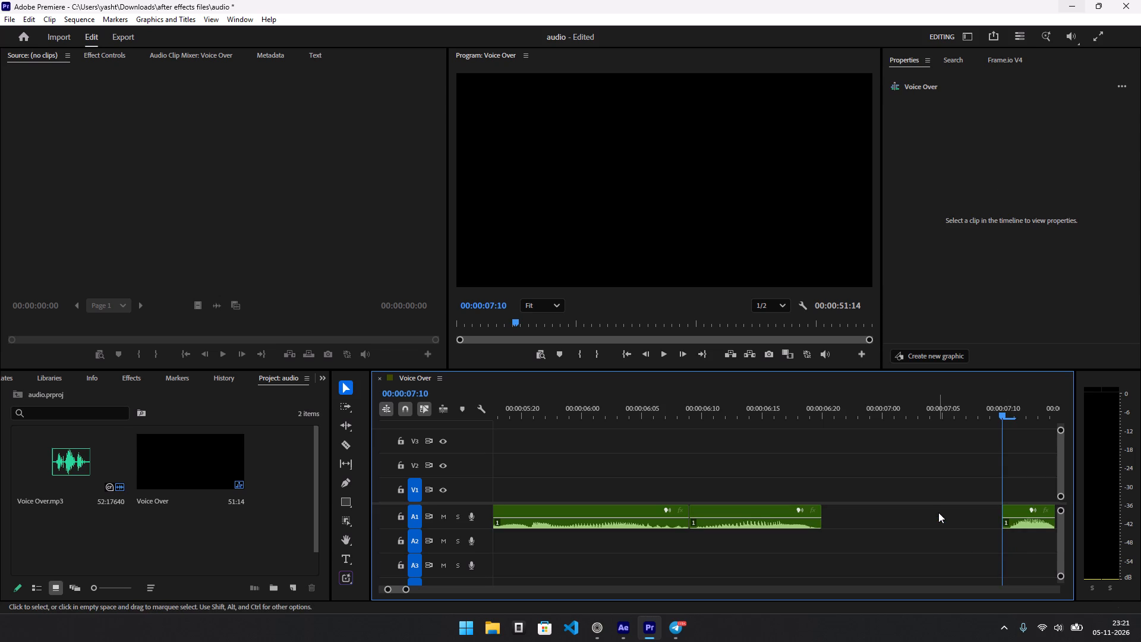
right_click(938, 512)
click(965, 520)
Replay the voice-over several times across the joins at 00:00:06:09 and 00:00:06:20 to check how the speech flows.
drag(789, 418, 708, 419)
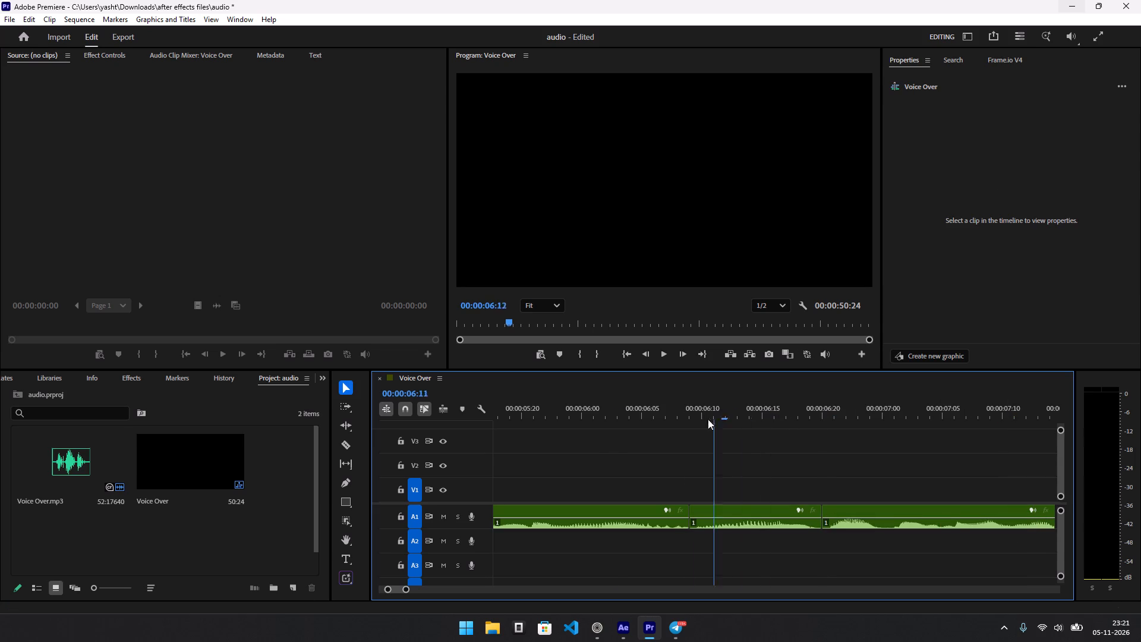
drag(708, 419, 595, 434)
key(space)
key(space)
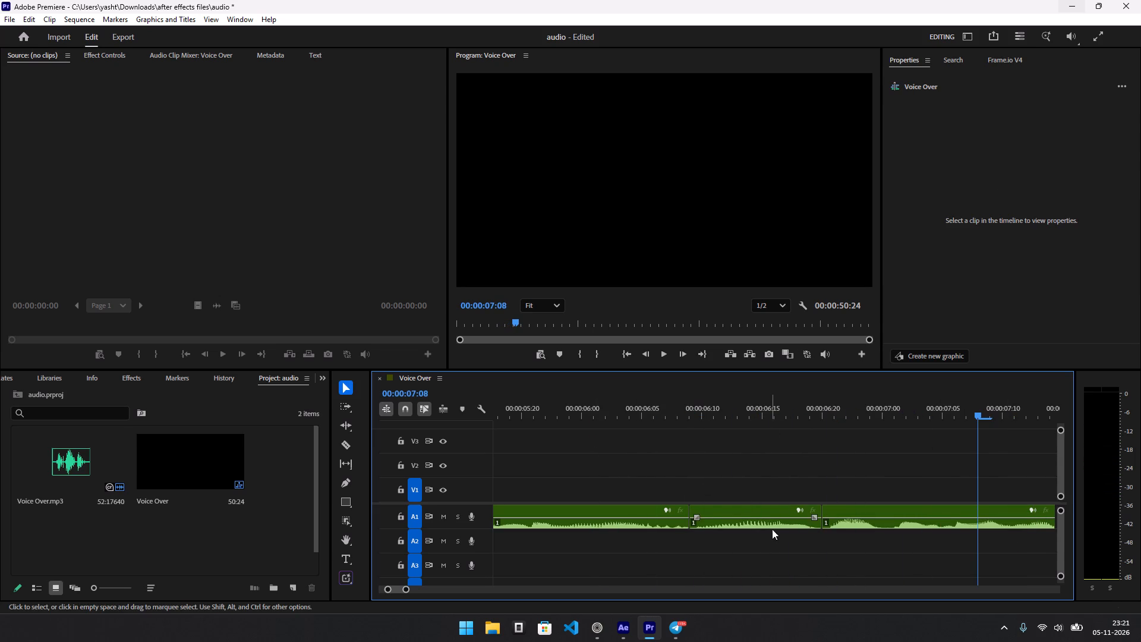
alt+scroll(778, 534, down, 6)
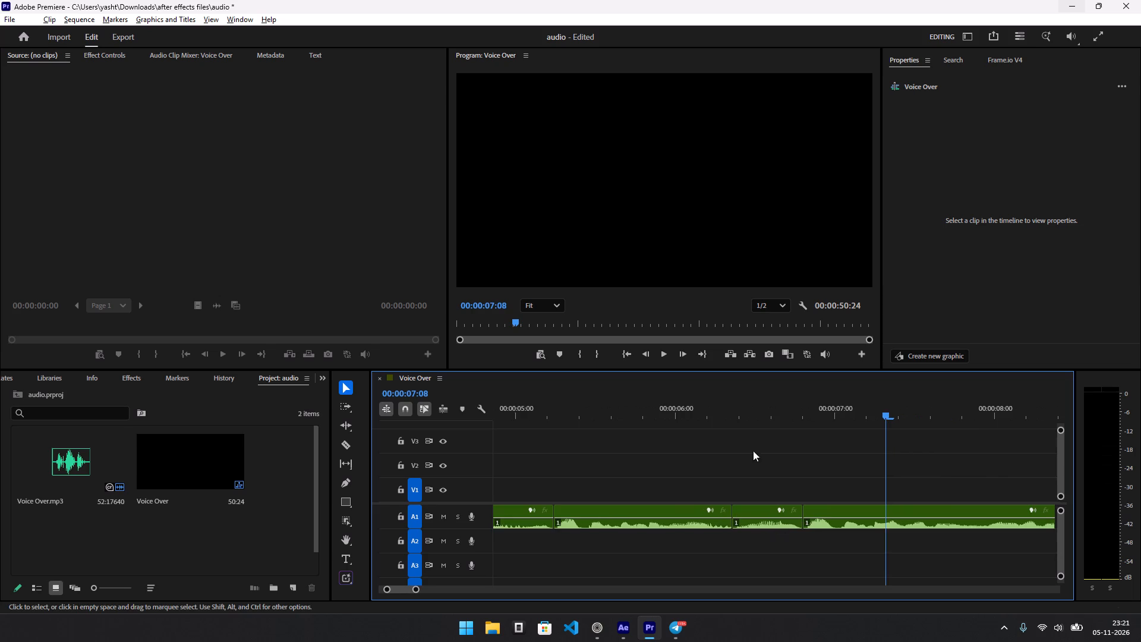
drag(712, 411, 563, 417)
key(space)
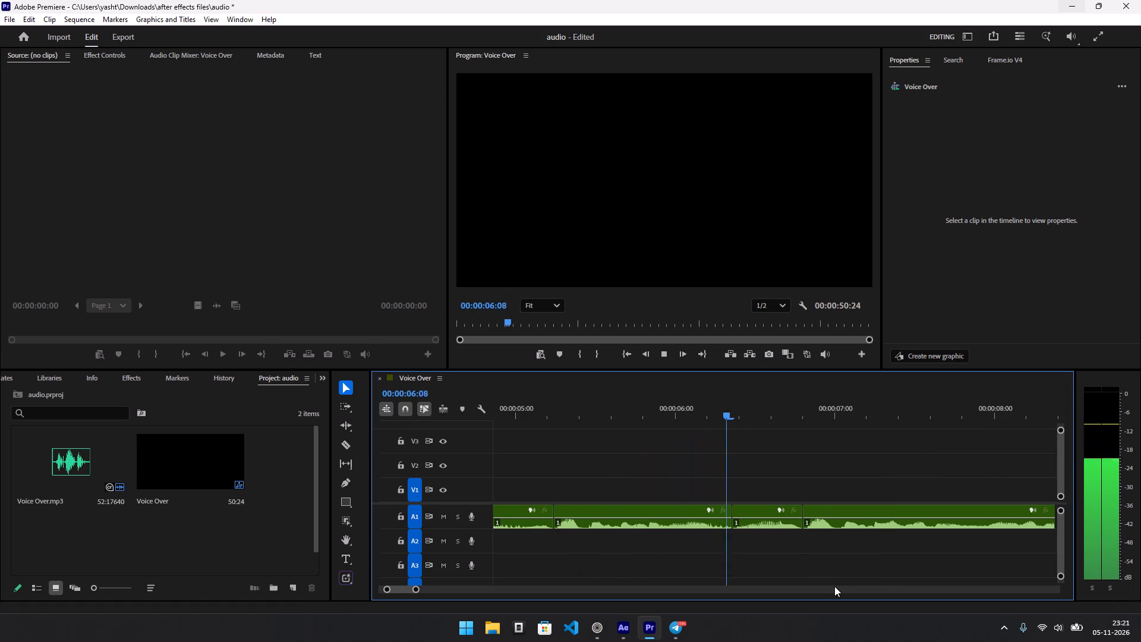
key(space)
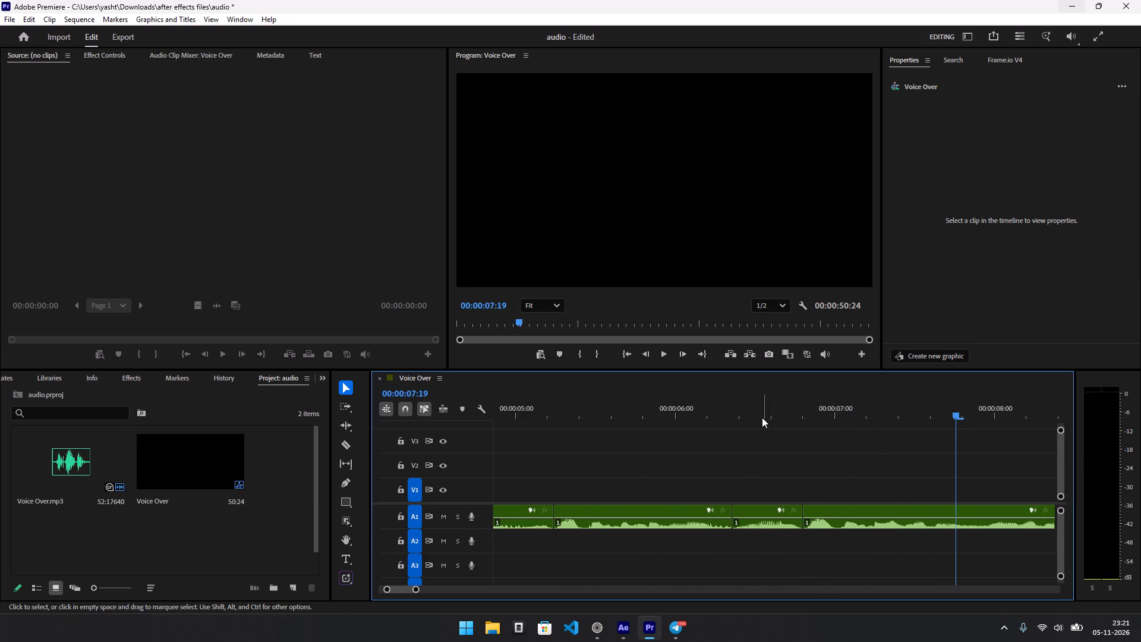
drag(761, 414, 712, 413)
key(space)
key(space)
key(space)
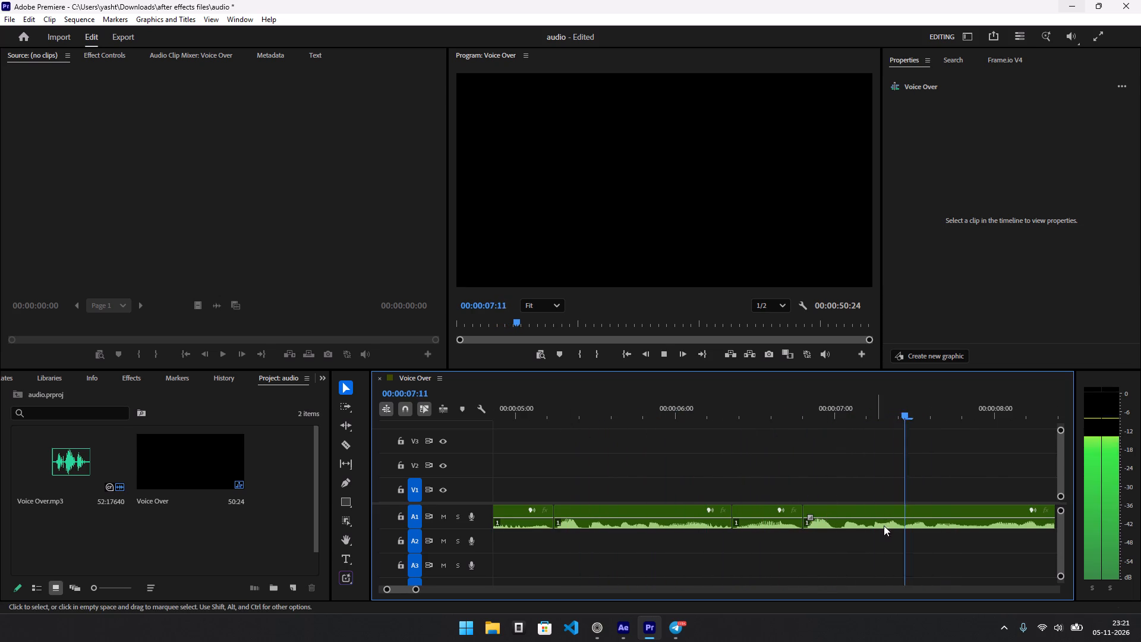
key(space)
Listen to the voice-over from about 00:00:07:08 onward to find the next pause.
drag(841, 414, 1051, 430)
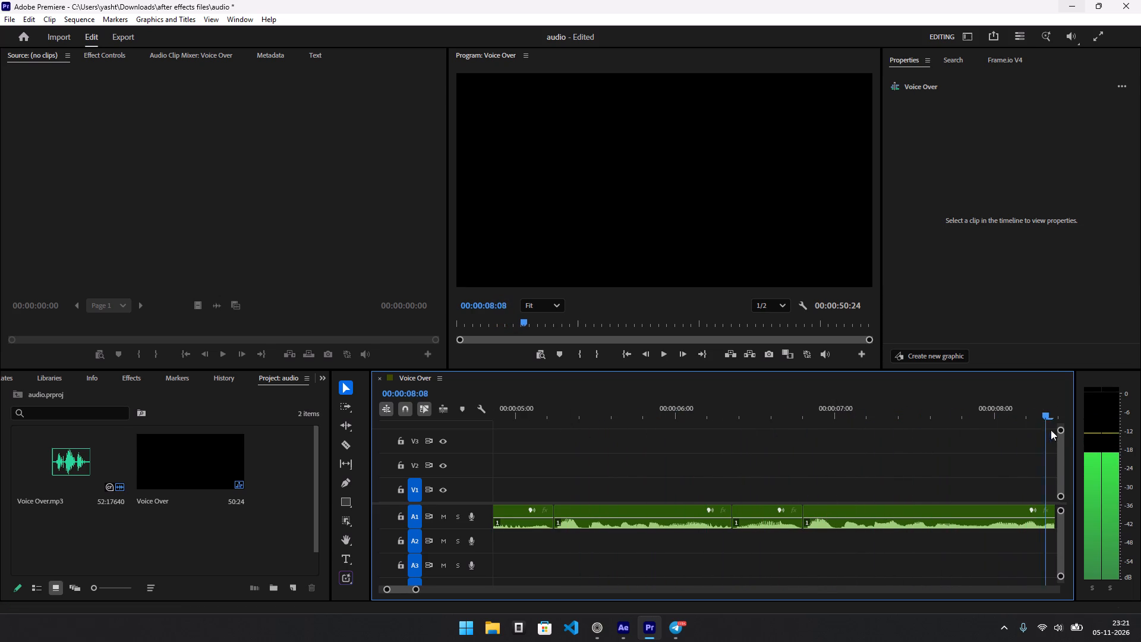
drag(1051, 430, 885, 417)
key(space)
key(space)
key(space)
key(space)
key(space)
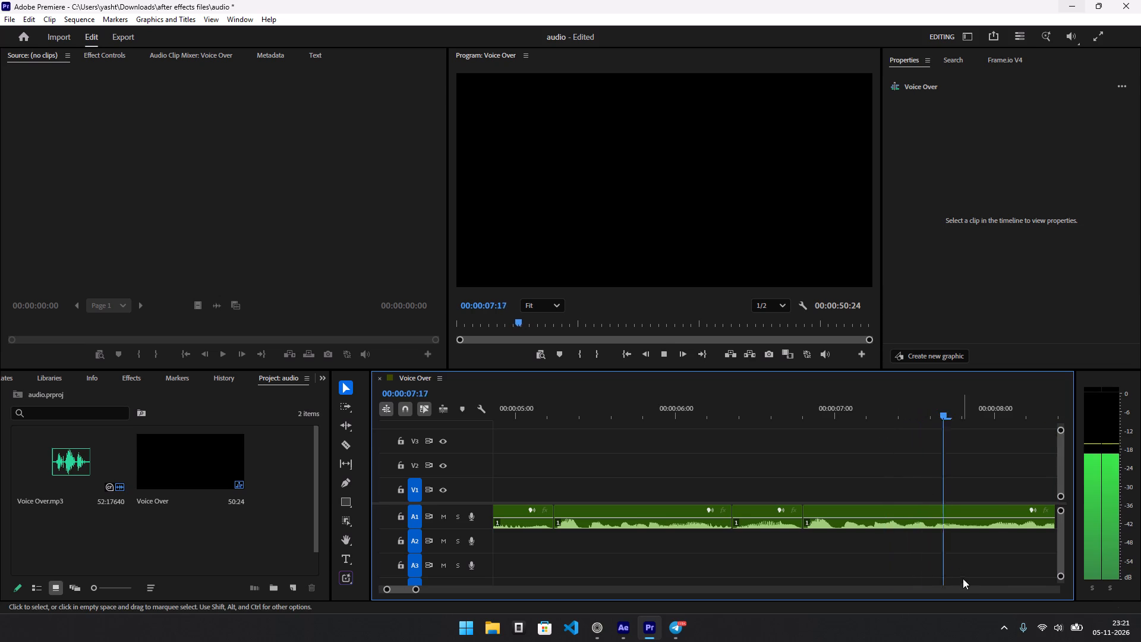
key(space)
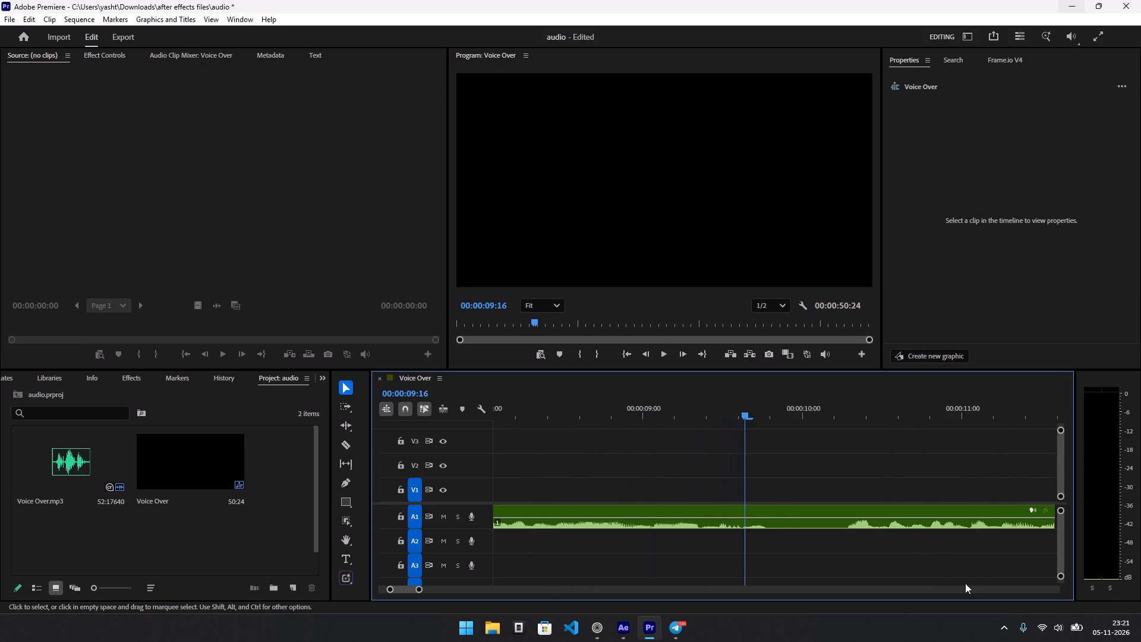
key(space)
key(space)
key(space)
key(space)
Position the playhead at the start of the pause and split the voice-over clip there, at 00:00:09:20, with the Razor tool.
drag(814, 416, 781, 417)
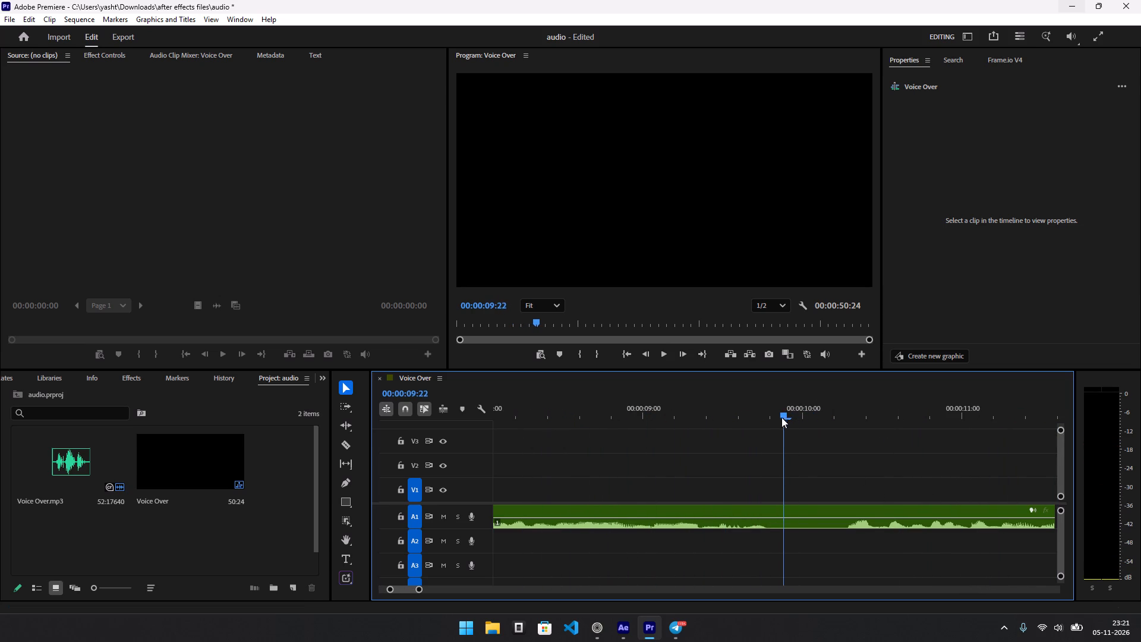
drag(781, 417, 768, 420)
drag(766, 430, 755, 430)
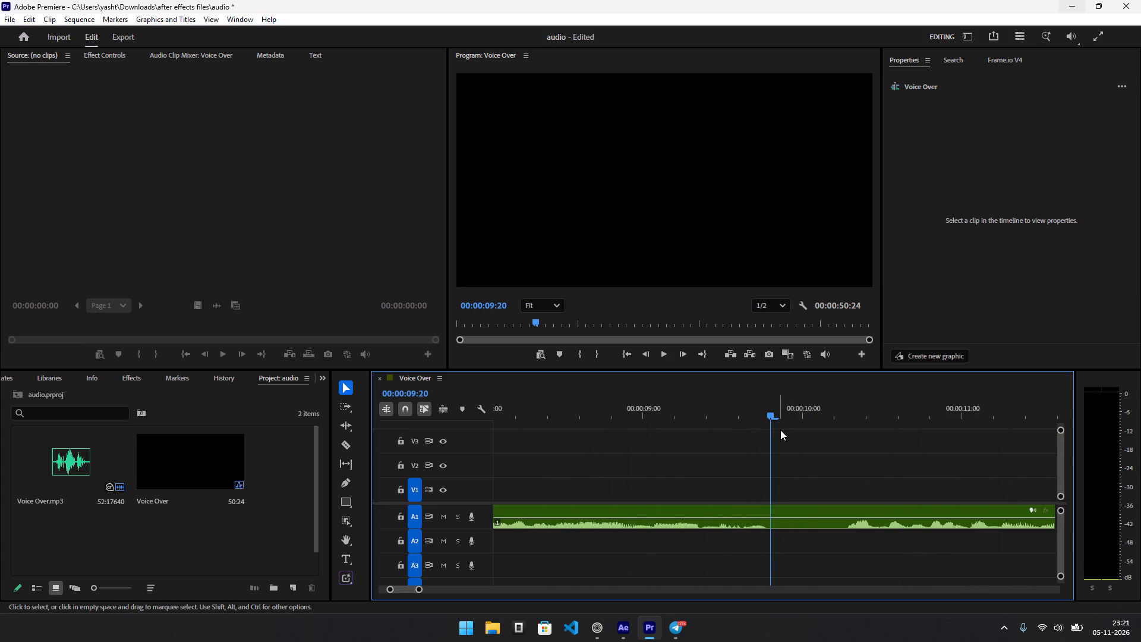
click(344, 448)
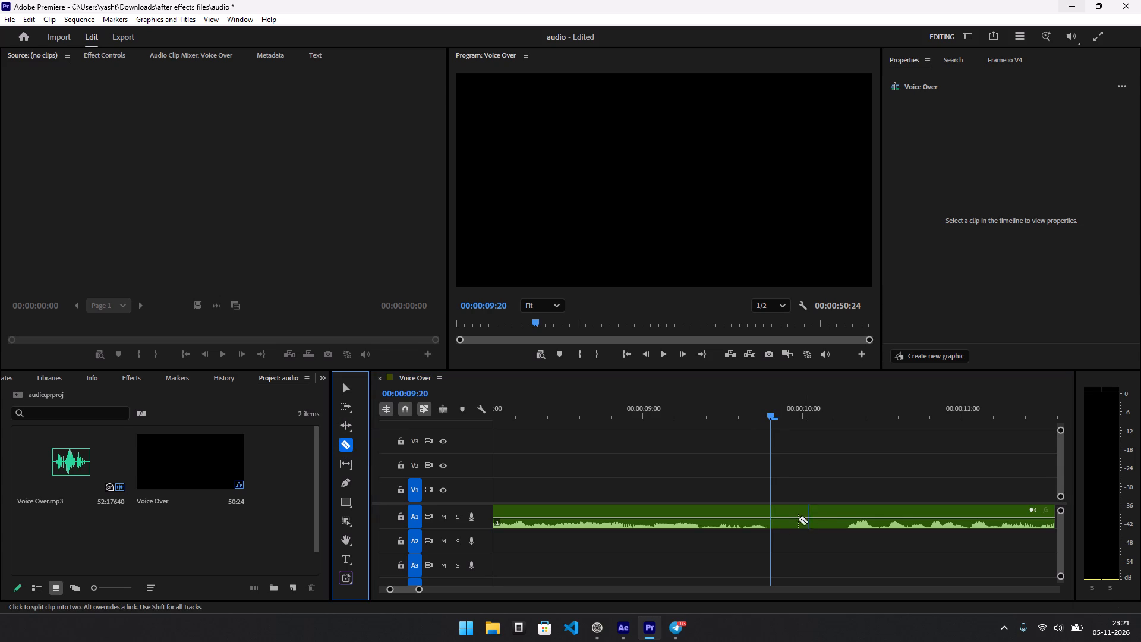
click(776, 518)
key(ctrl+z)
click(771, 512)
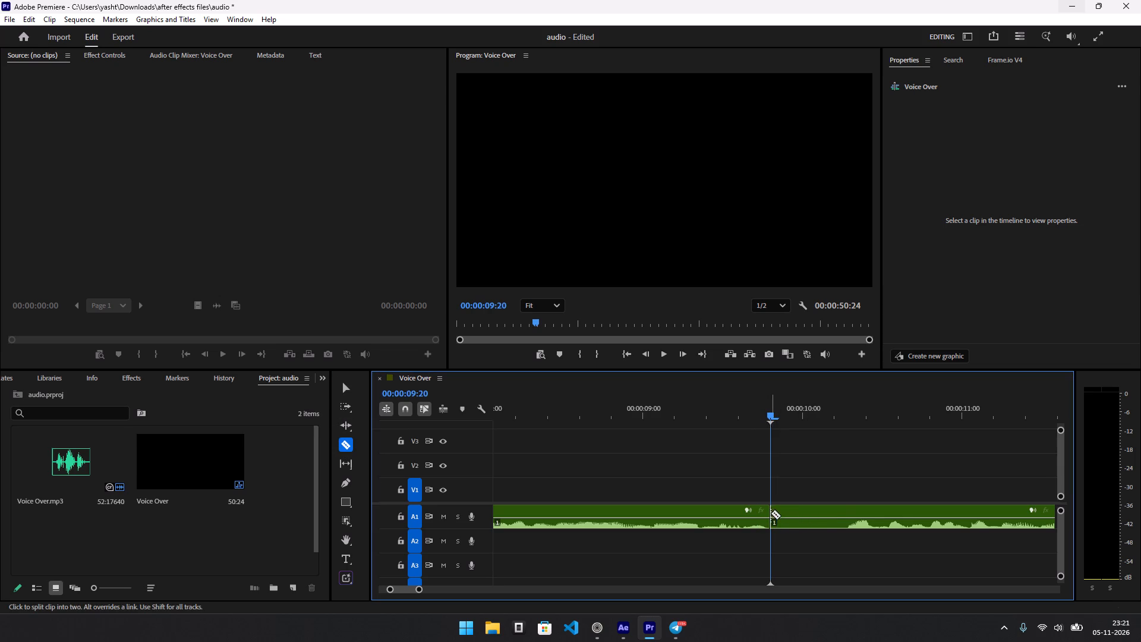
Split the voice-over where speech resumes at about 00:00:10:07 and ripple delete the silent piece back to 00:00:09:20.
click(848, 512)
key(v)
click(823, 513)
key(Delete)
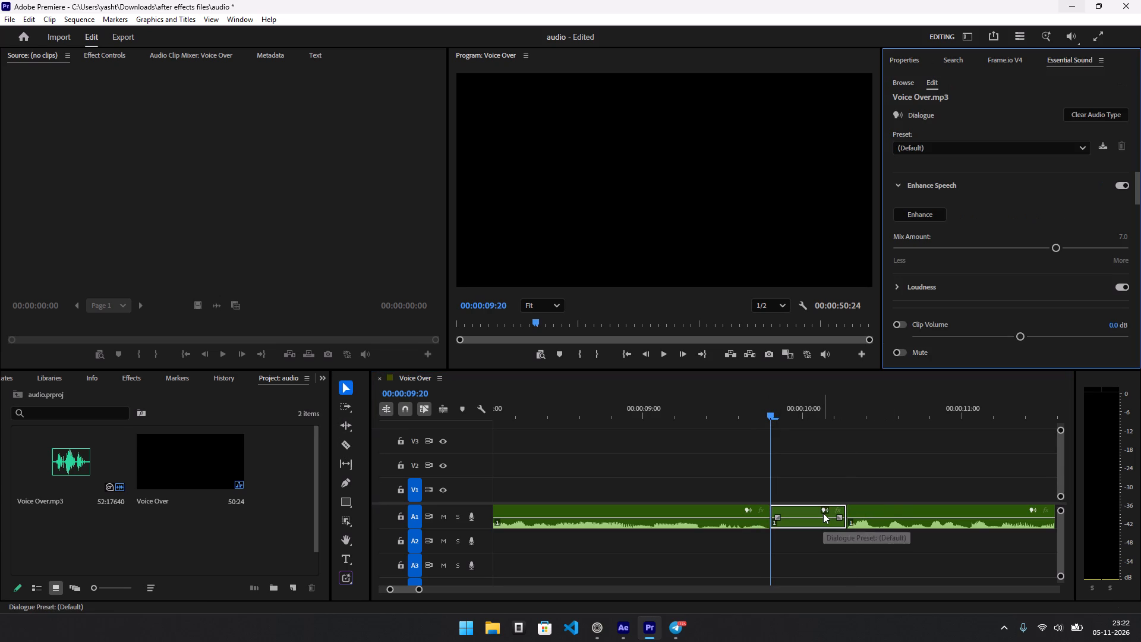
key(ctrl+Delete)
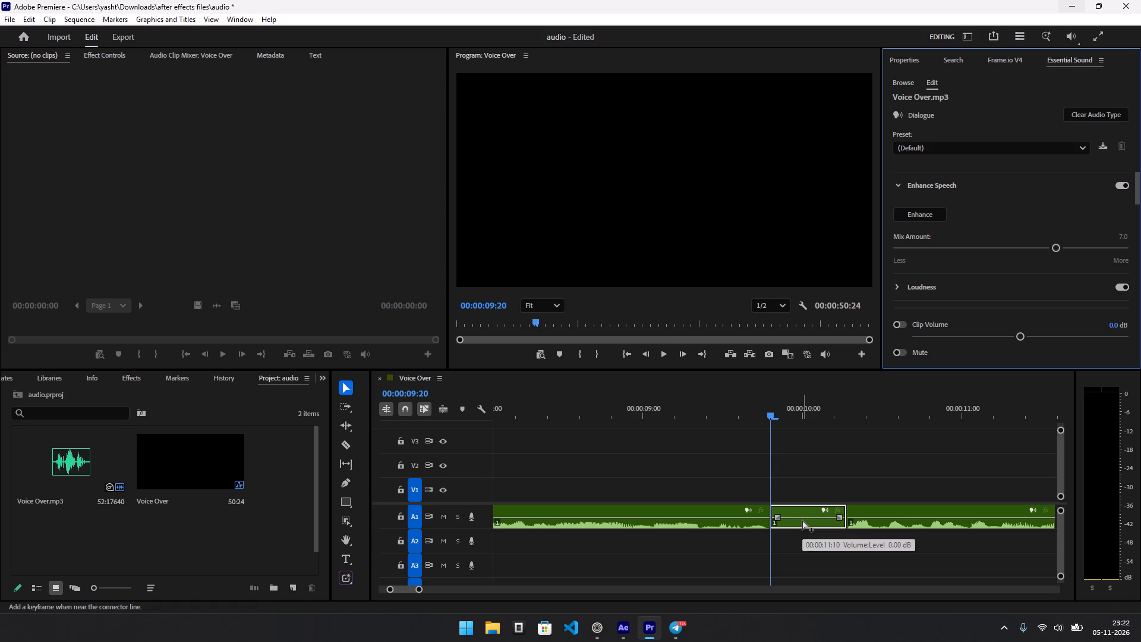
key(ctrl+Delete)
key(shift+Delete)
key(shift+Delete)
key(shift+Delete)
key(Delete)
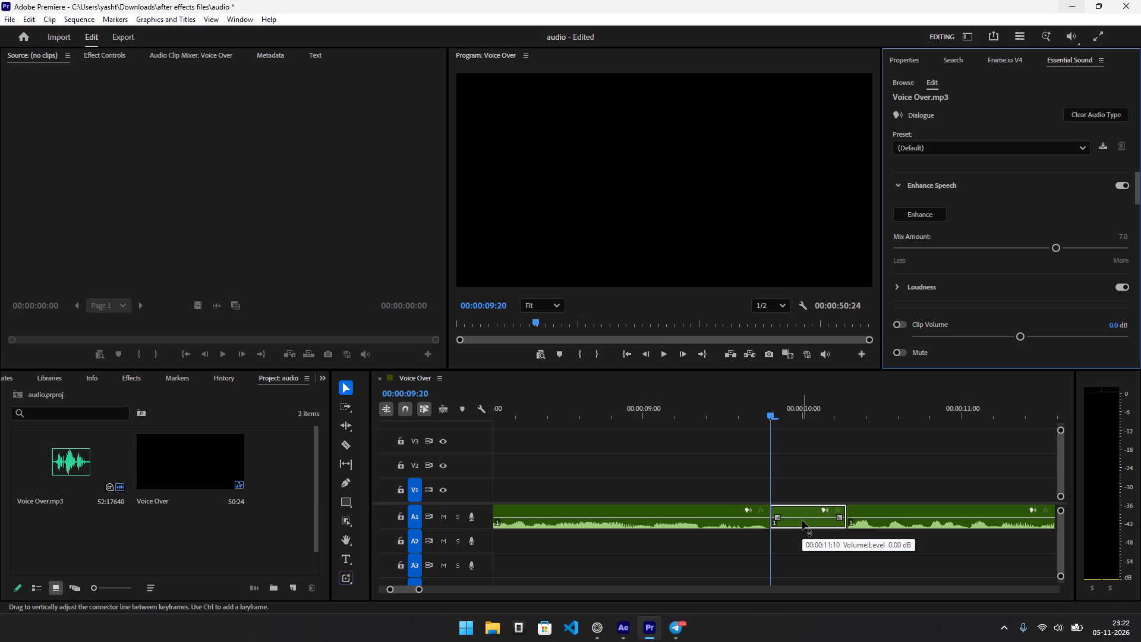
click(802, 517)
click(802, 509)
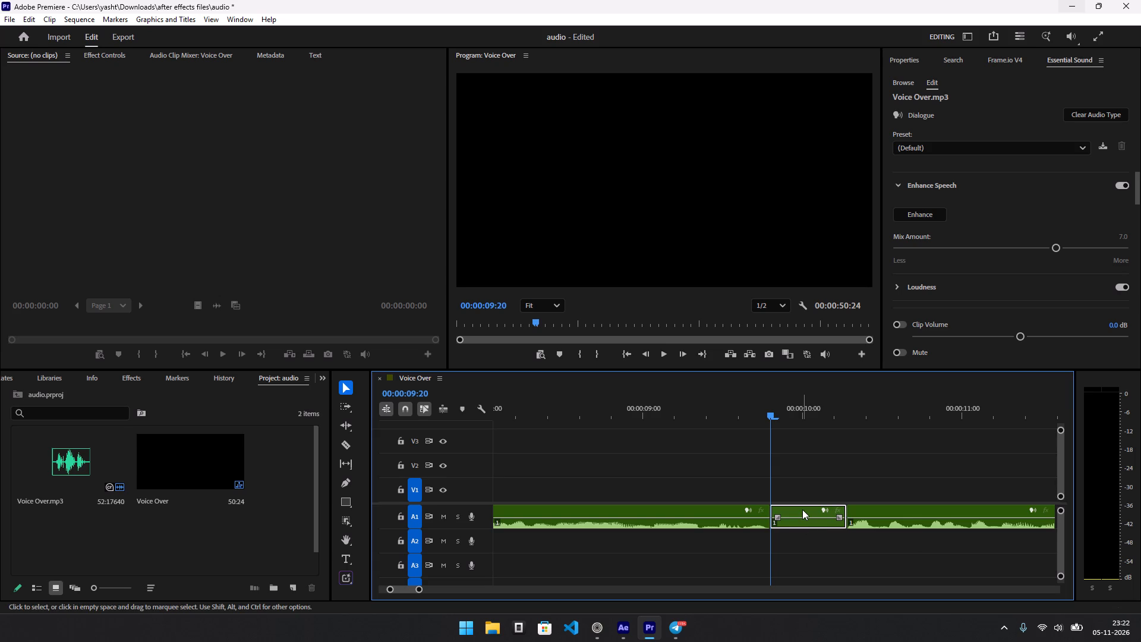
key(shift+Delete)
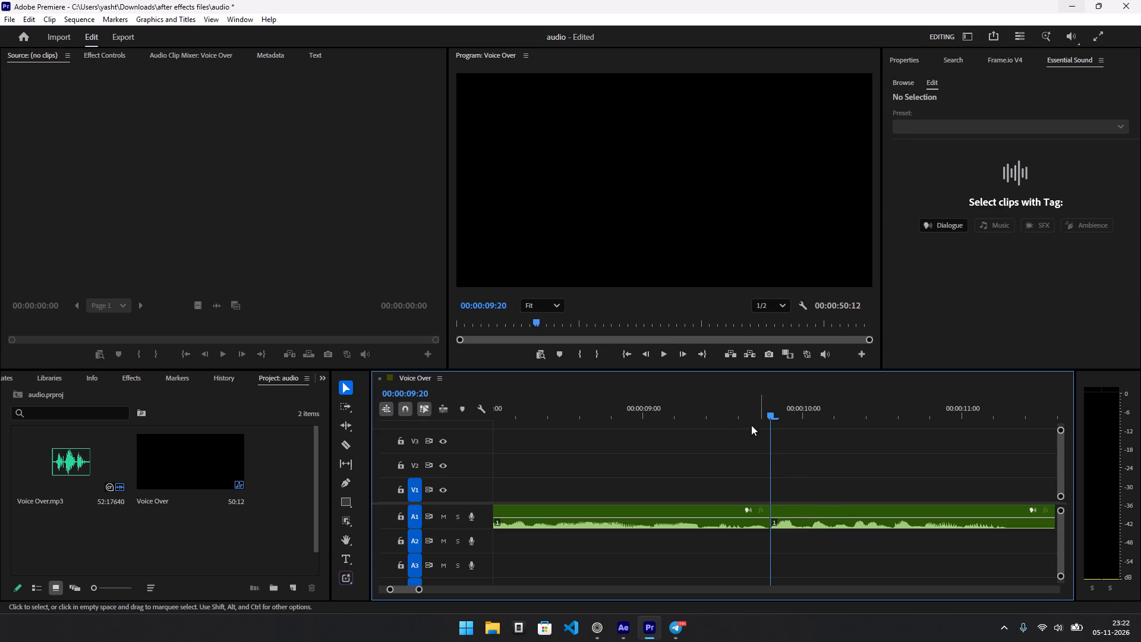
Replay the voice-over from about 00:00:09:13 across the join at 00:00:09:20, listening on for the next pause.
click(729, 418)
key(space)
scroll(826, 556, down, 2)
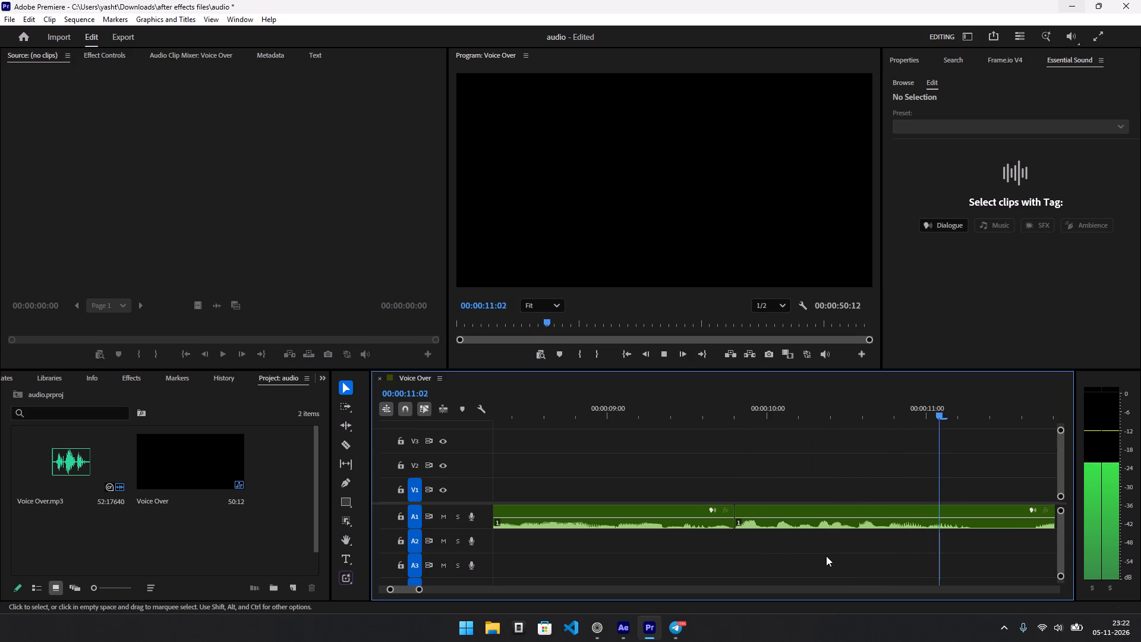
scroll(826, 556, down, 3)
alt+scroll(826, 556, down, 3)
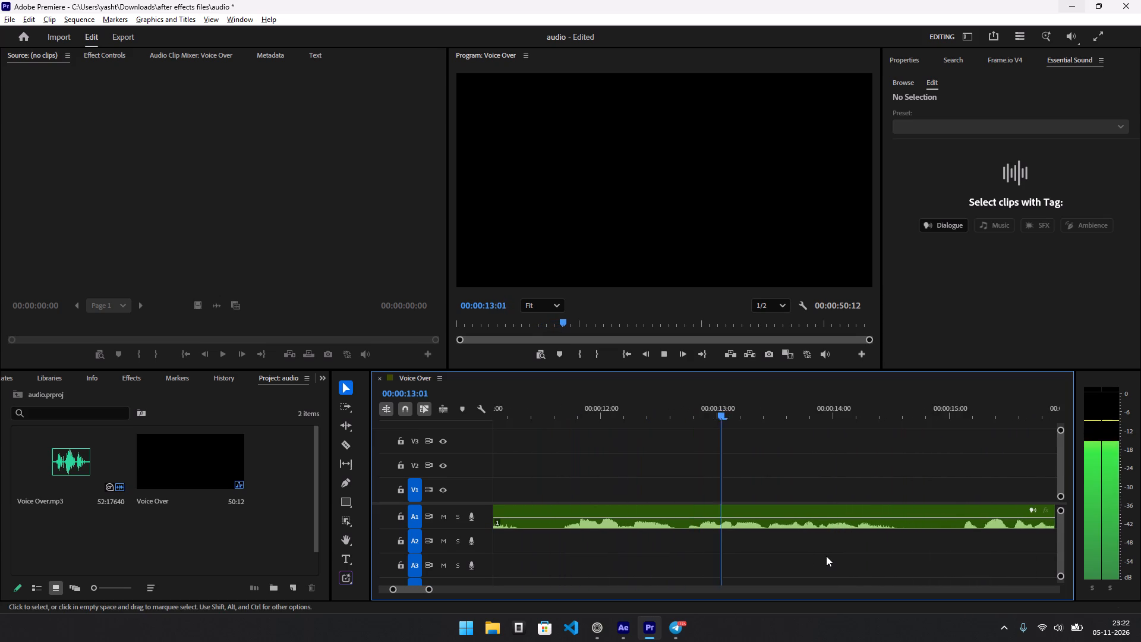
scroll(826, 556, down, 6)
key(space)
Isolate the next pause by splitting the voice-over with the Razor tool at 00:00:11:07 and where speech resumes, at about 00:00:11:17.
drag(588, 413, 574, 413)
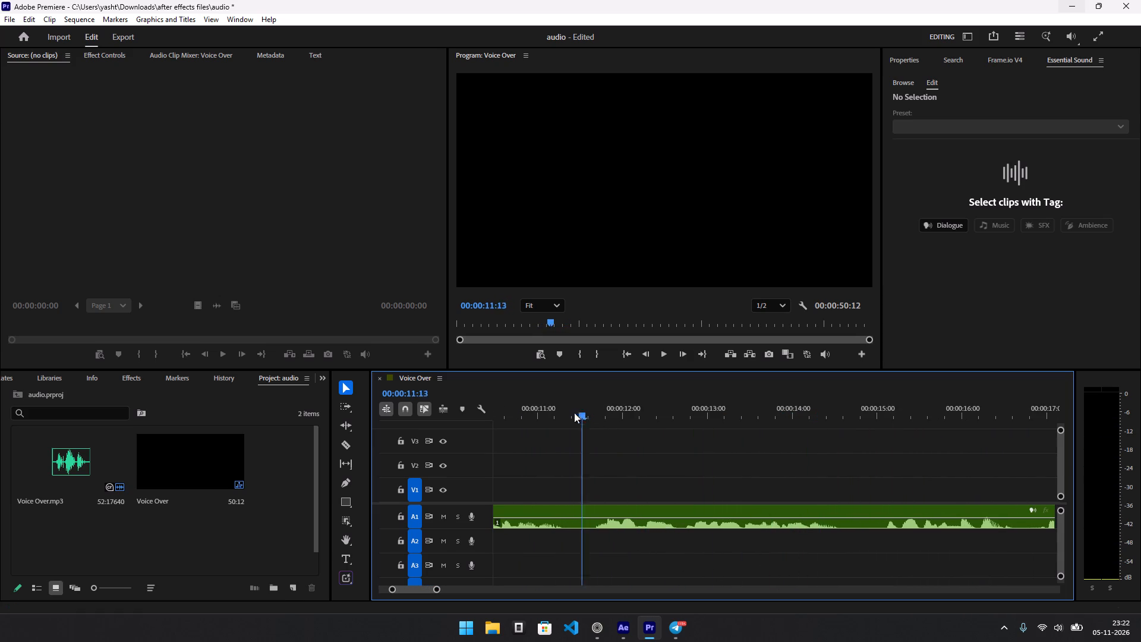
drag(574, 413, 562, 413)
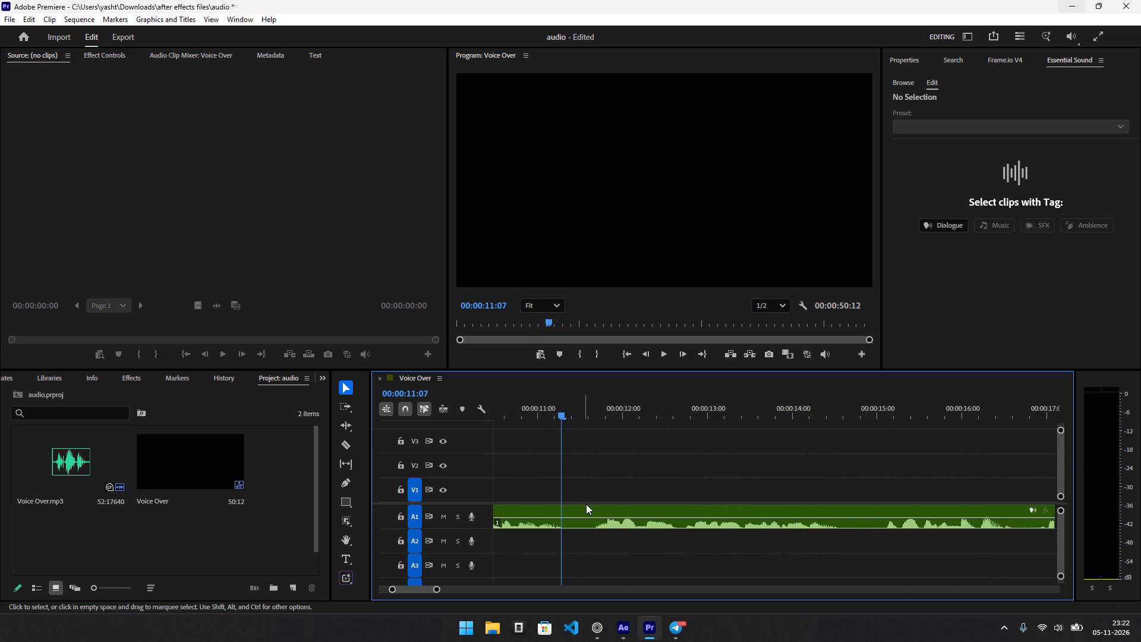
key(ctrl+c)
key(alt+c)
click(572, 515)
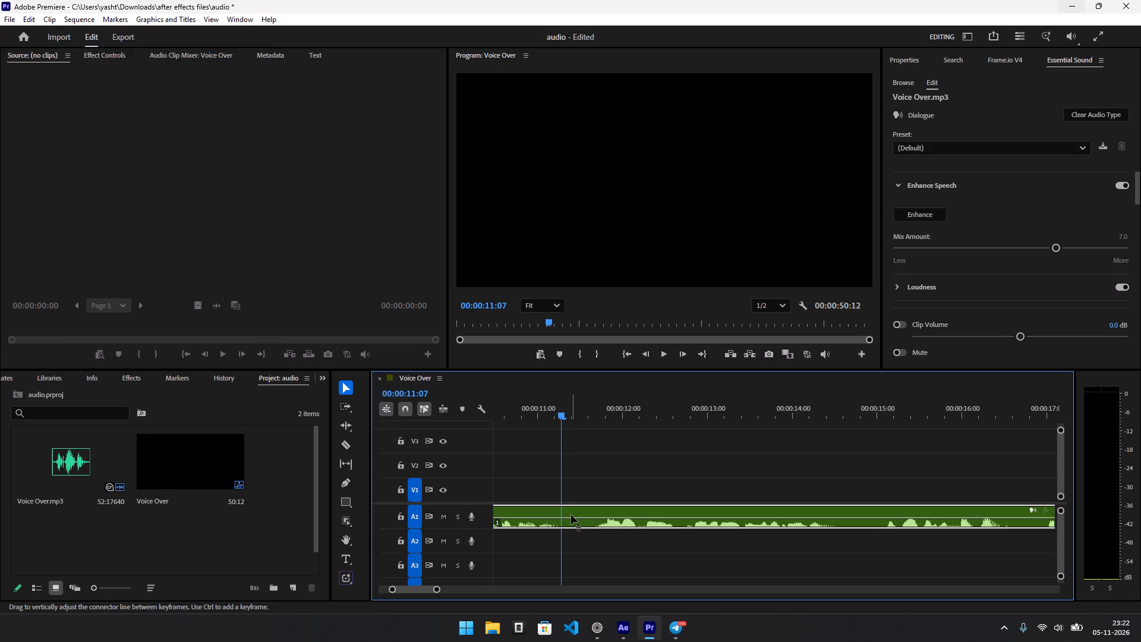
key(ctrl+c)
key(ctrl+c)
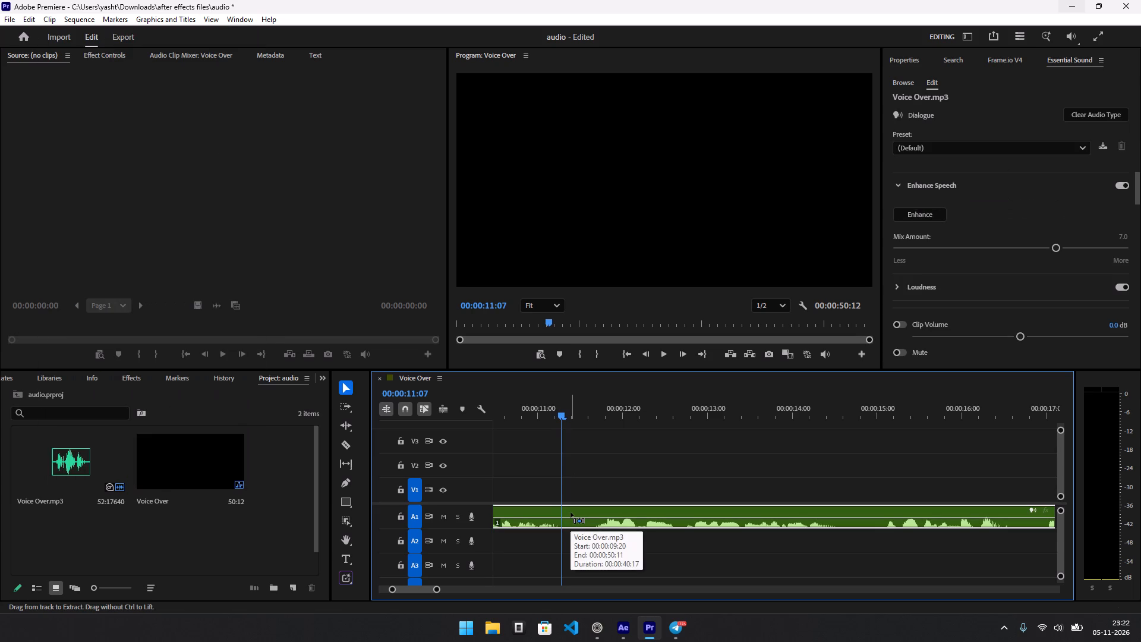
key(c)
click(562, 515)
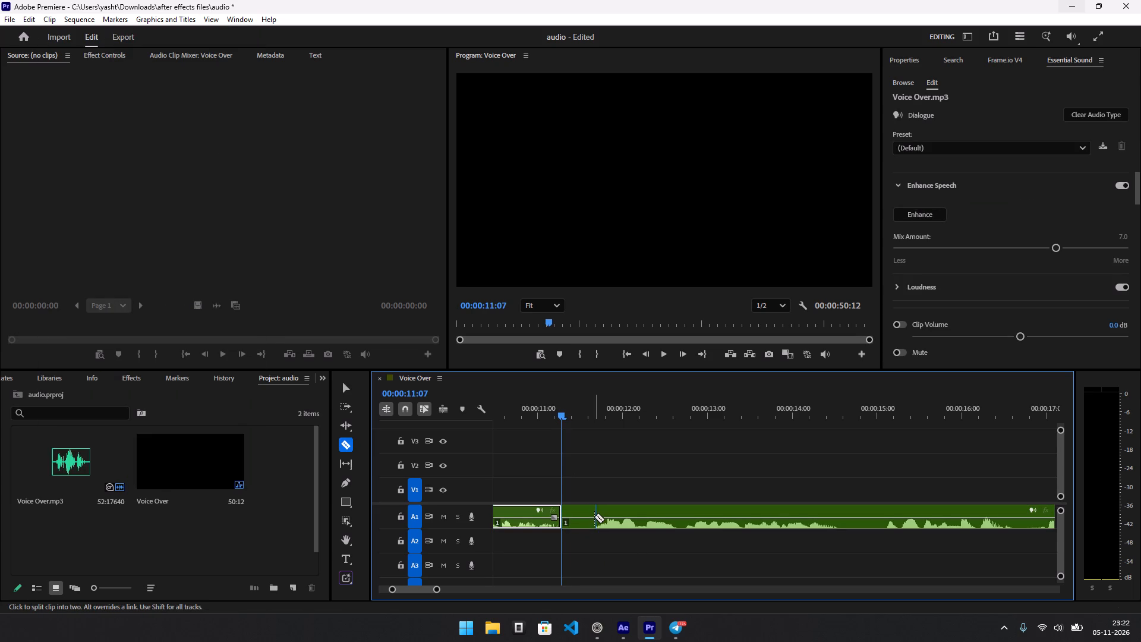
click(595, 518)
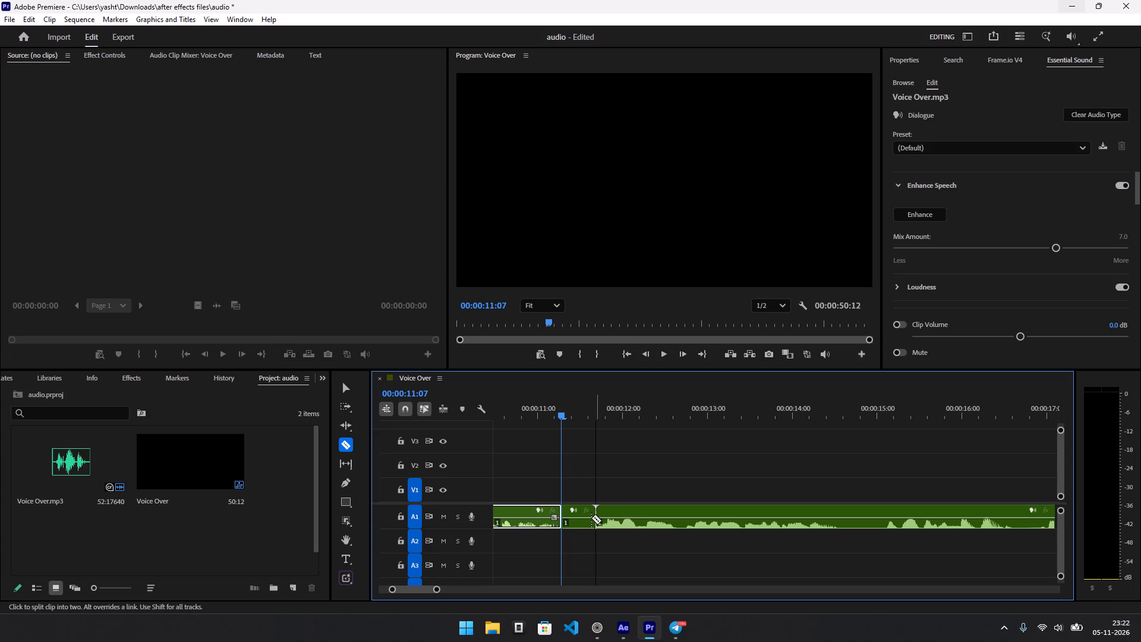
Ripple delete the isolated silent piece of the voice-over that starts at 00:00:11:07.
key(v)
click(582, 517)
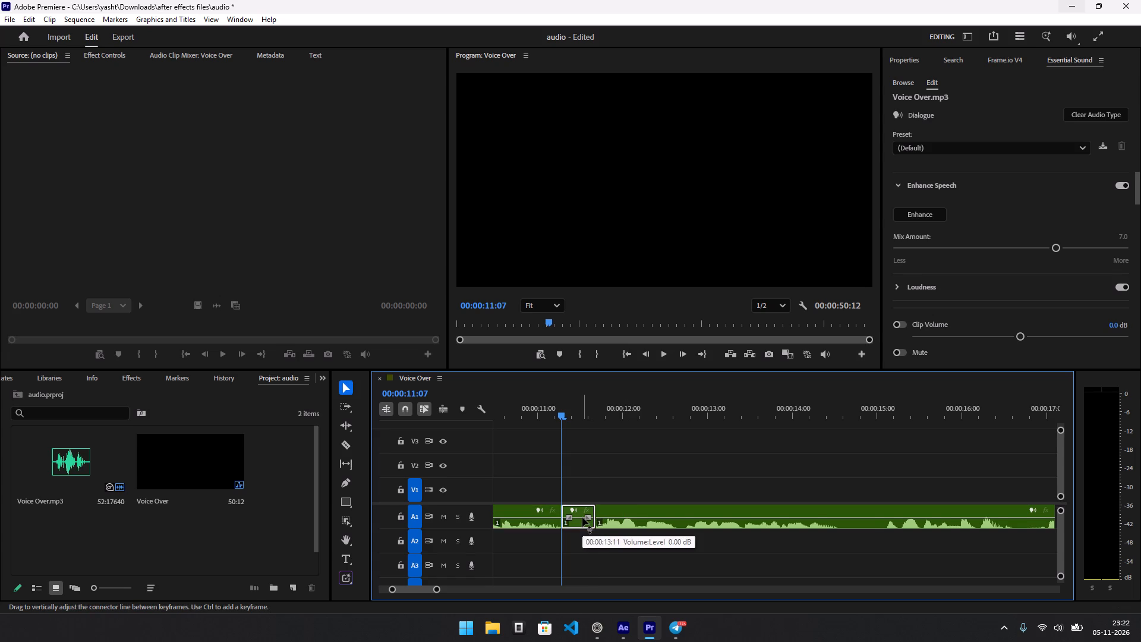
key(shift+Delete)
Listen on to the next pause, split the voice-over at 00:00:14:04 and about 00:00:14:18, and ripple delete the silent piece.
click(524, 416)
key(space)
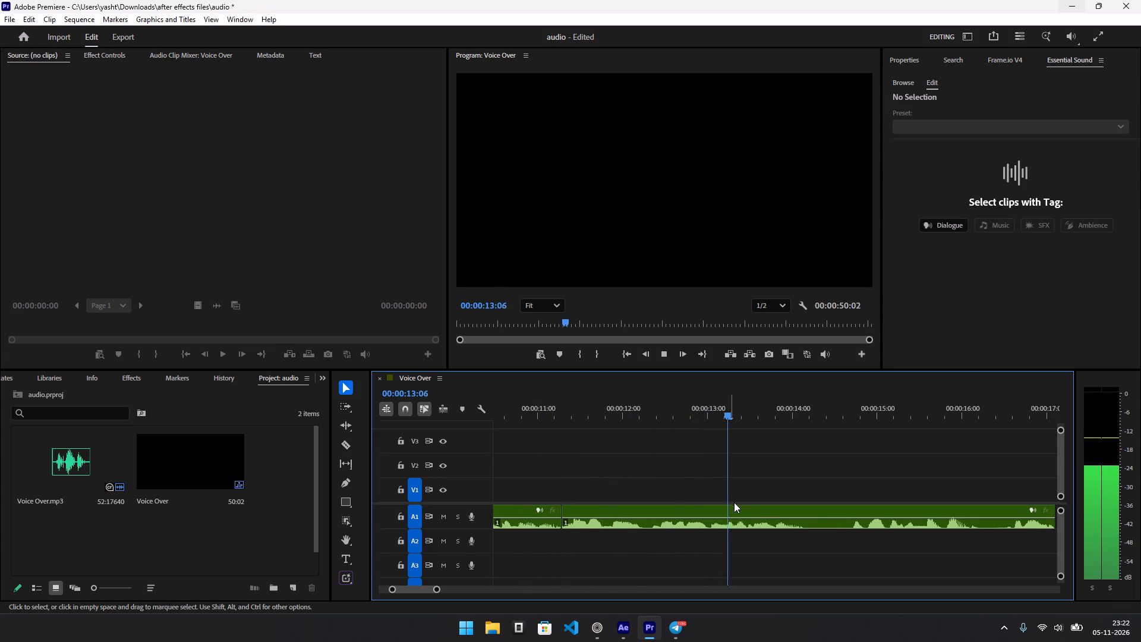
key(space)
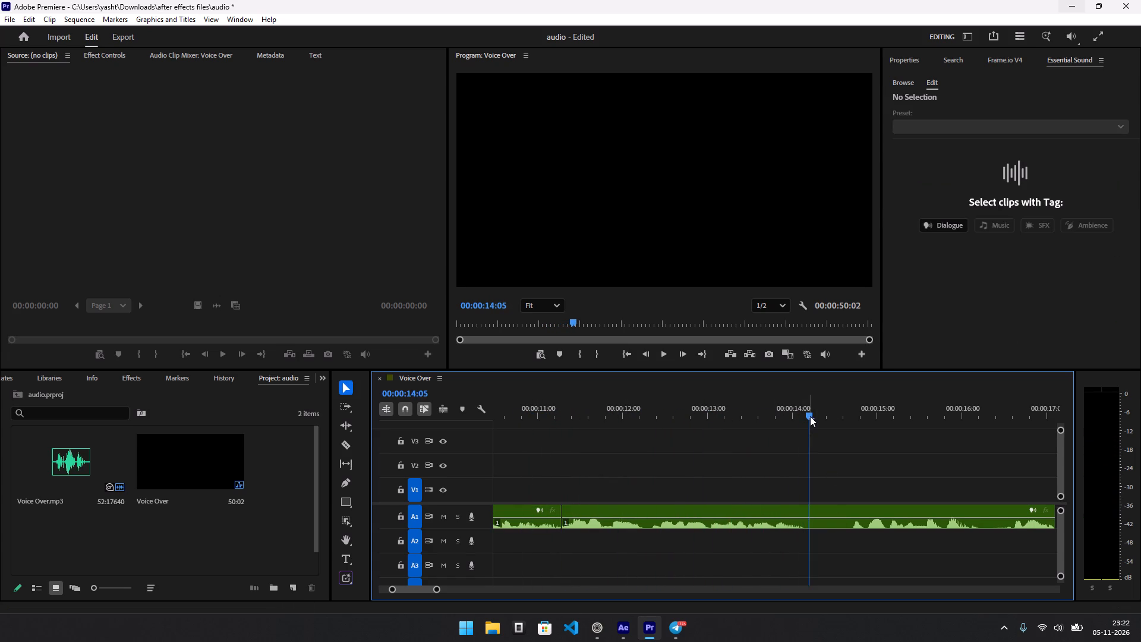
click(810, 416)
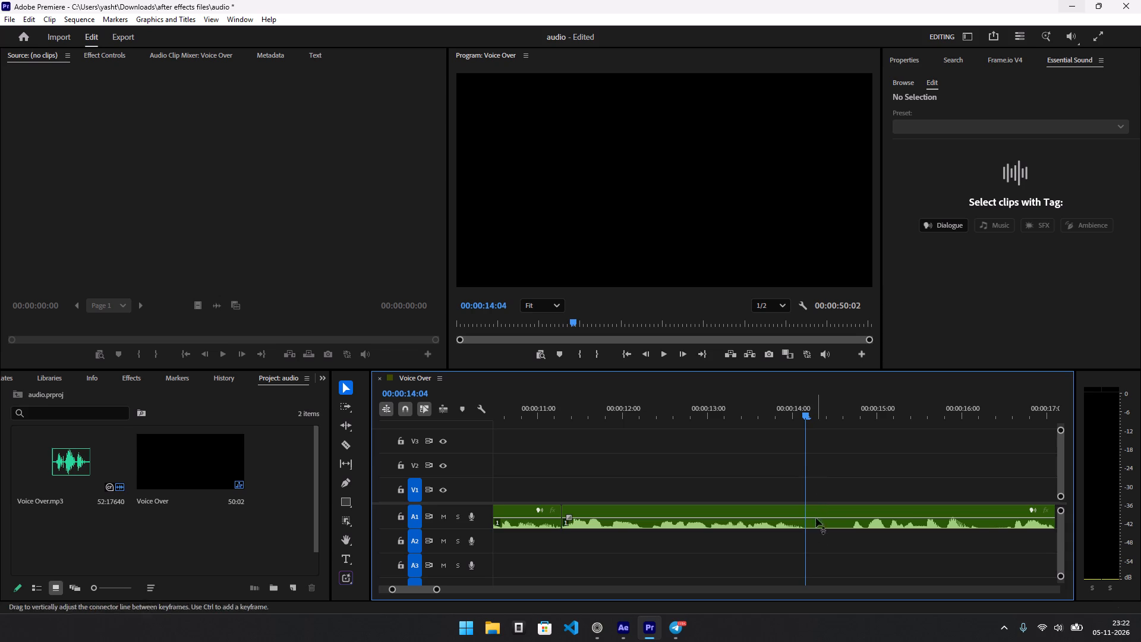
key(c)
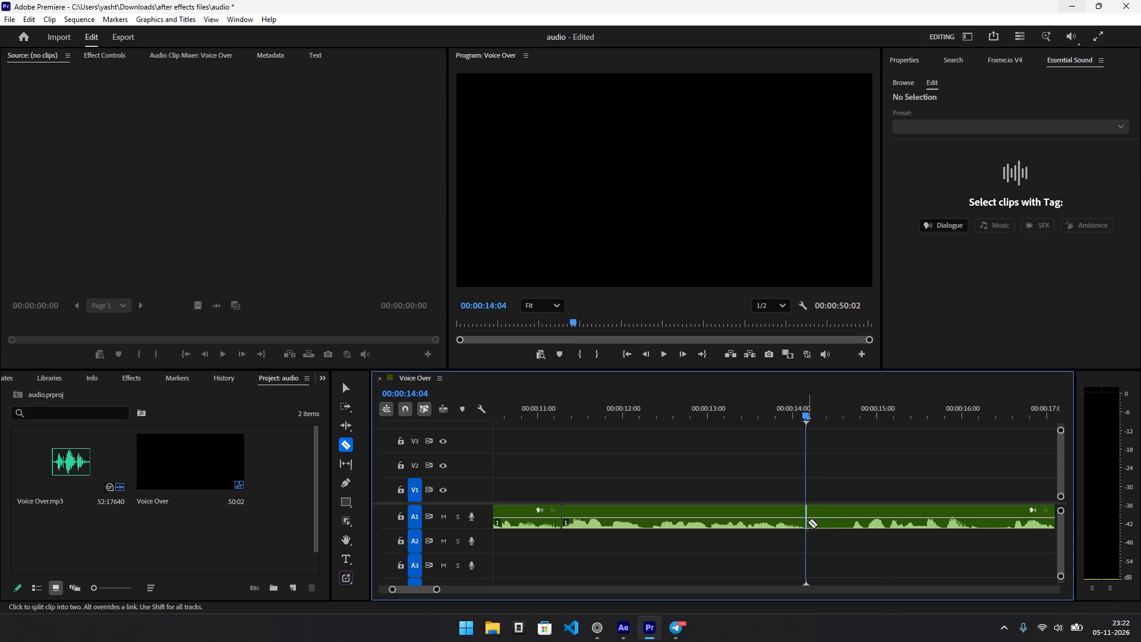
click(808, 521)
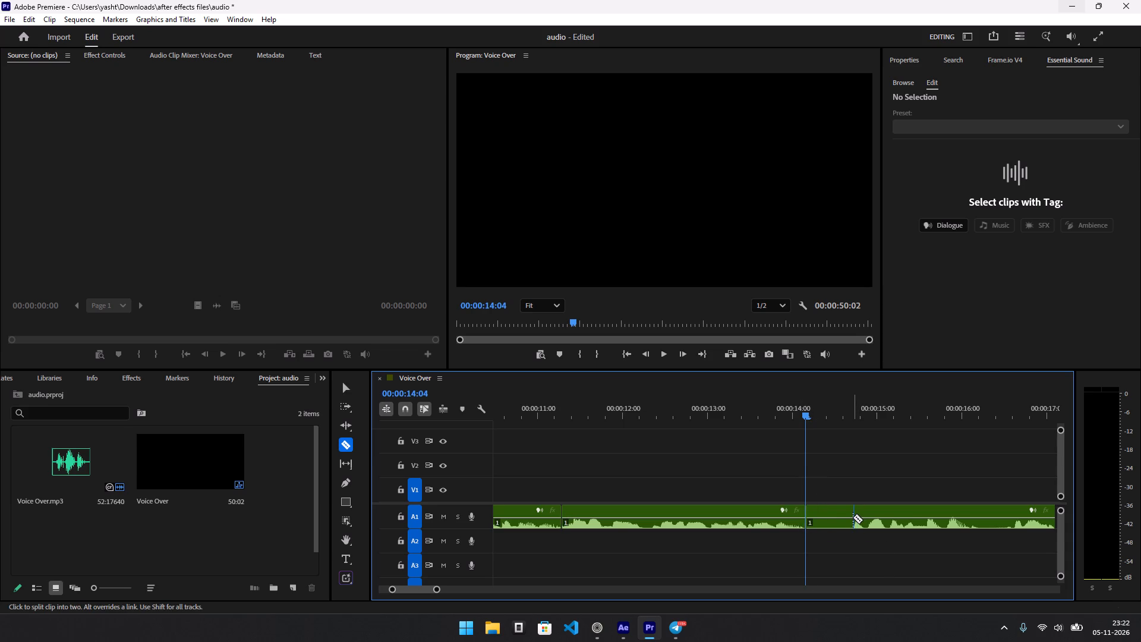
click(853, 517)
key(v)
click(831, 517)
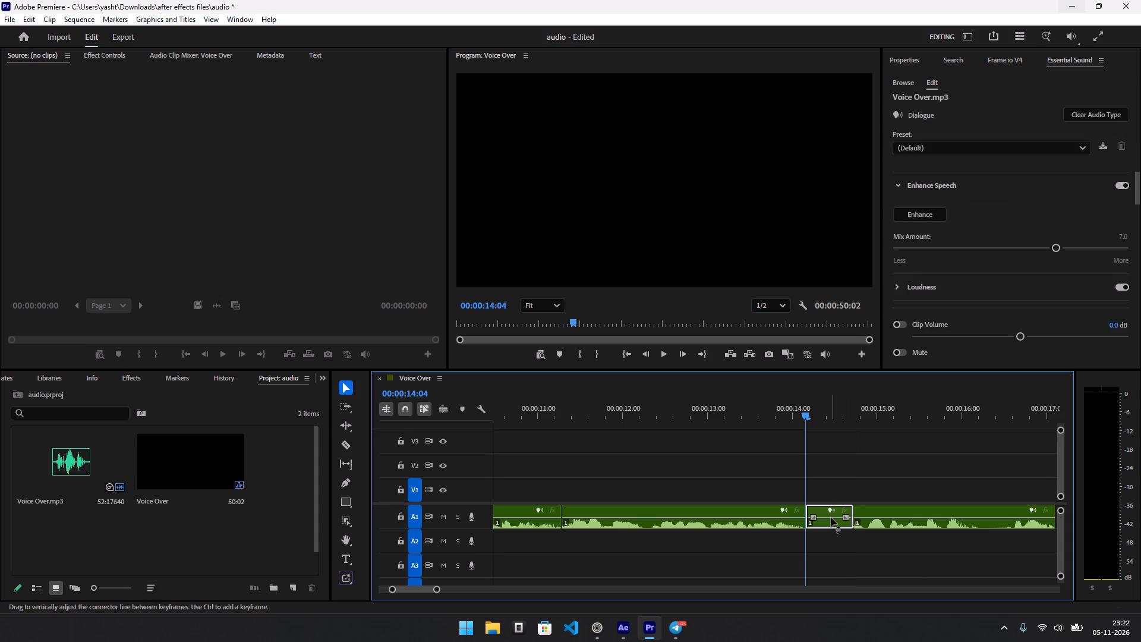
key(shift+Delete)
Replay from 00:00:13:13, find where the next pause starts, and split the voice-over there at 00:00:15:16 with the Razor tool.
click(754, 414)
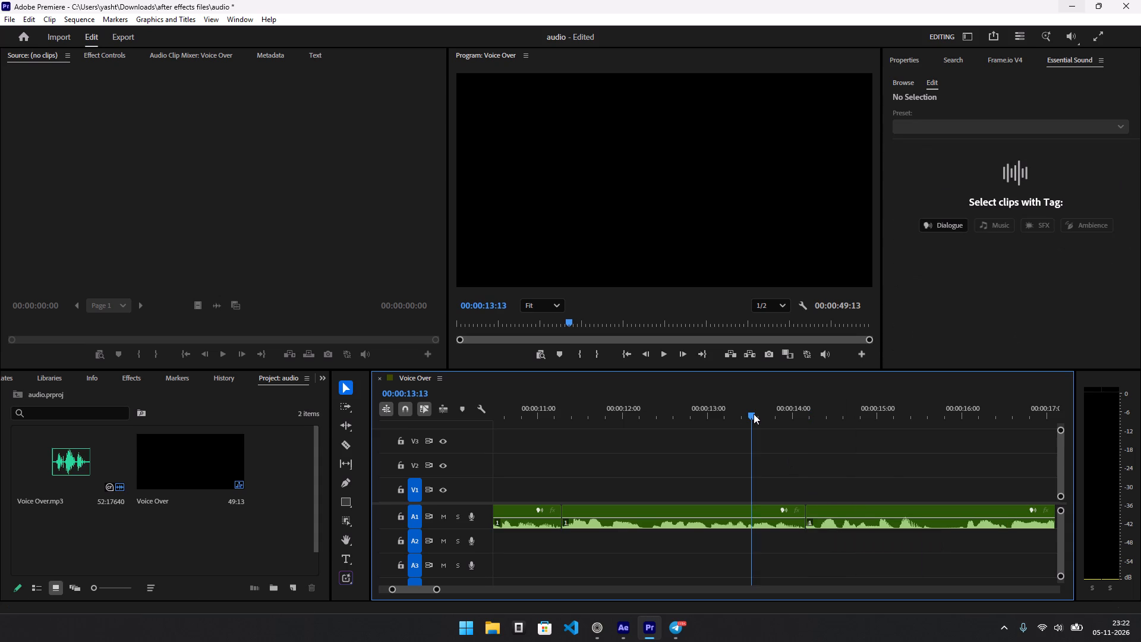
text(ccvv)
key(space)
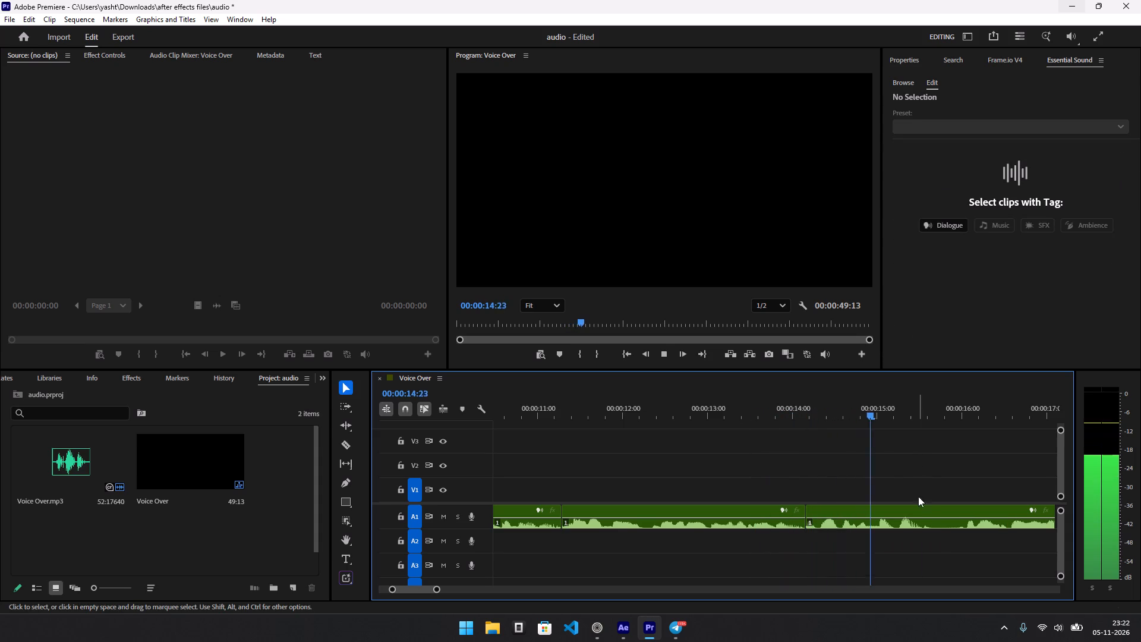
key(space)
drag(935, 425, 926, 424)
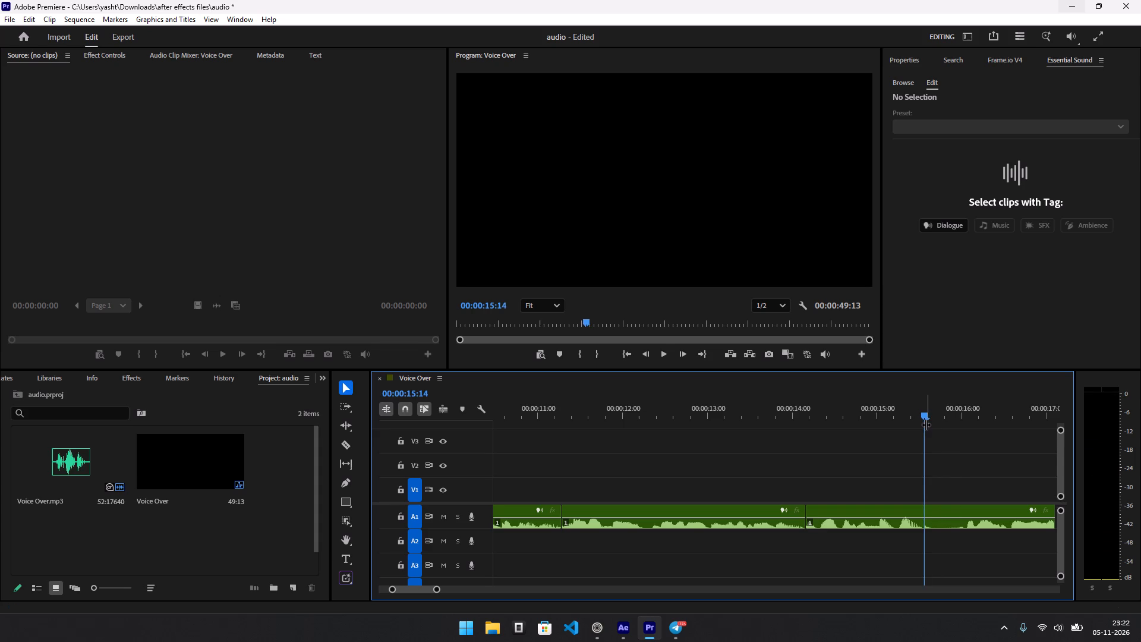
drag(926, 424, 929, 426)
key(space)
key(space)
drag(929, 426, 921, 424)
drag(921, 424, 915, 424)
drag(915, 424, 923, 424)
drag(921, 417, 929, 420)
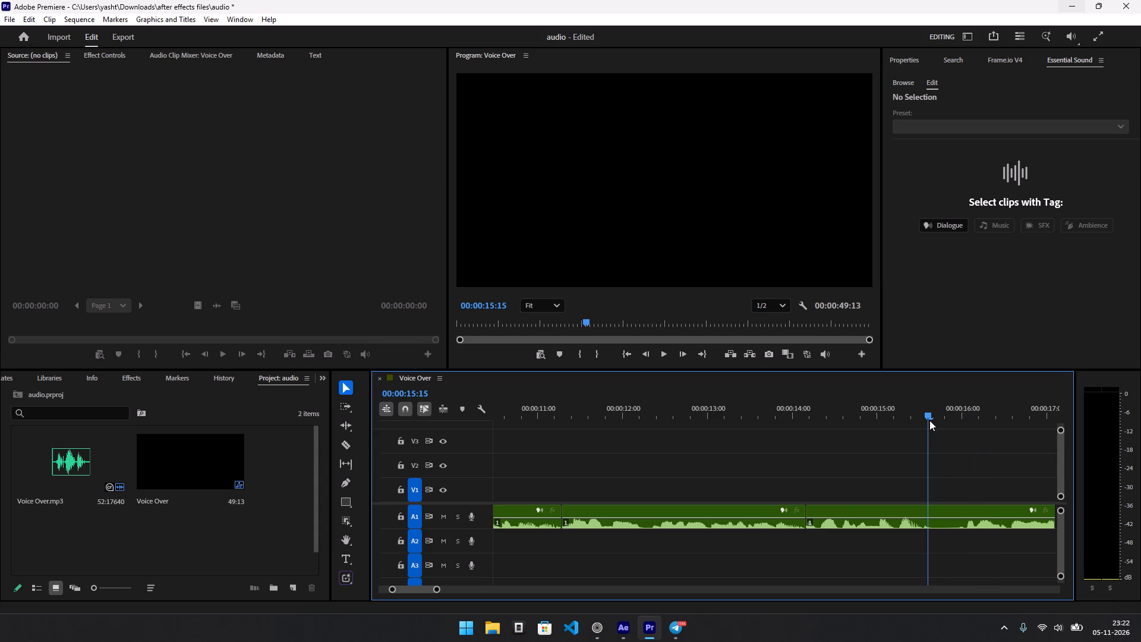
drag(929, 420, 930, 427)
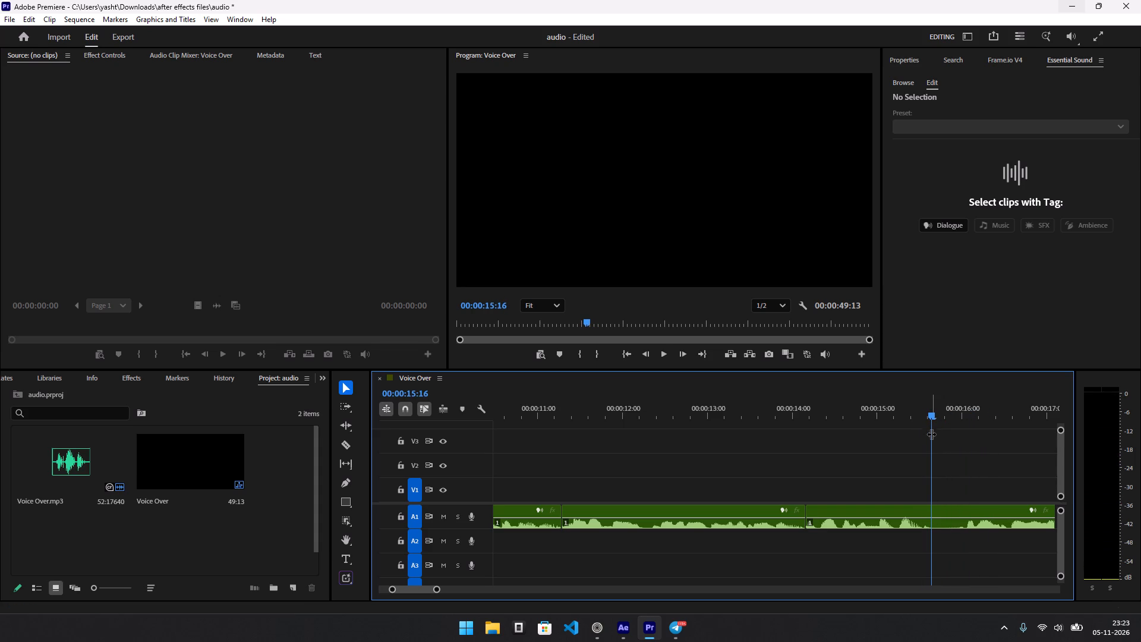
key(c)
click(934, 517)
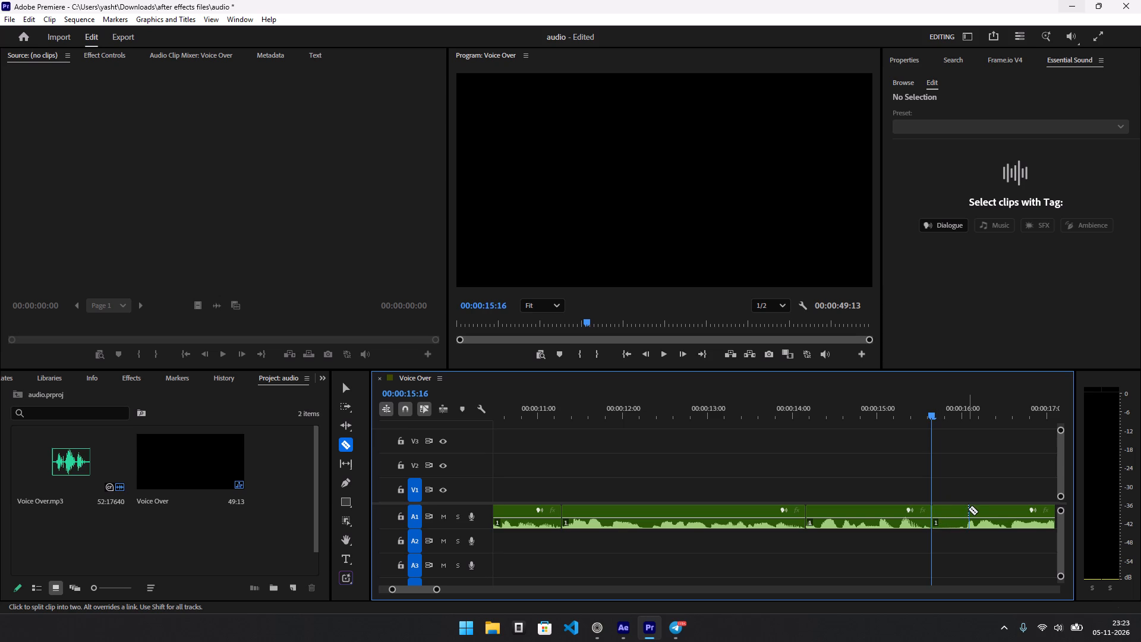
Split the voice-over just before speech resumes, at about 00:00:15:24, and ripple delete the silent piece back to 00:00:15:16.
click(959, 512)
key(v)
click(942, 509)
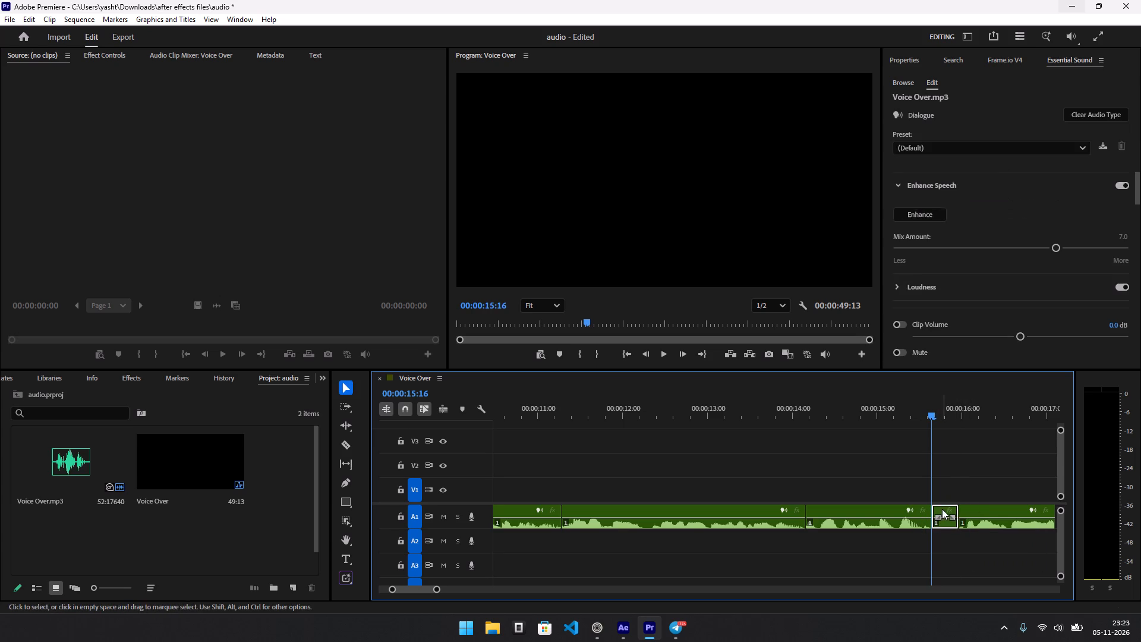
key(ctrl+Delete)
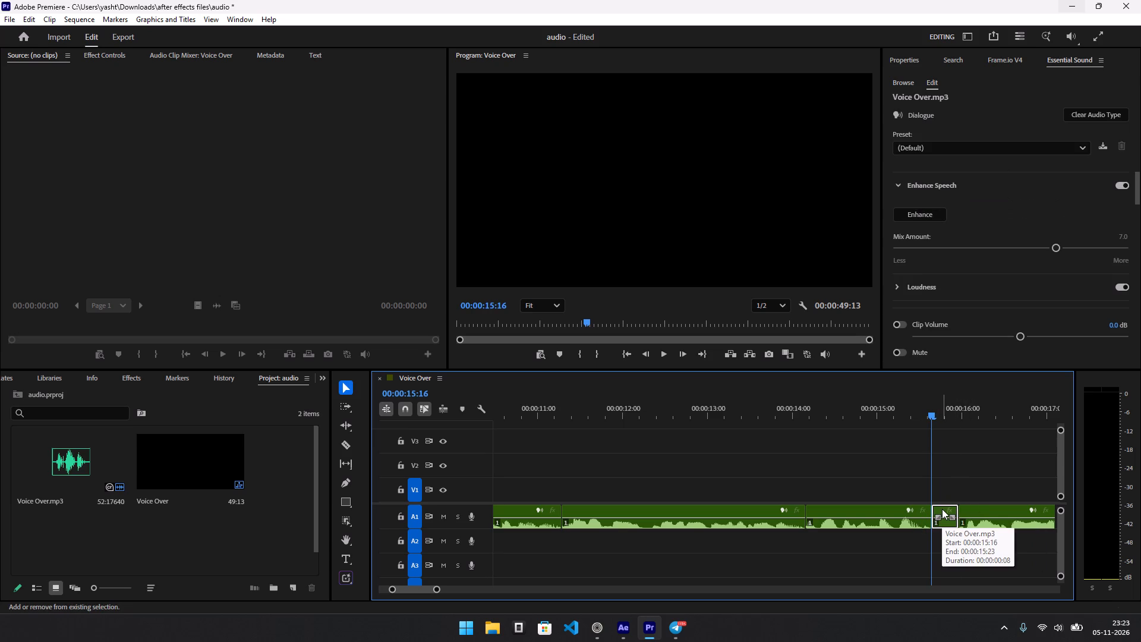
key(shift+Delete)
Replay the voice-over from about 00:00:15:01 across the join at 00:00:15:16, listening on for the next pause.
click(886, 420)
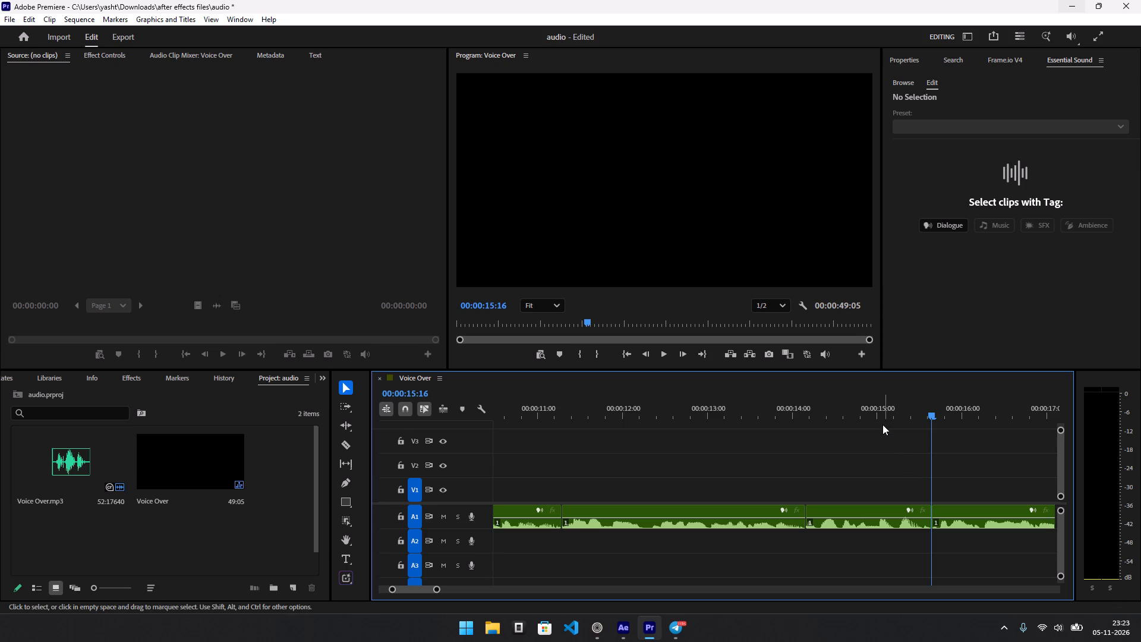
click(880, 418)
key(space)
key(space)
click(880, 418)
key(space)
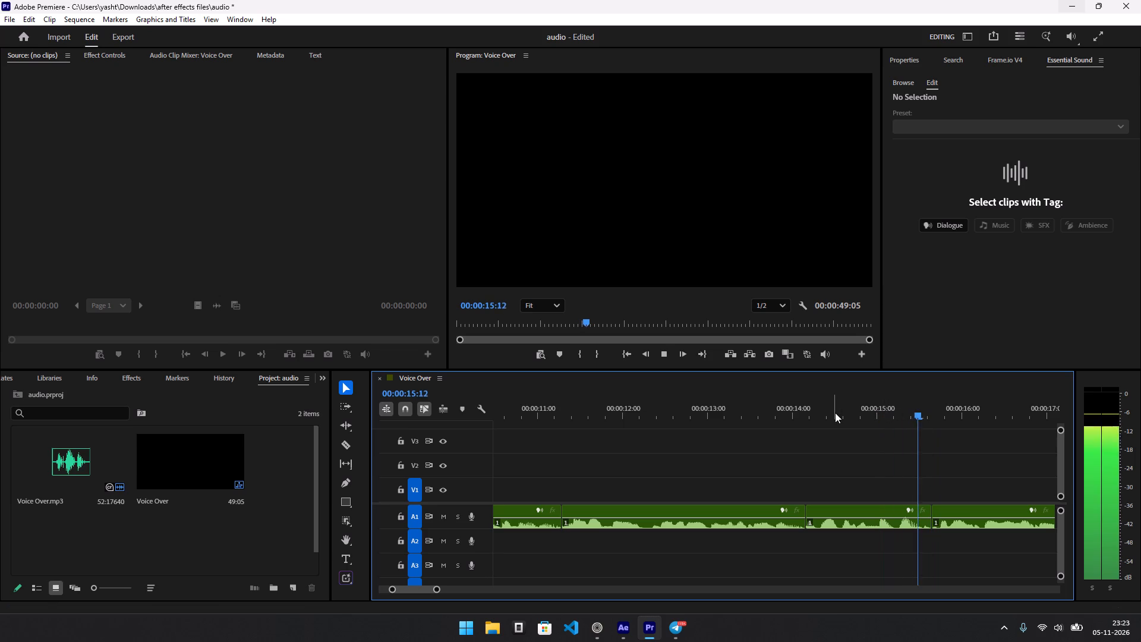
scroll(958, 524, down, 7)
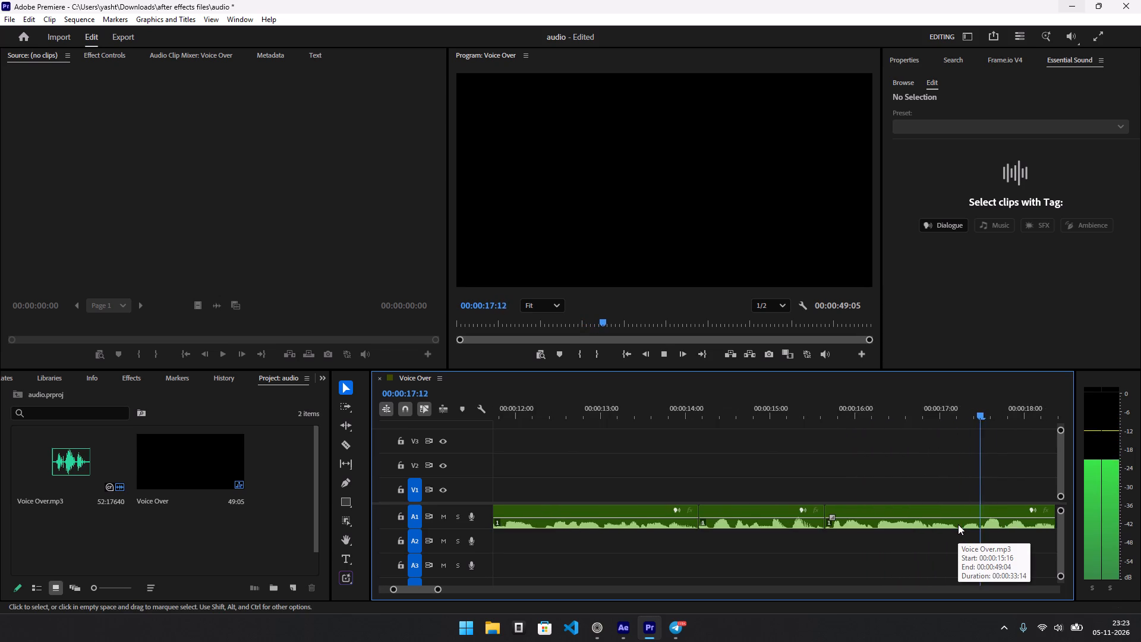
scroll(958, 524, down, 20)
scroll(958, 524, down, 2)
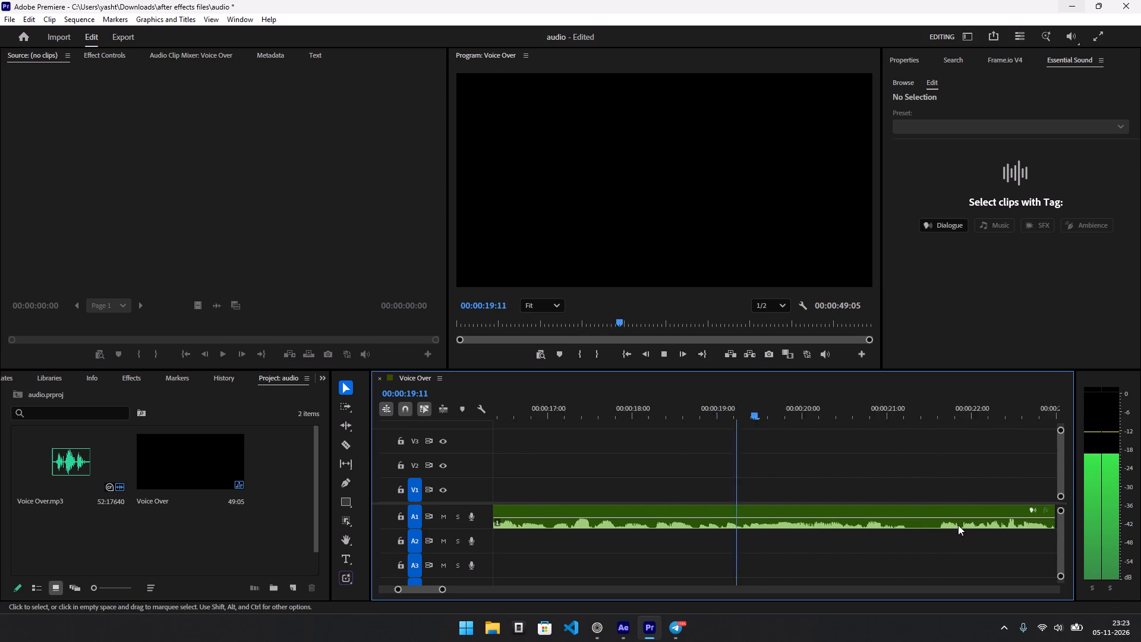
scroll(958, 525, down, 4)
key(space)
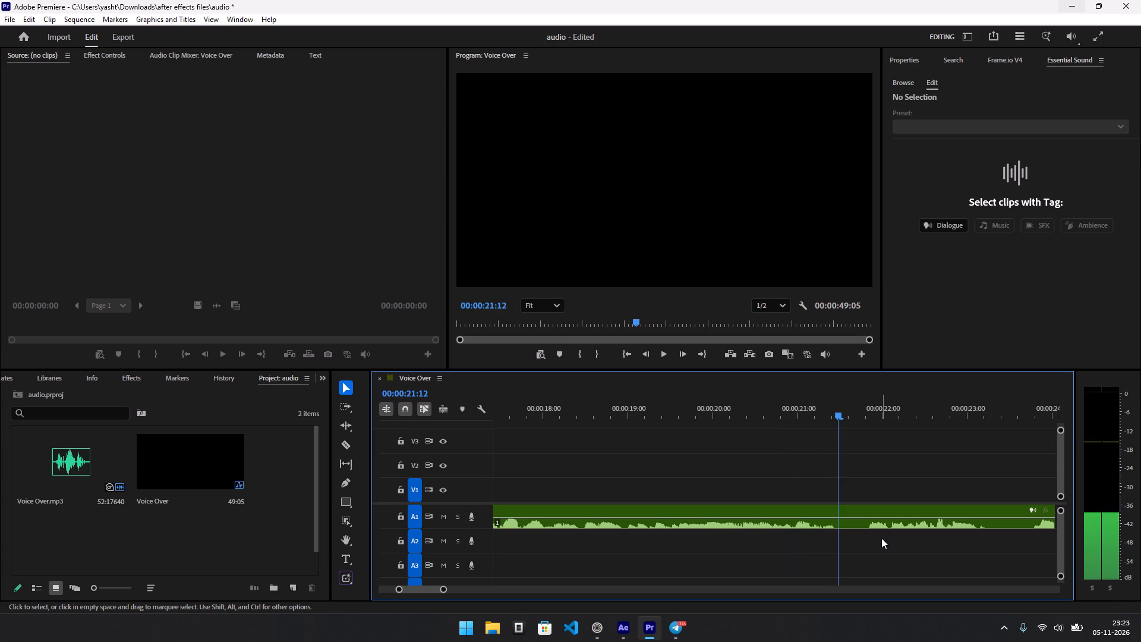
Cut out the next pause by splitting the voice-over at 00:00:21:11 and about 00:00:21:21 and ripple deleting the silent piece.
alt+scroll(881, 538, up, 6)
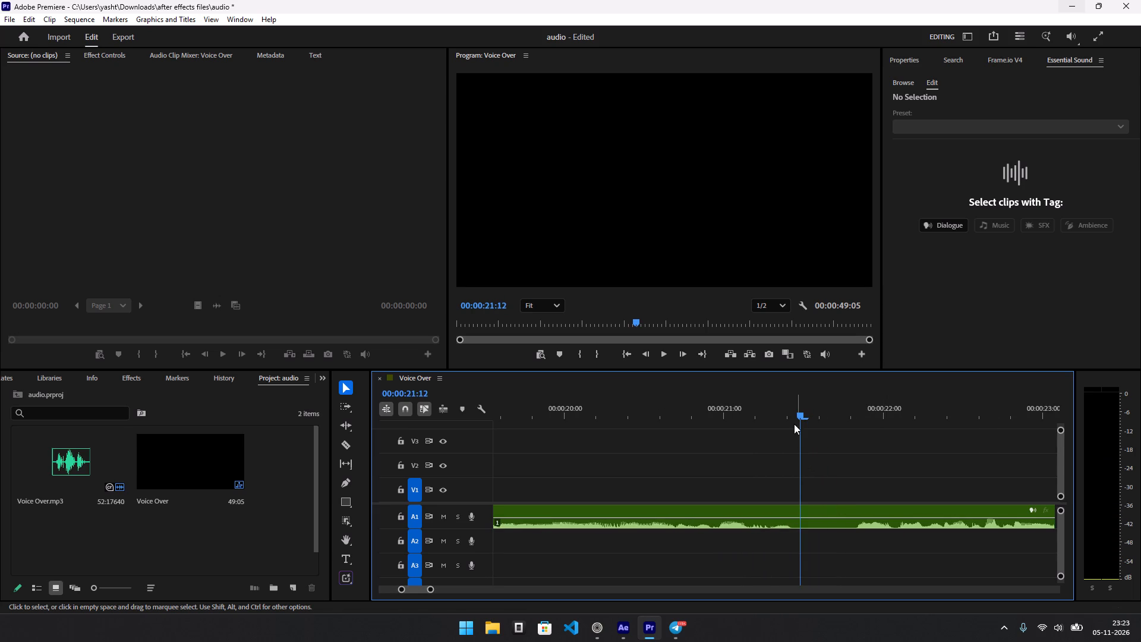
drag(798, 414, 791, 425)
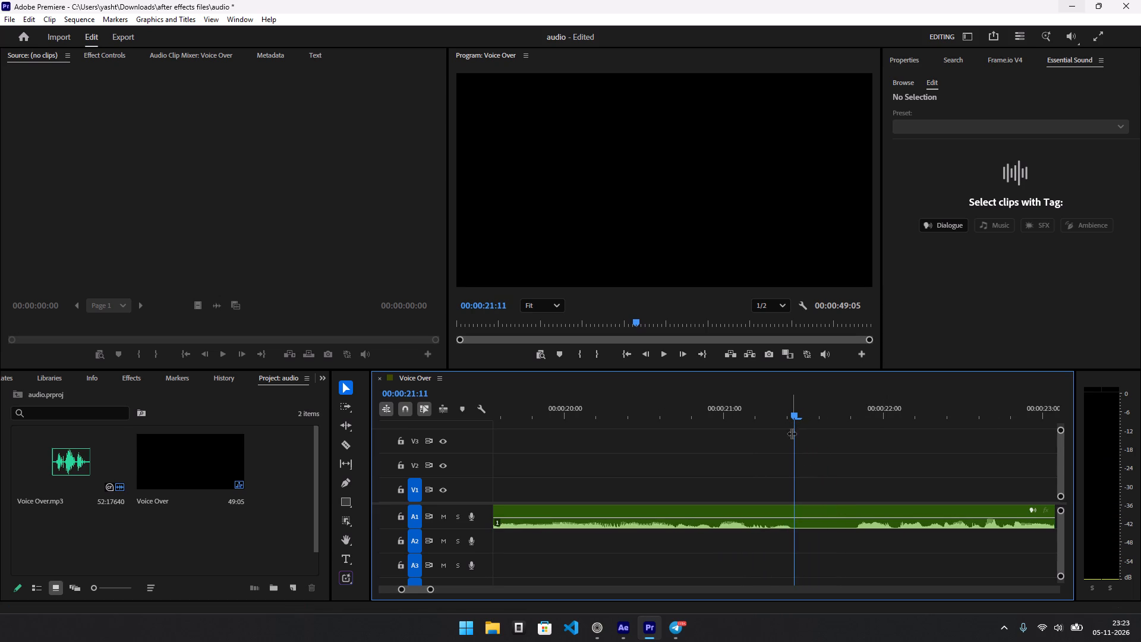
key(c)
click(797, 517)
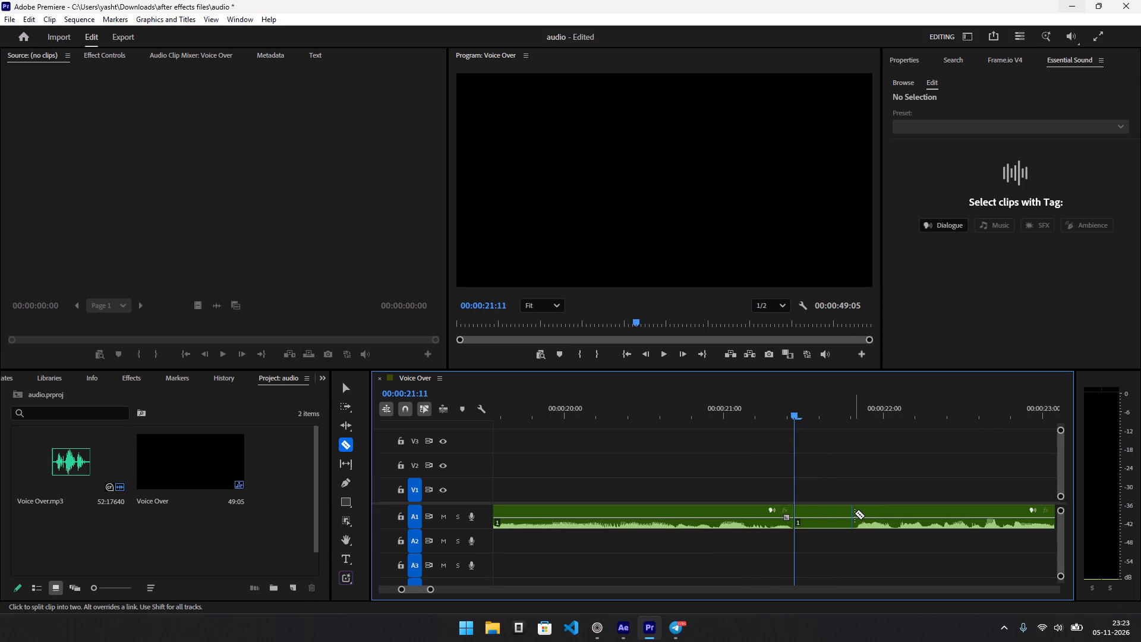
click(859, 515)
key(v)
click(838, 514)
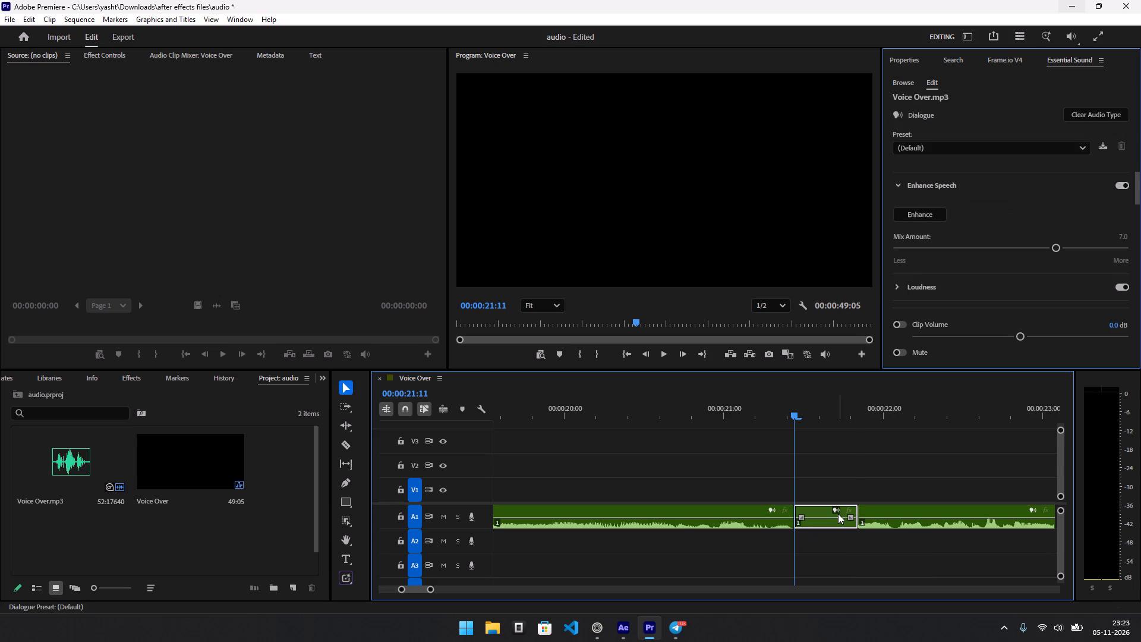
key(shift+Delete)
key(shift+Delete)
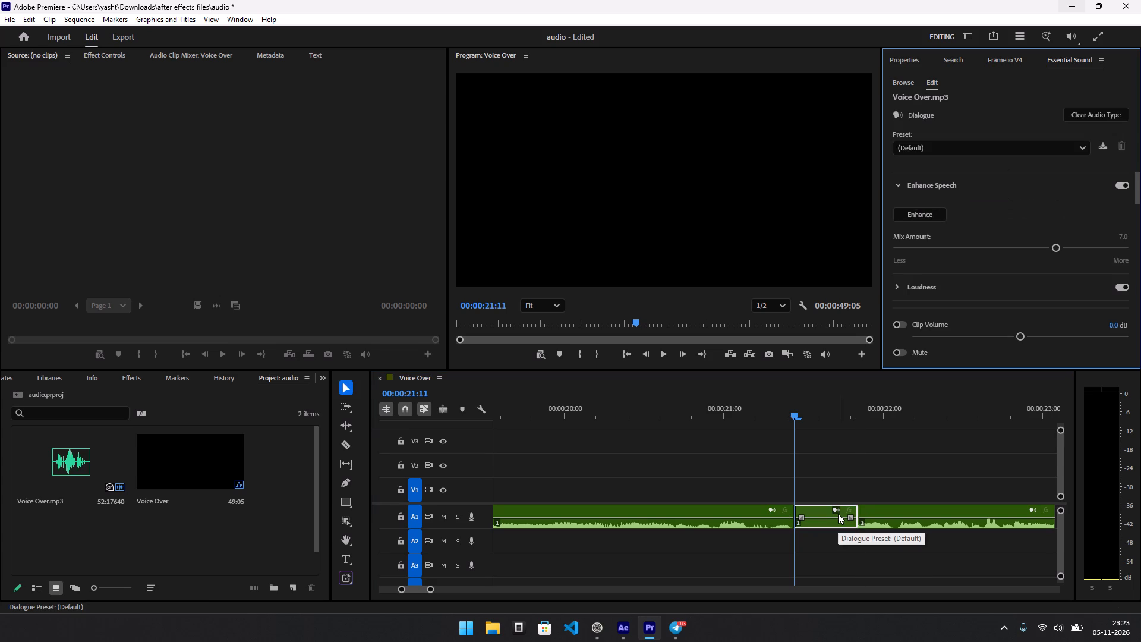
click(812, 514)
key(shift+Delete)
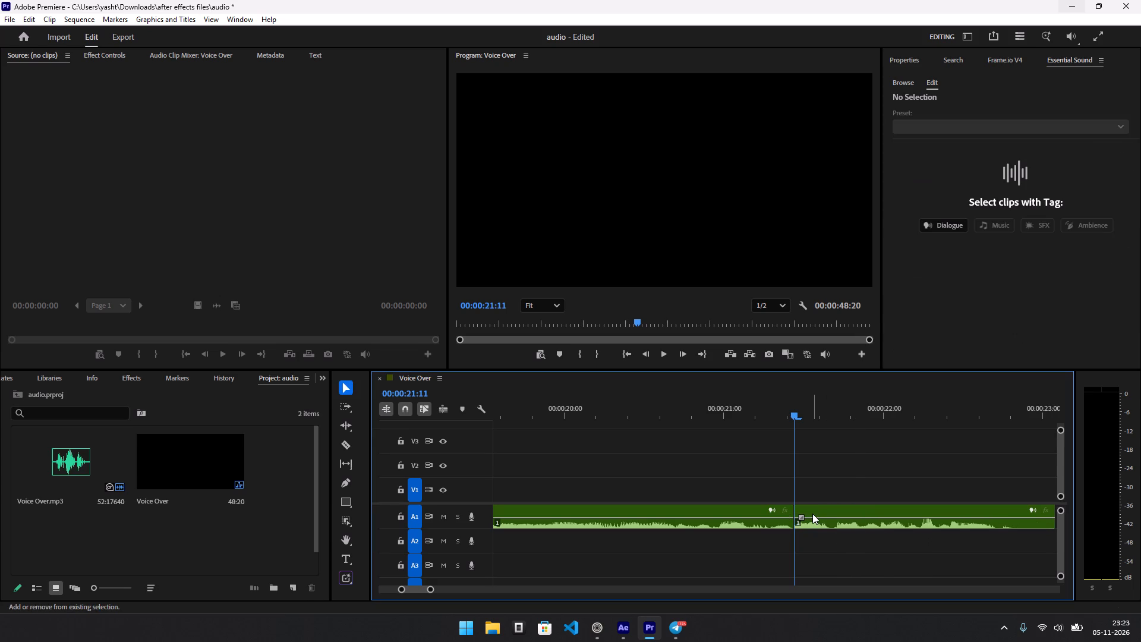
Listen across the join to the next pause, split the voice-over at 00:00:22:18 and about 00:00:23:09, and ripple delete the silent piece.
click(759, 418)
key(space)
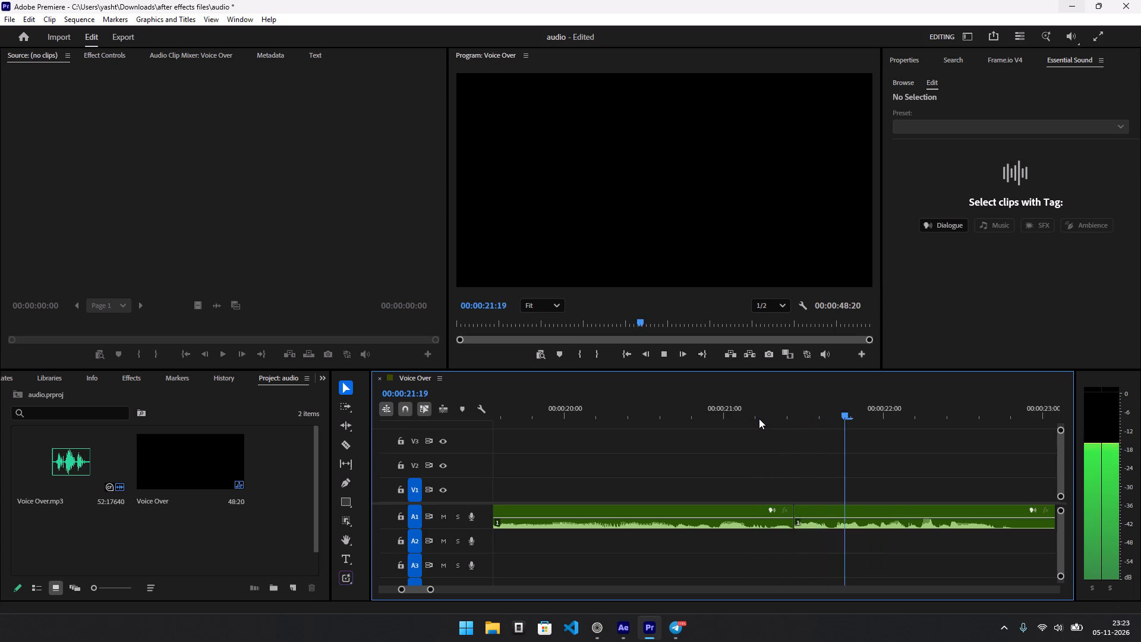
scroll(816, 512, down, 9)
key(space)
click(840, 414)
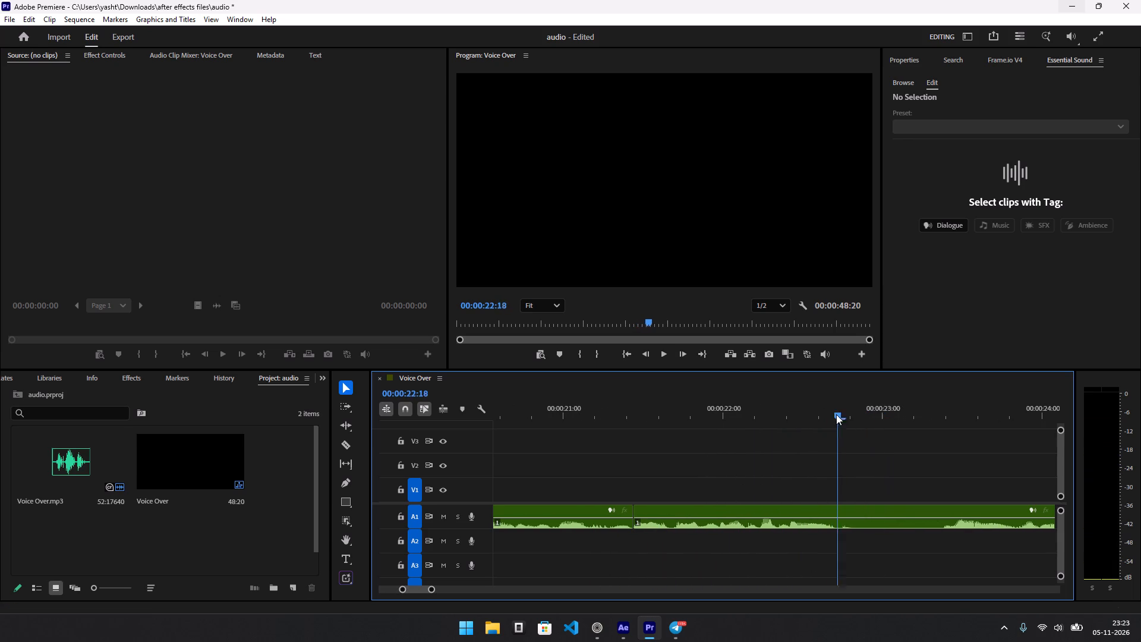
key(space)
key(space)
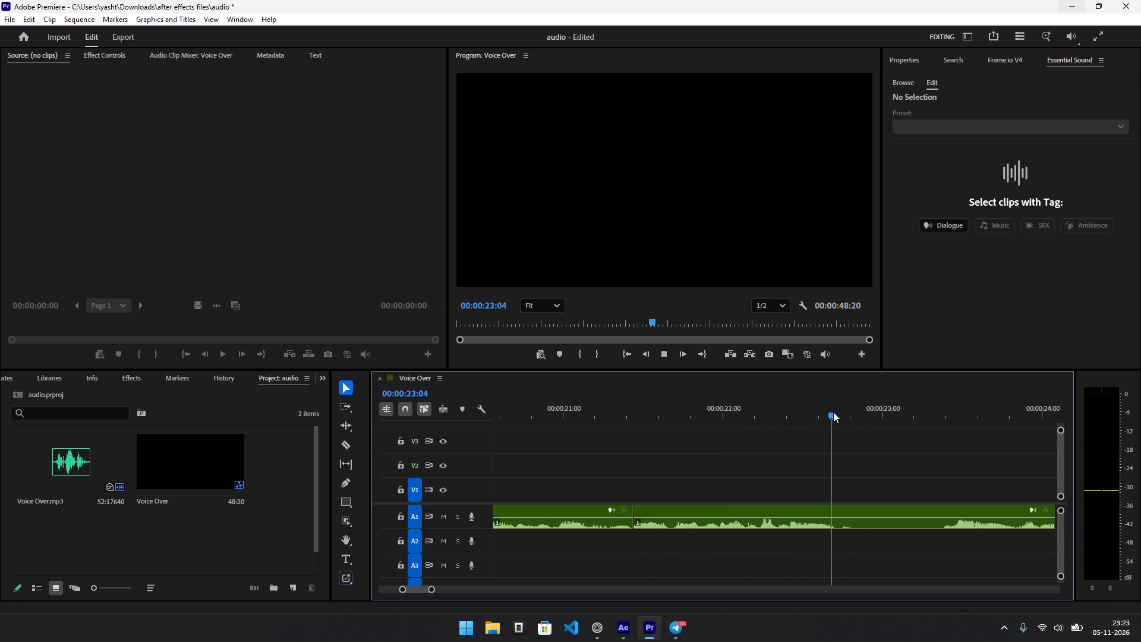
key(c)
click(840, 520)
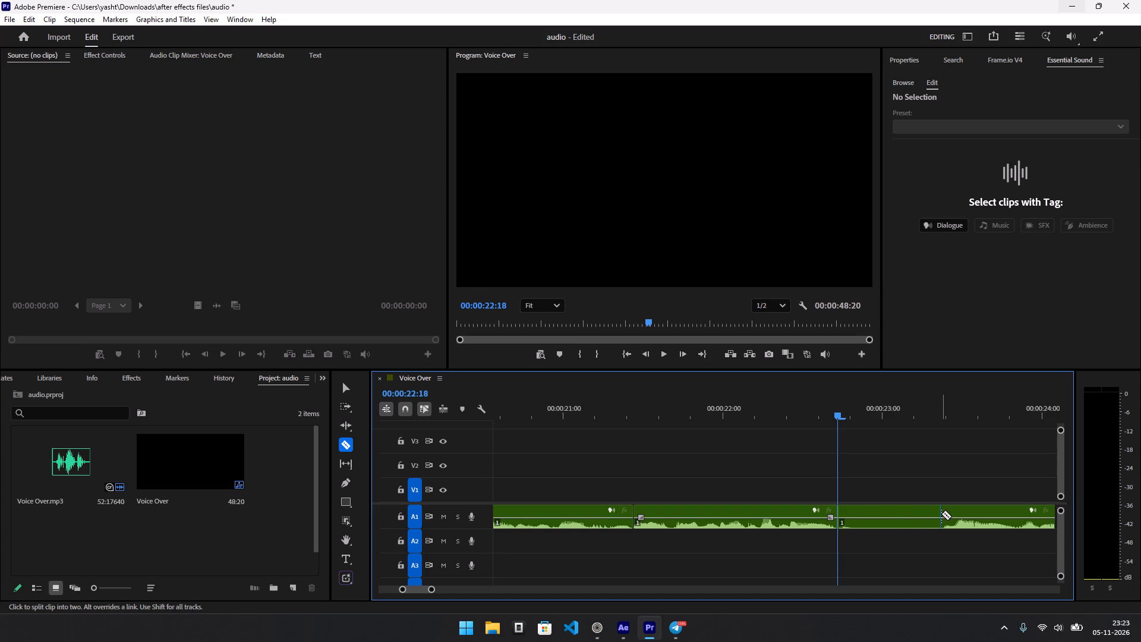
click(943, 514)
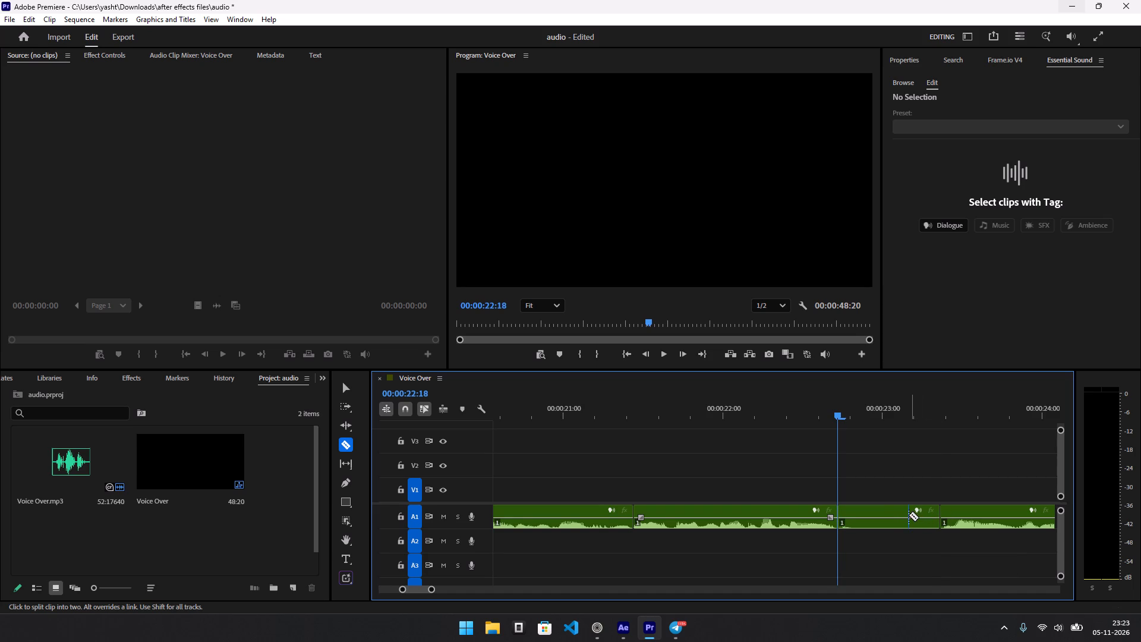
key(v)
click(897, 511)
key(shift+Delete)
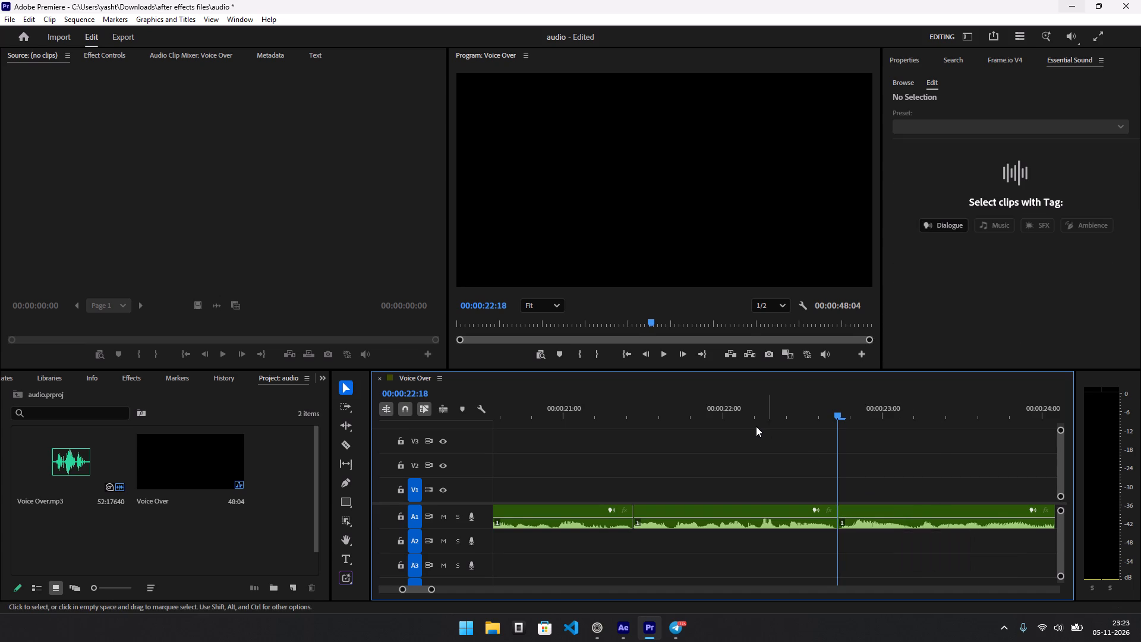
Listen across the join at 00:00:22:18 to the next pause, split the voice-over at 00:00:24:09 and about 00:00:24:20, and ripple delete the silent piece.
click(754, 425)
click(740, 415)
key(space)
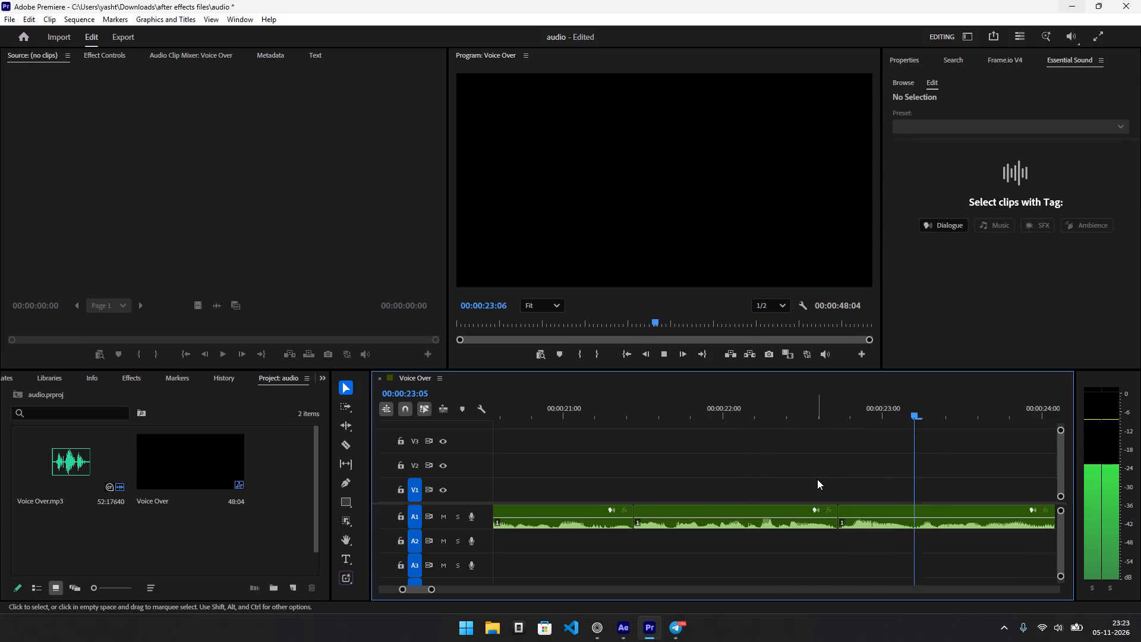
scroll(817, 479, down, 14)
key(space)
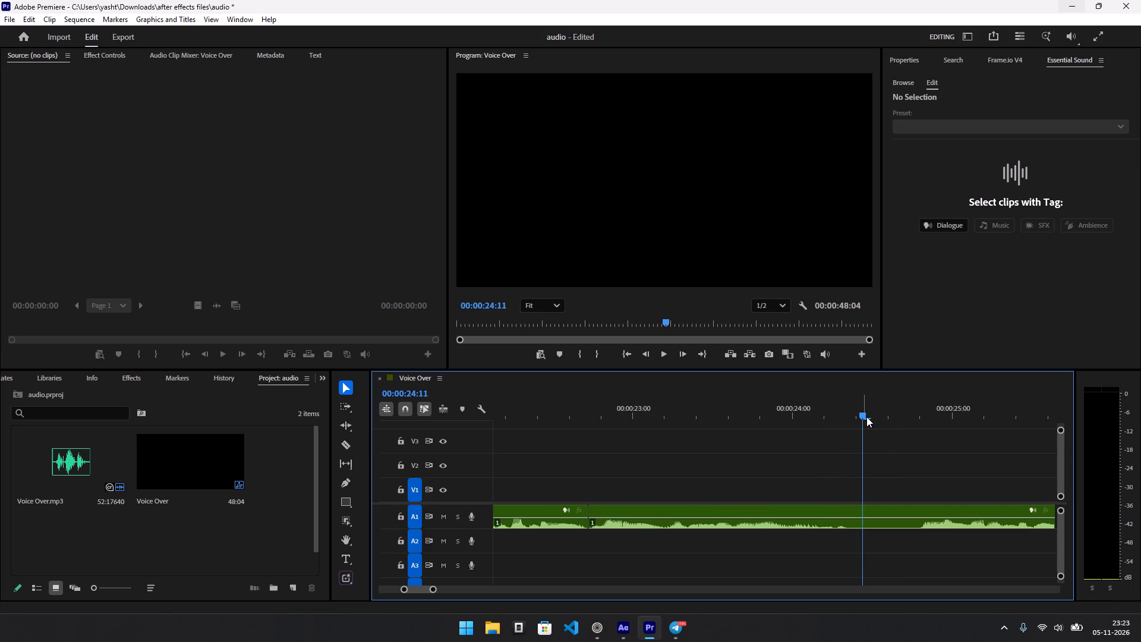
drag(863, 417, 850, 417)
key(c)
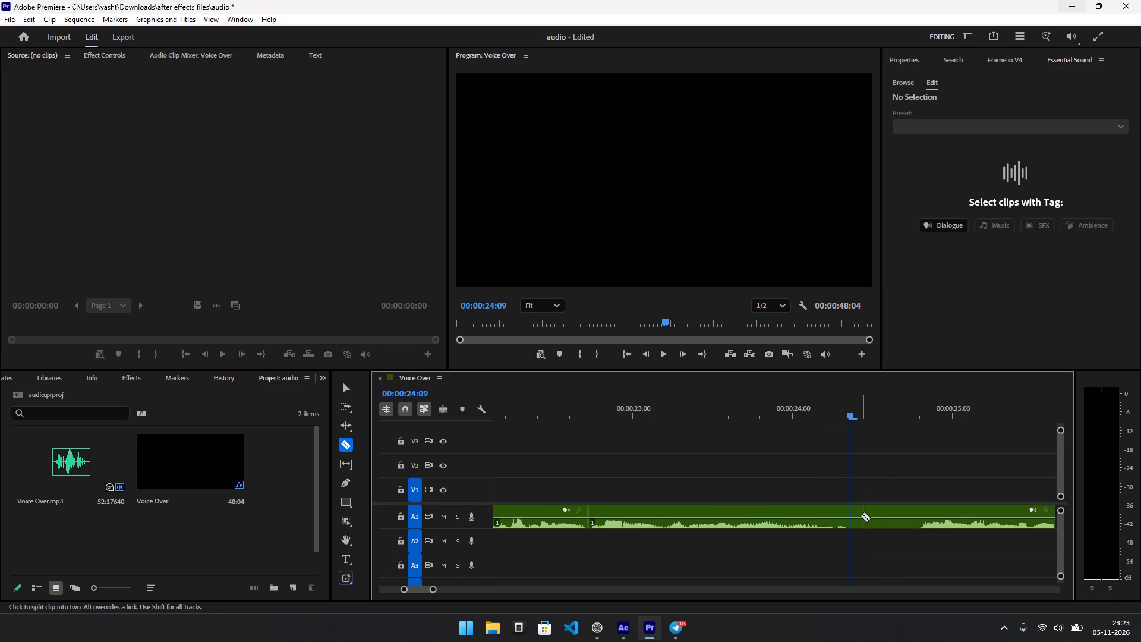
click(852, 517)
click(920, 518)
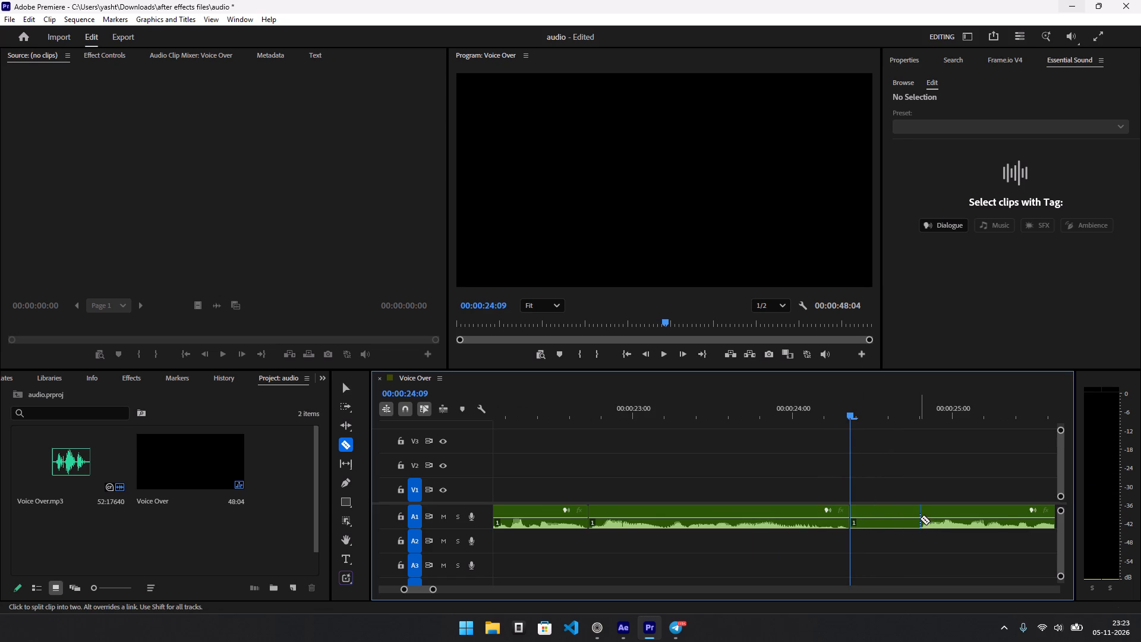
key(v)
click(907, 518)
key(shift+Delete)
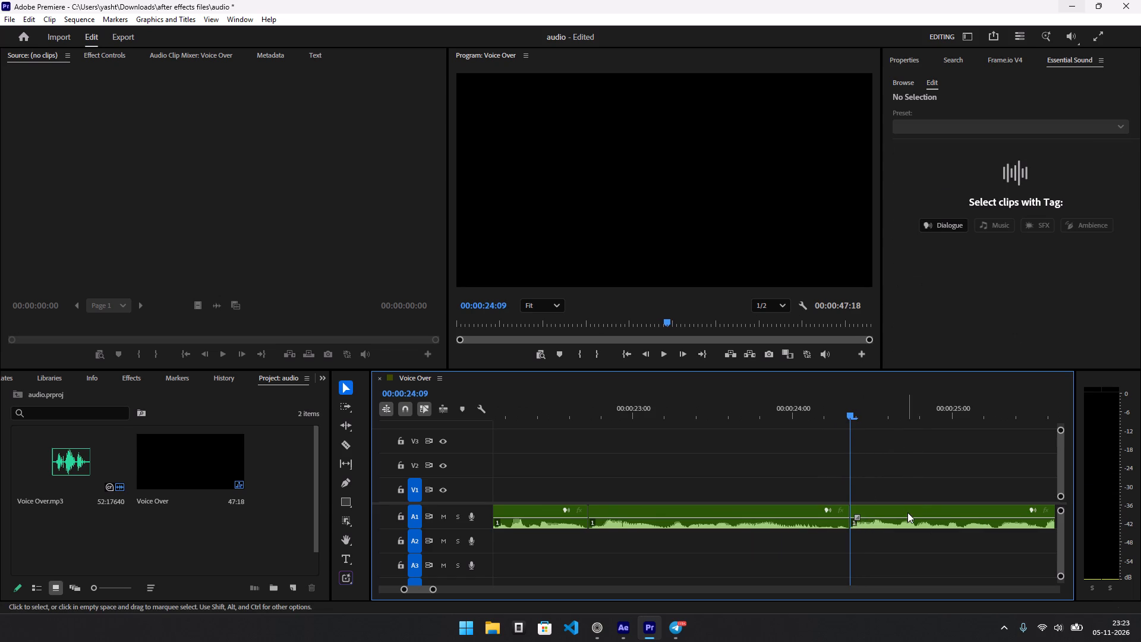
Listen across the join at 00:00:24:09, split the voice-over at 00:00:26:22 and about 00:00:27:07, and ripple delete the silent piece between.
click(803, 425)
click(769, 410)
key(space)
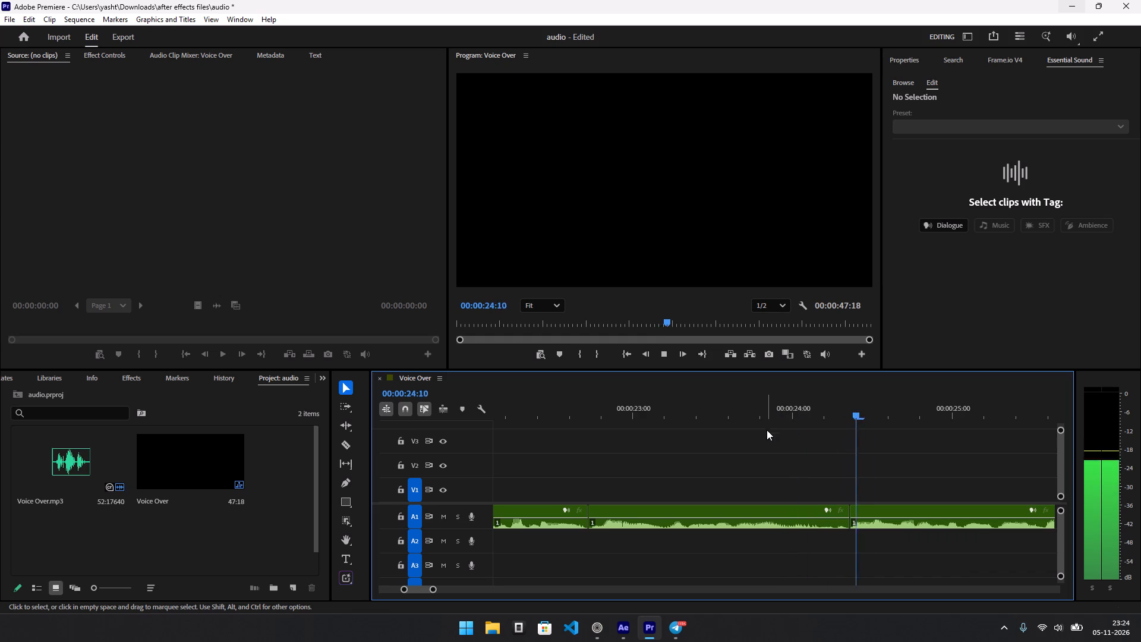
scroll(839, 544, down, 20)
scroll(839, 544, down, 2)
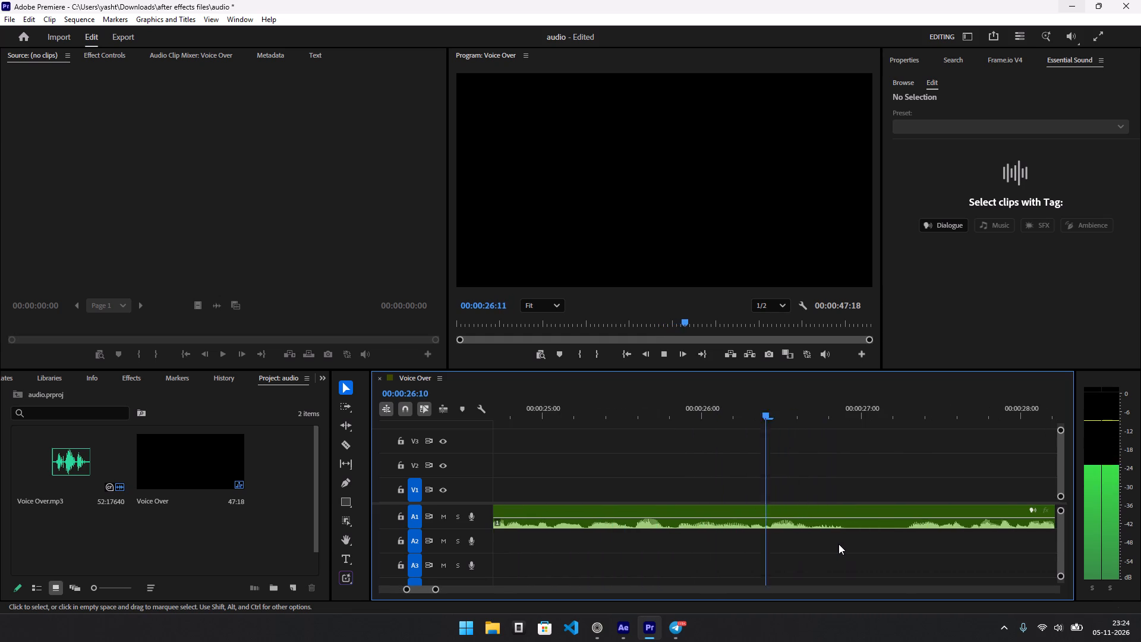
scroll(839, 544, down, 4)
key(space)
drag(815, 418, 792, 418)
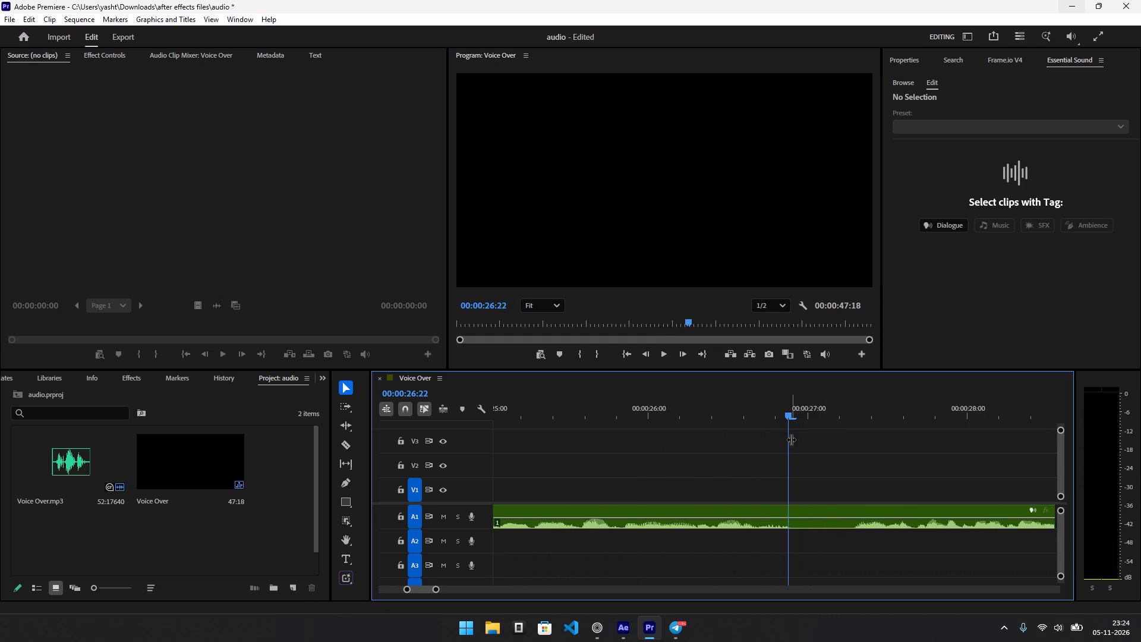
key(c)
click(786, 523)
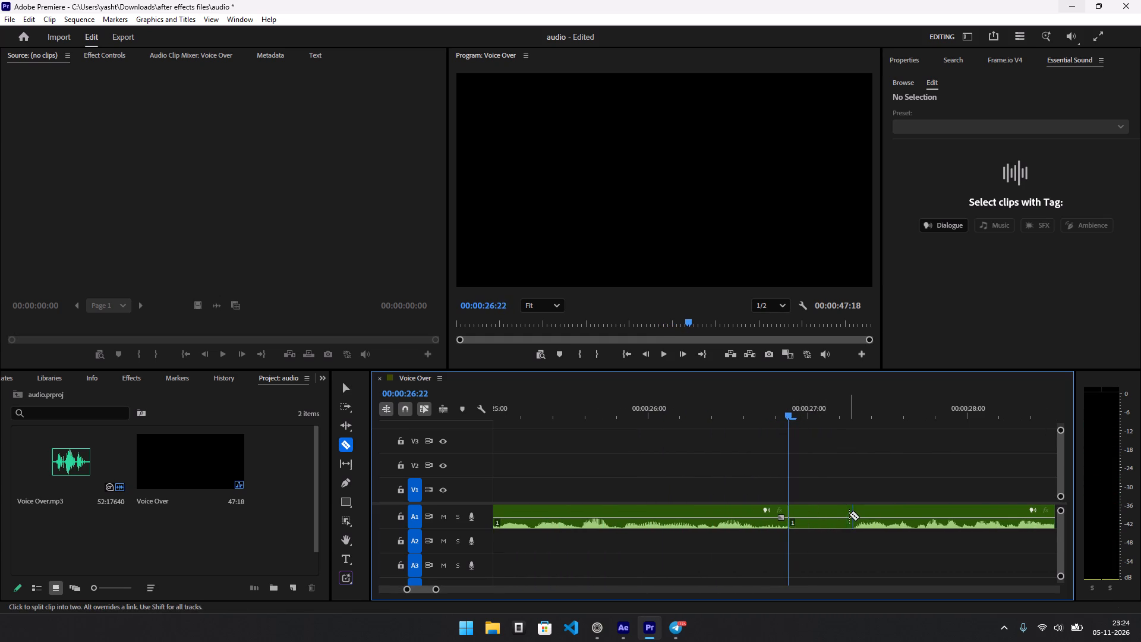
click(852, 516)
key(v)
click(823, 516)
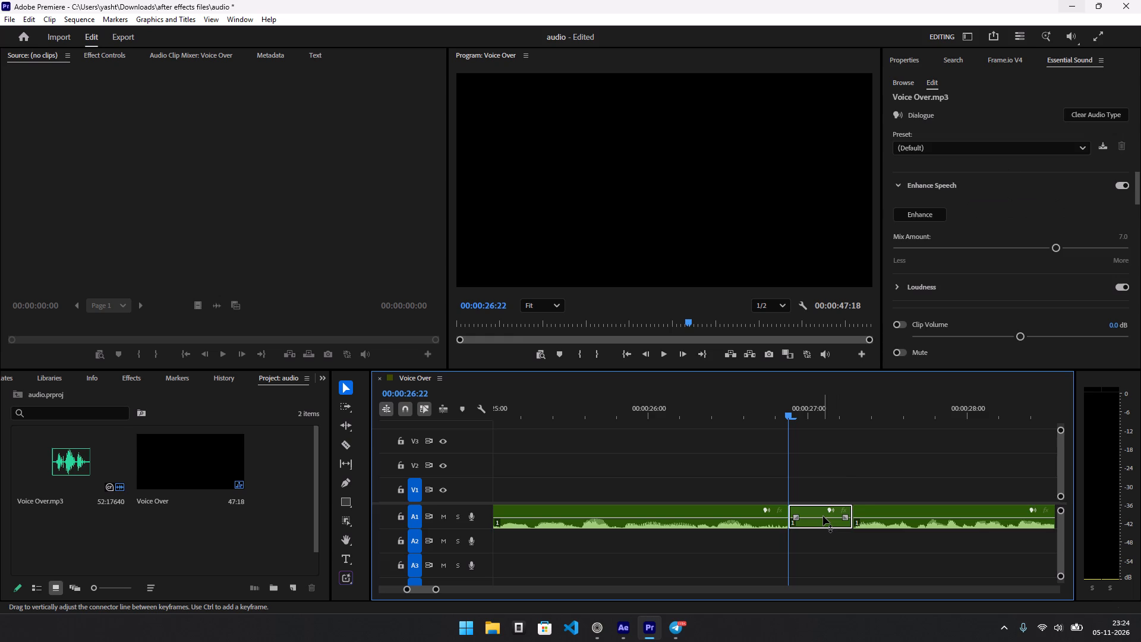
key(shift+Delete)
Replay the voice-over across the join at 00:00:26:22 and listen on to about 00:00:29:12.
drag(774, 424, 649, 420)
drag(591, 420, 550, 412)
drag(545, 410, 532, 409)
key(space)
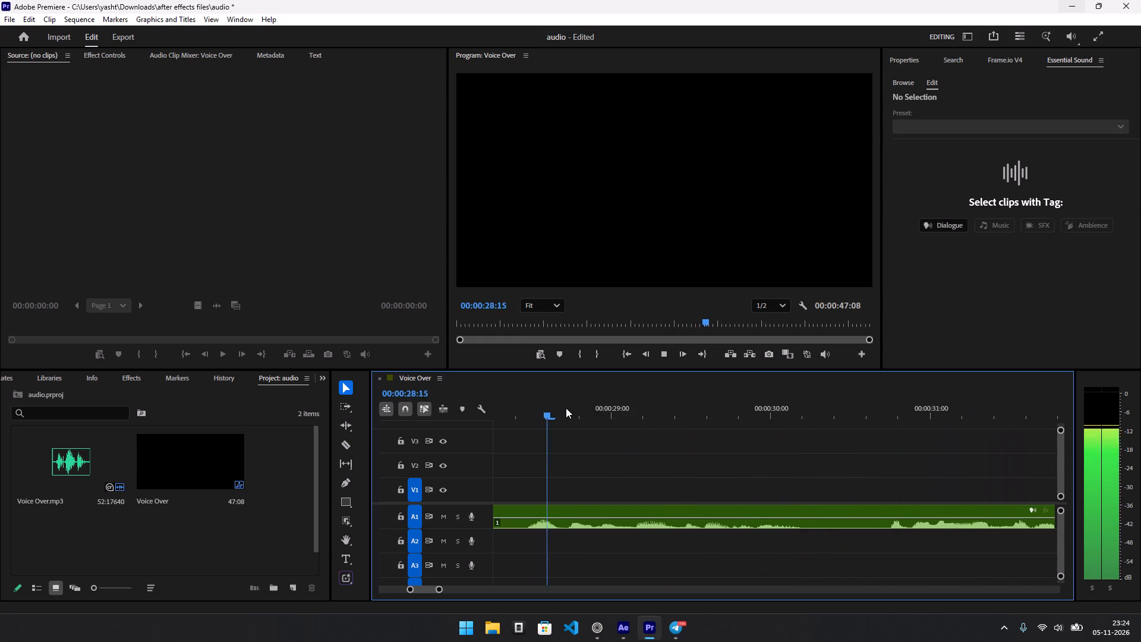
key(space)
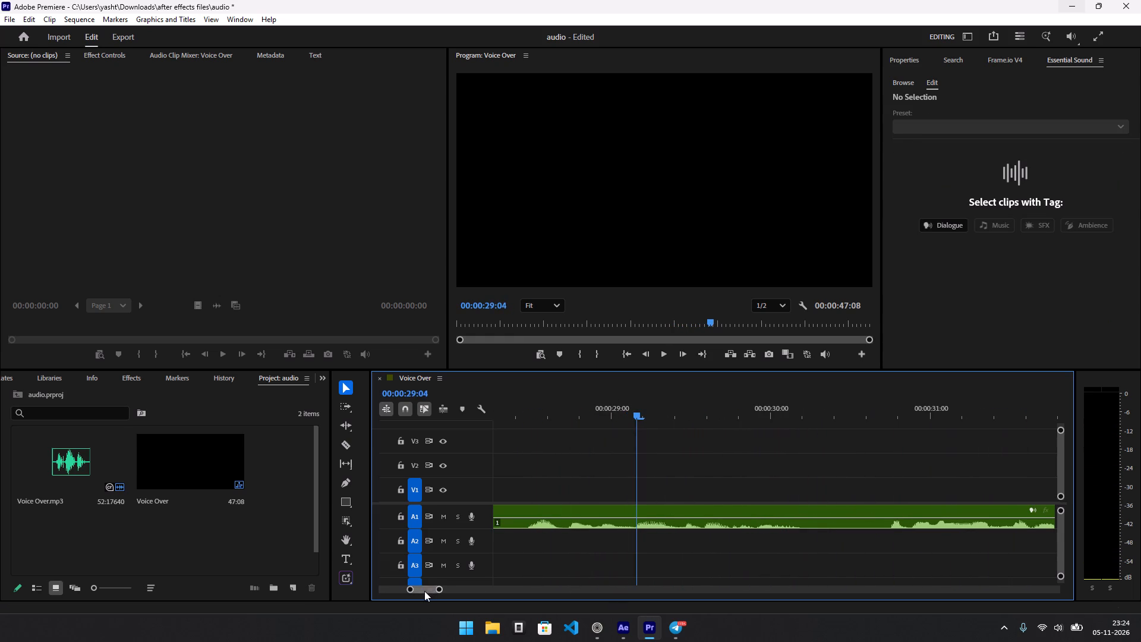
click(425, 591)
scroll(581, 515, down, 1)
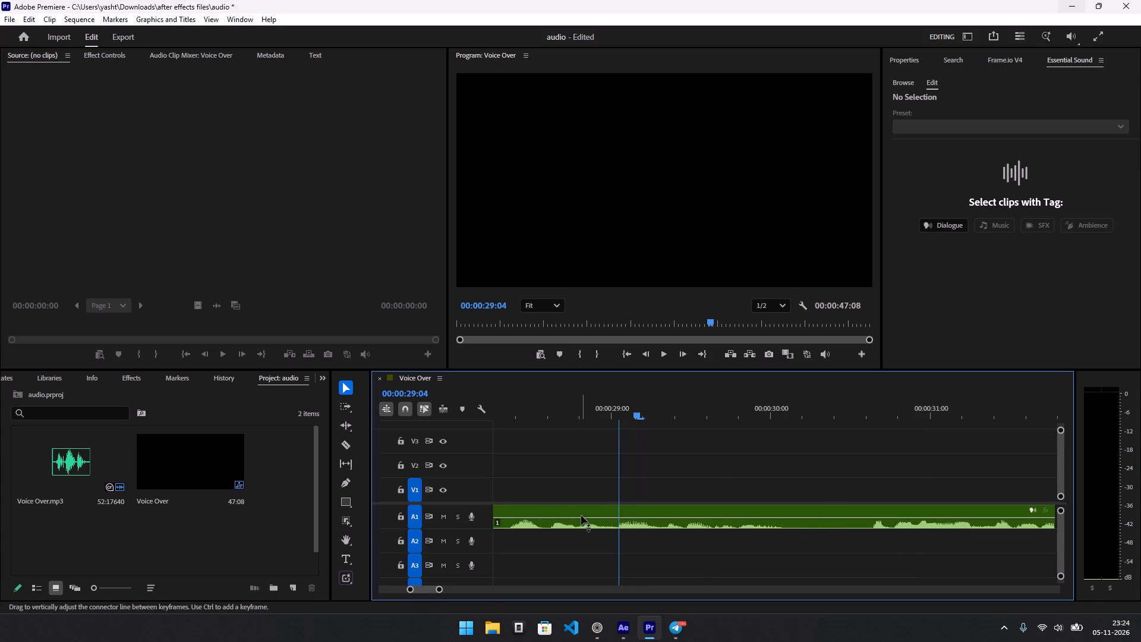
scroll(581, 515, up, 7)
drag(573, 421, 501, 420)
drag(535, 414, 491, 418)
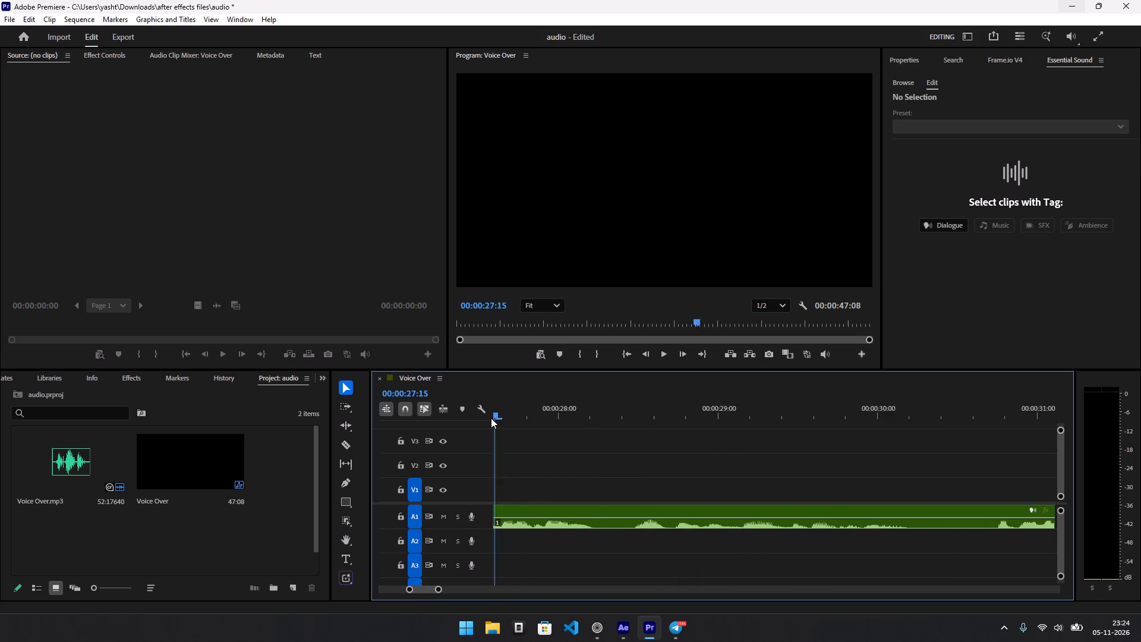
drag(491, 418, 409, 423)
key(space)
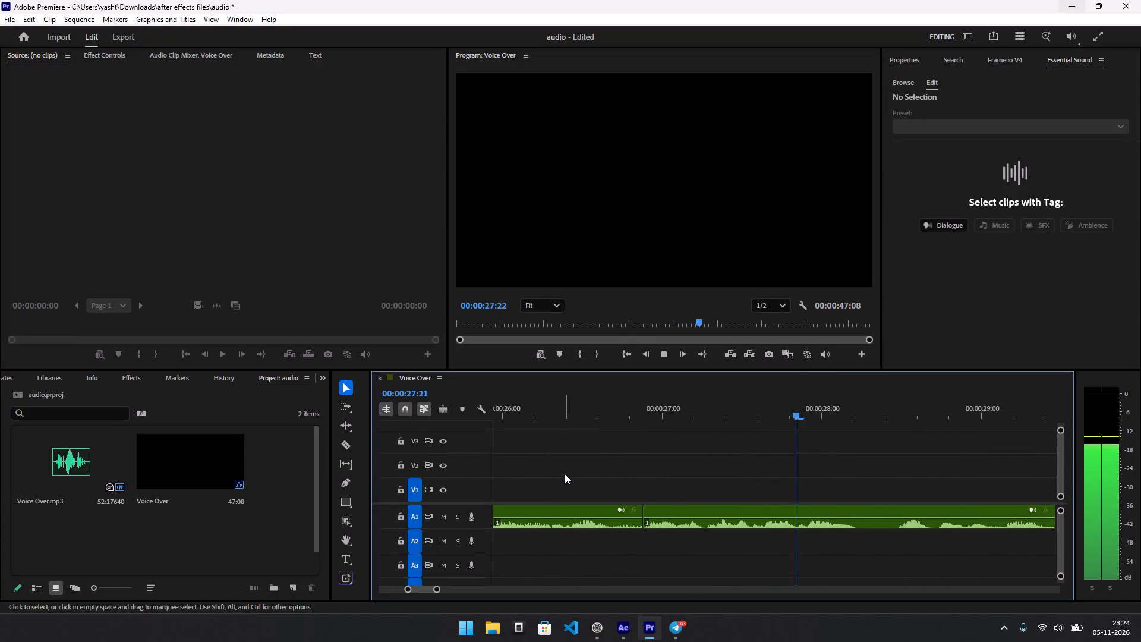
key(space)
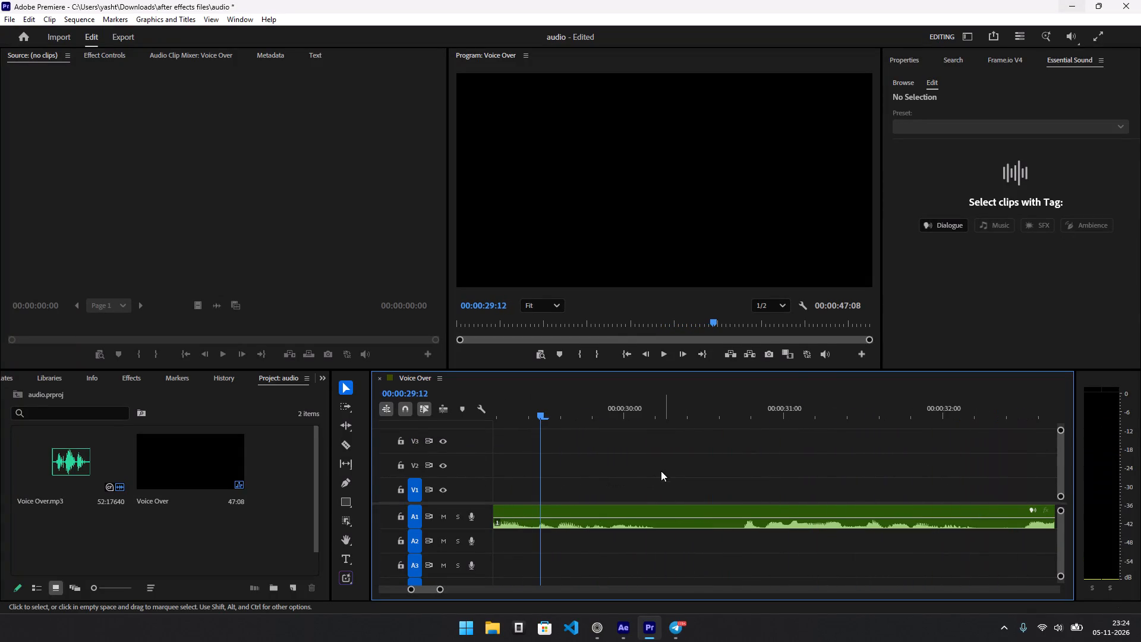
Listen to the rest of the voice-over from about 00:00:29:12 to its end, checking for remaining pauses.
key(space)
key(space)
key(space)
key(space)
key(space)
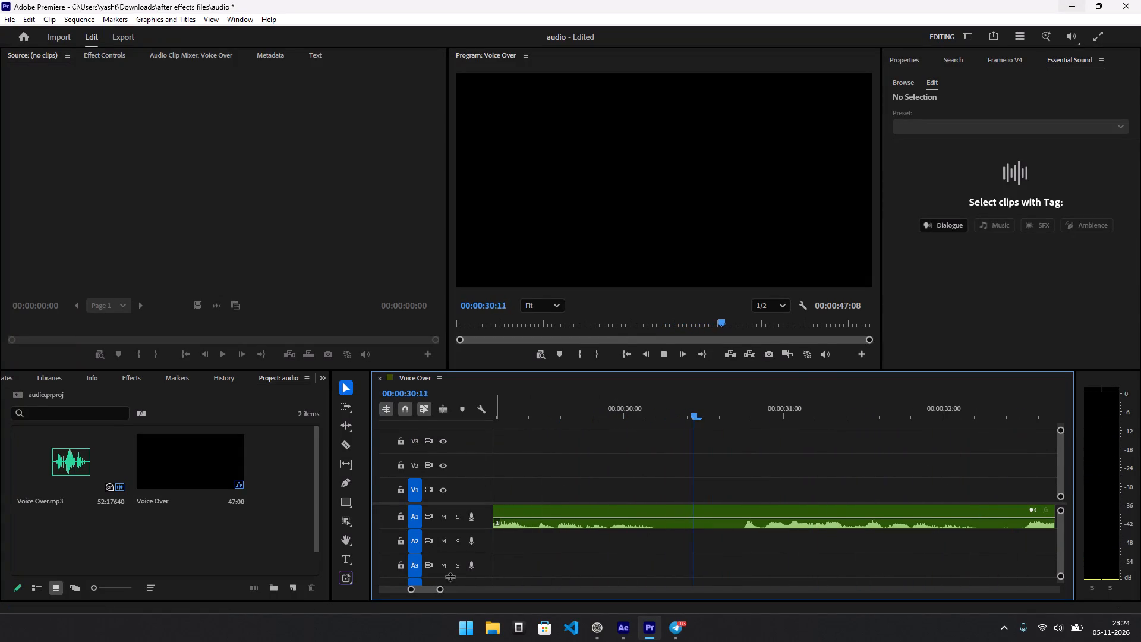
drag(428, 591, 423, 596)
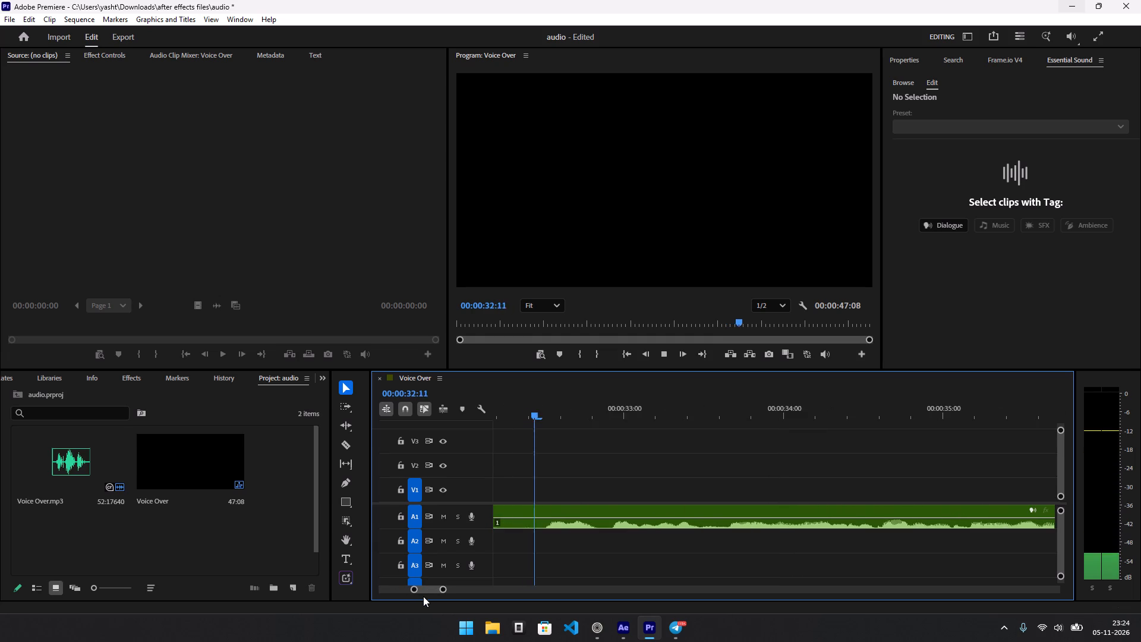
alt+scroll(604, 564, down, 5)
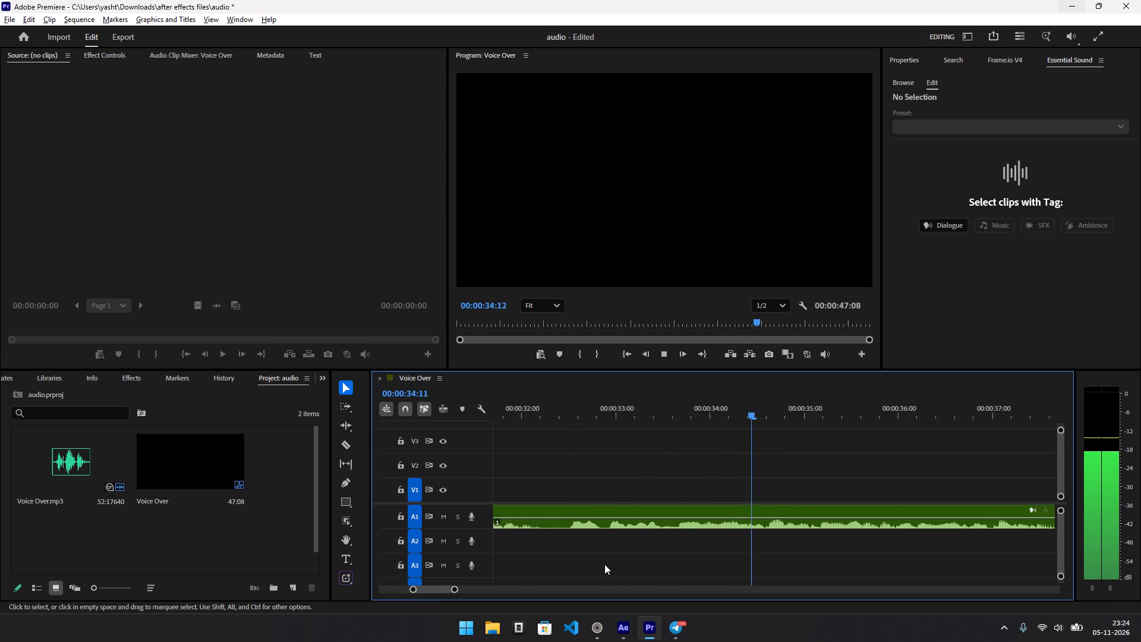
alt+scroll(604, 564, down, 18)
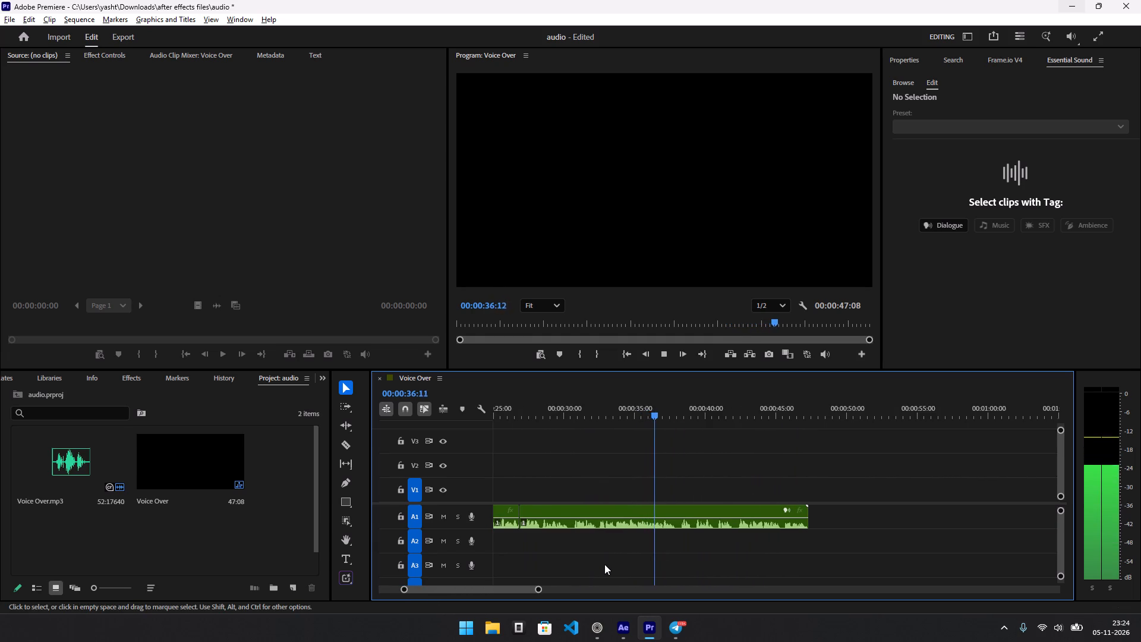
alt+scroll(604, 564, down, 4)
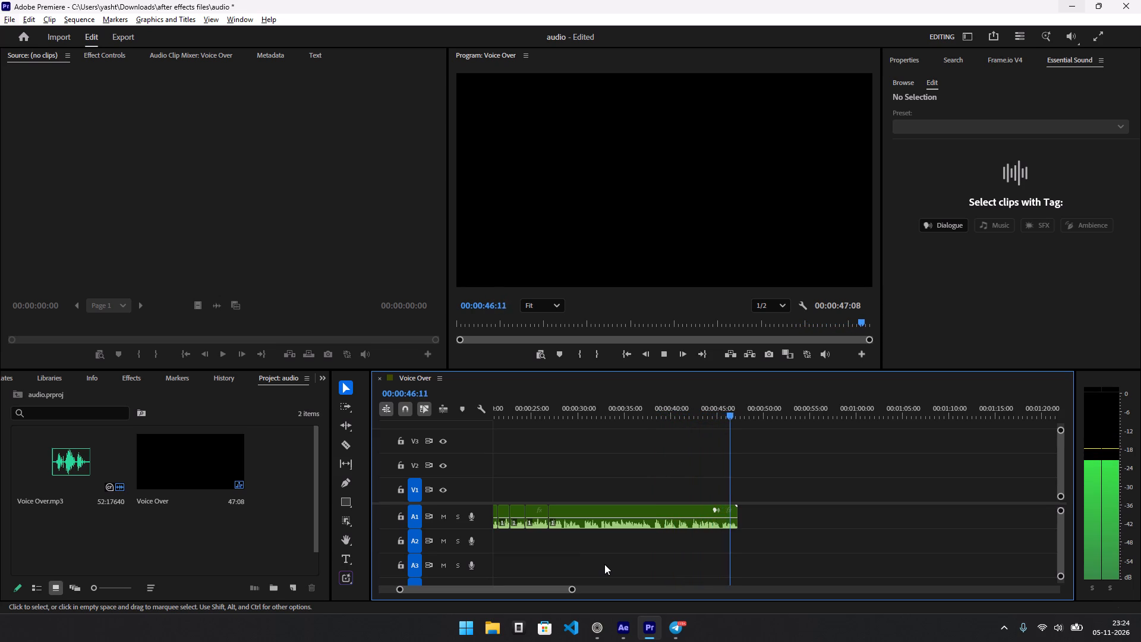
key(space)
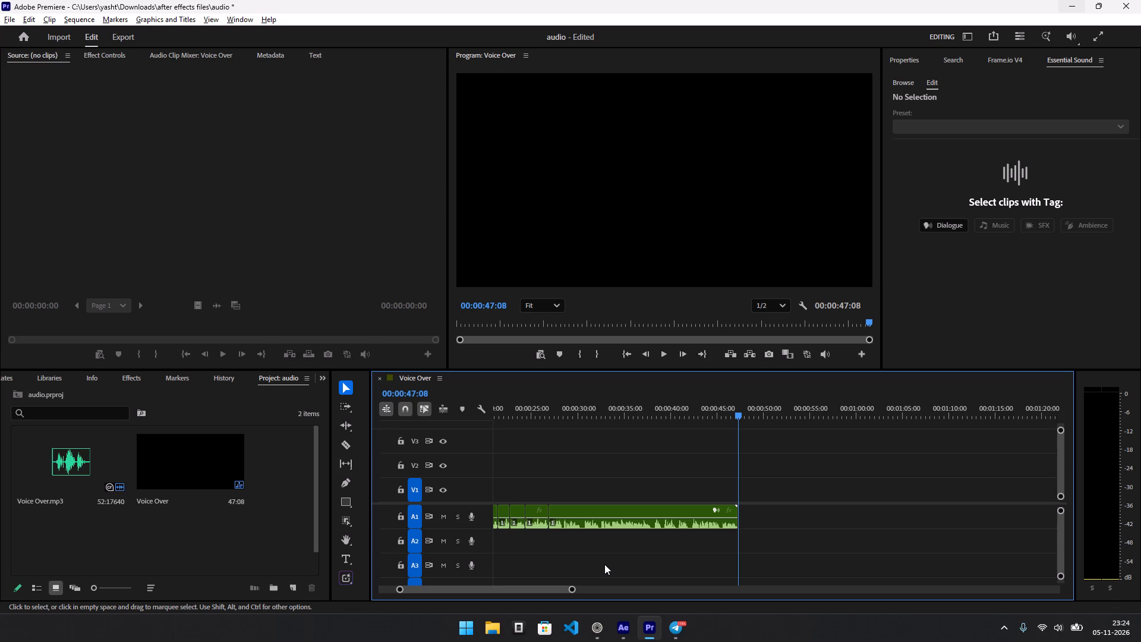
Replay the tightened voice-over from the beginning to check how the cuts flow.
key(space)
click(604, 562)
key(space)
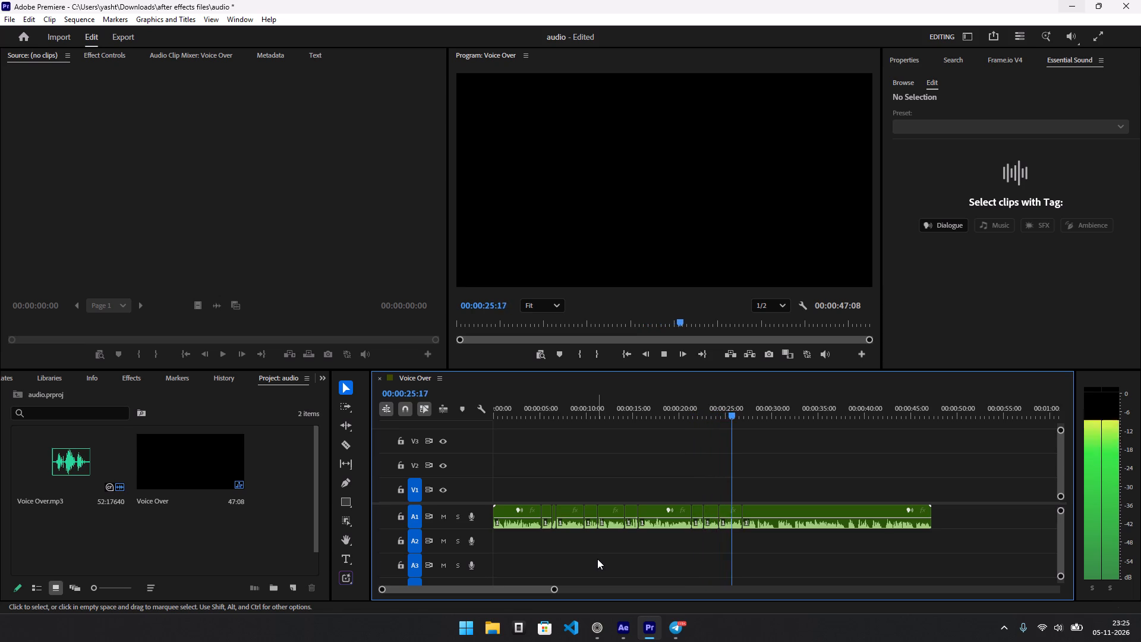
key(space)
Switch to After Effects and save the neww.aep project.
click(621, 634)
key(ctrl+s)
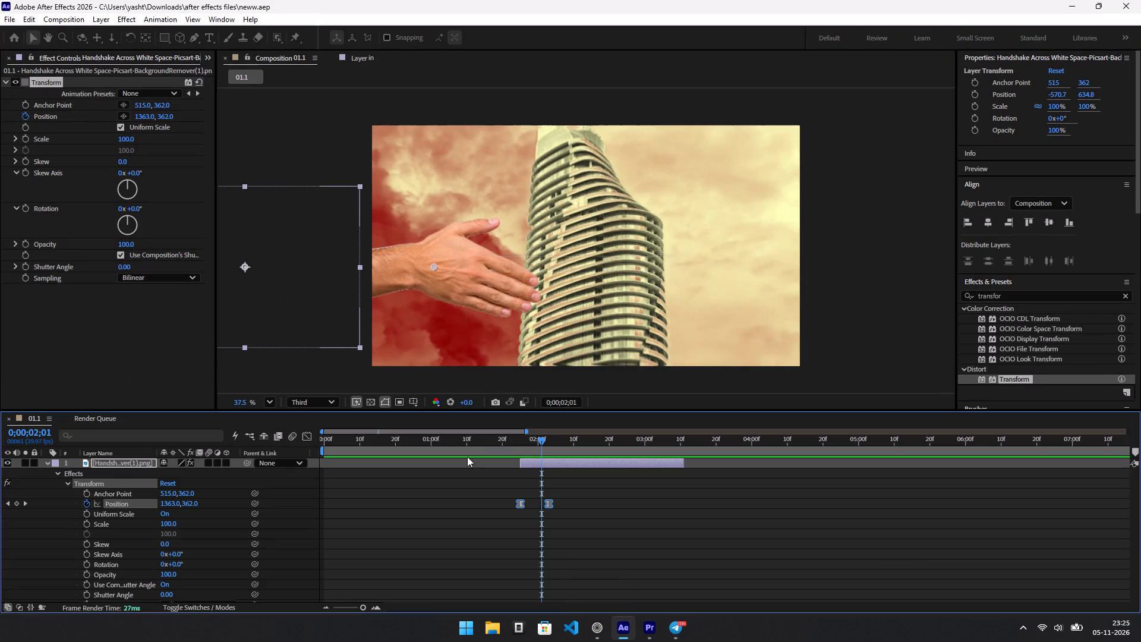
Preview composition 01.1 from the start, and replay from just before the hand slides in to examine its movement toward the building.
drag(518, 448, 239, 461)
key(space)
key(space)
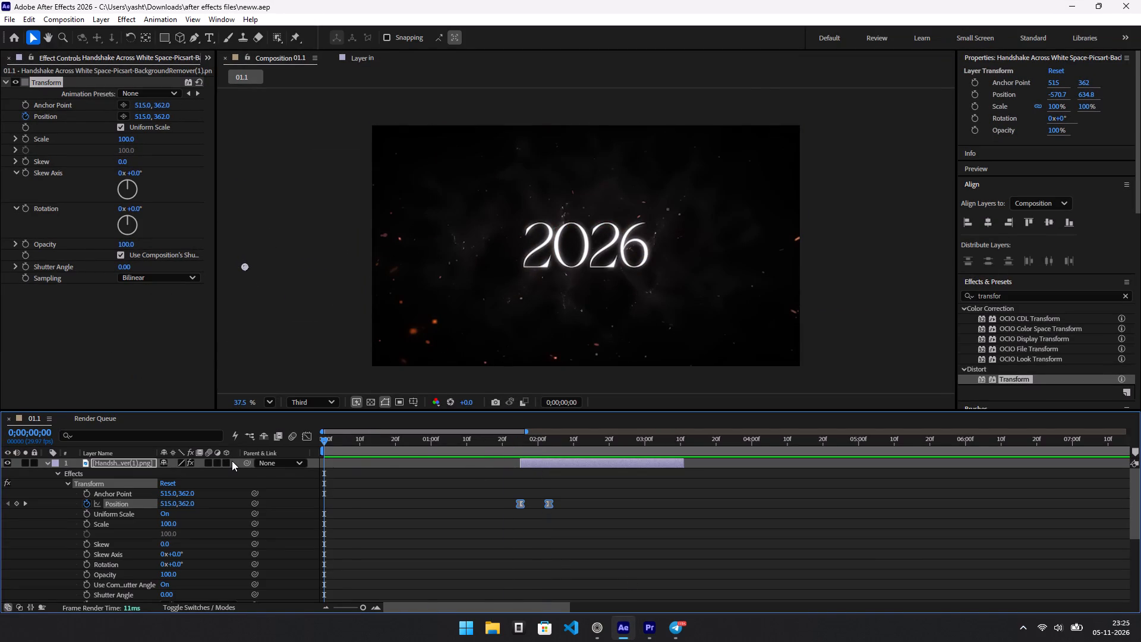
key(space)
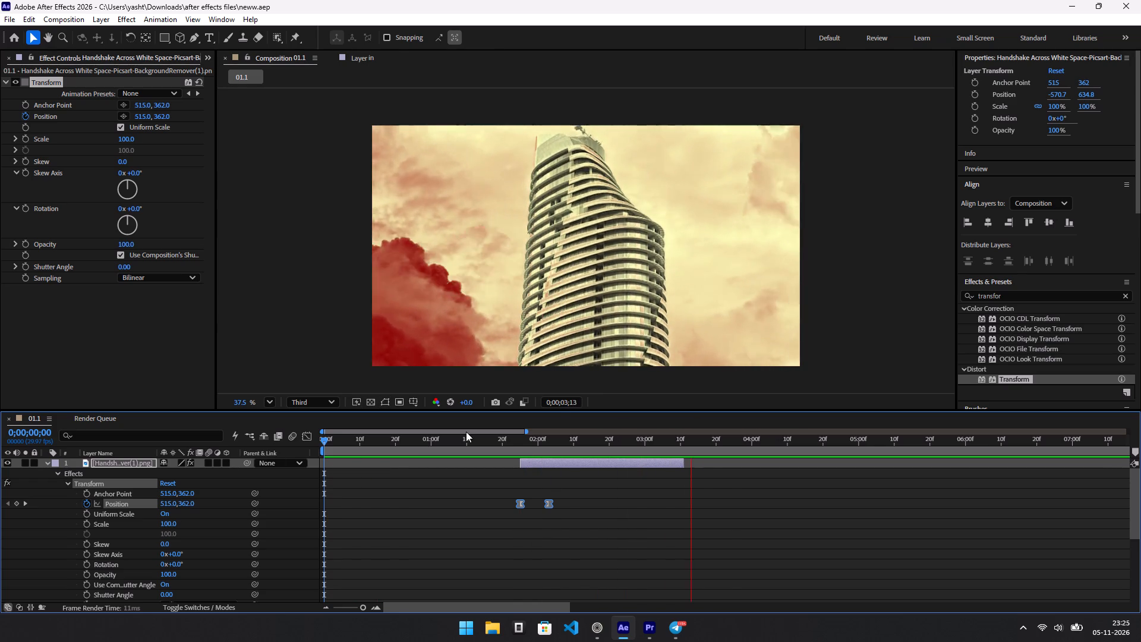
key(space)
drag(521, 440, 496, 441)
key(space)
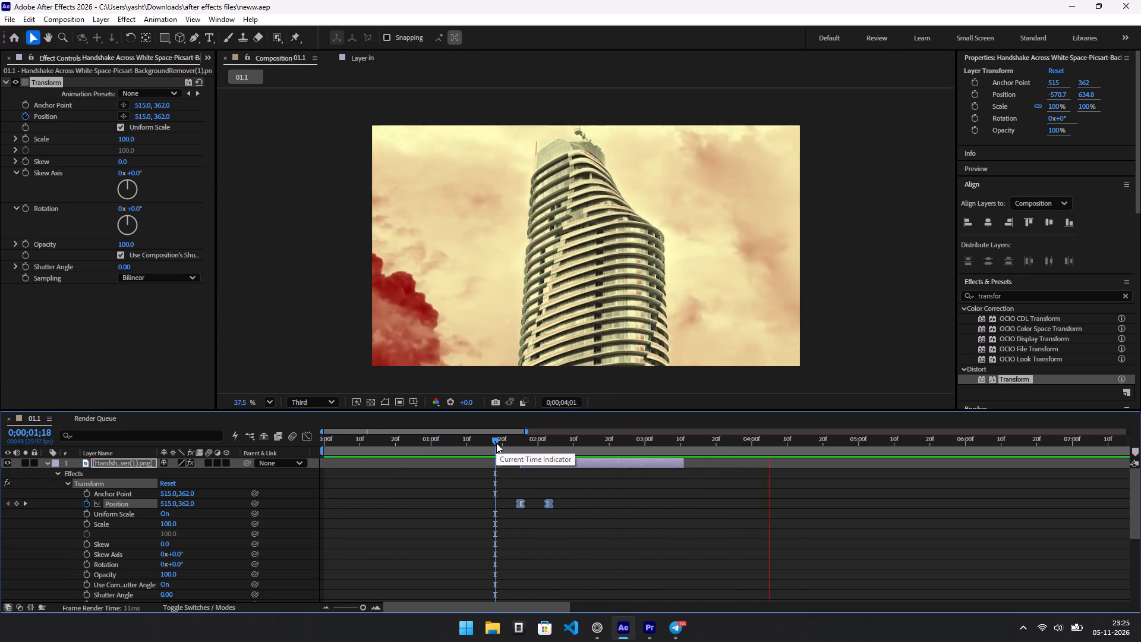
key(space)
drag(474, 442, 472, 441)
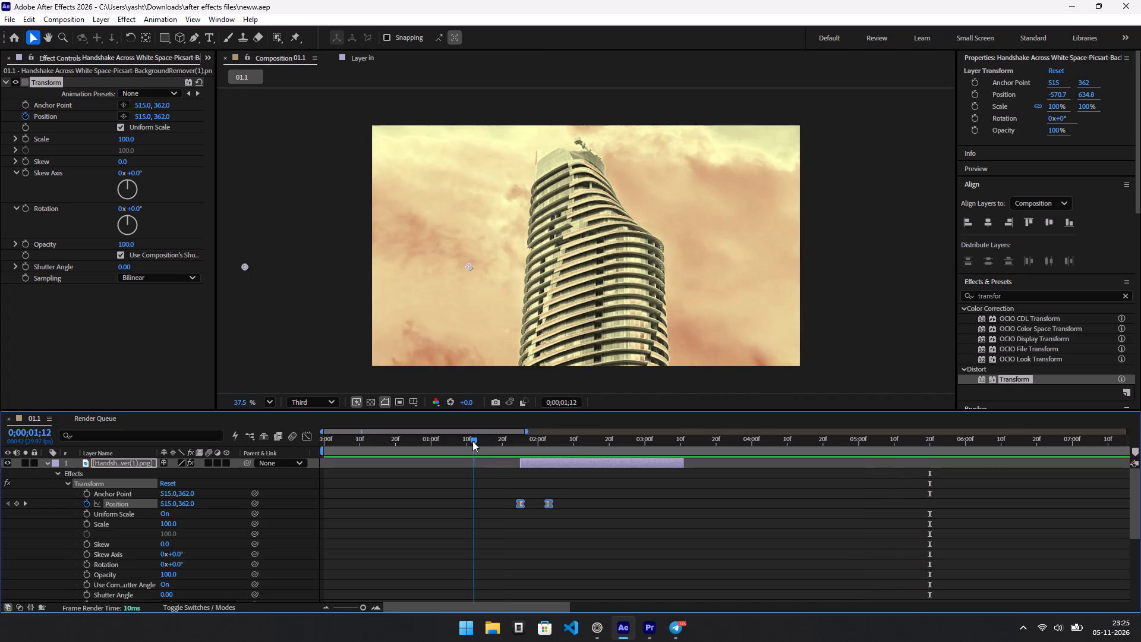
drag(472, 441, 456, 439)
key(space)
key(space)
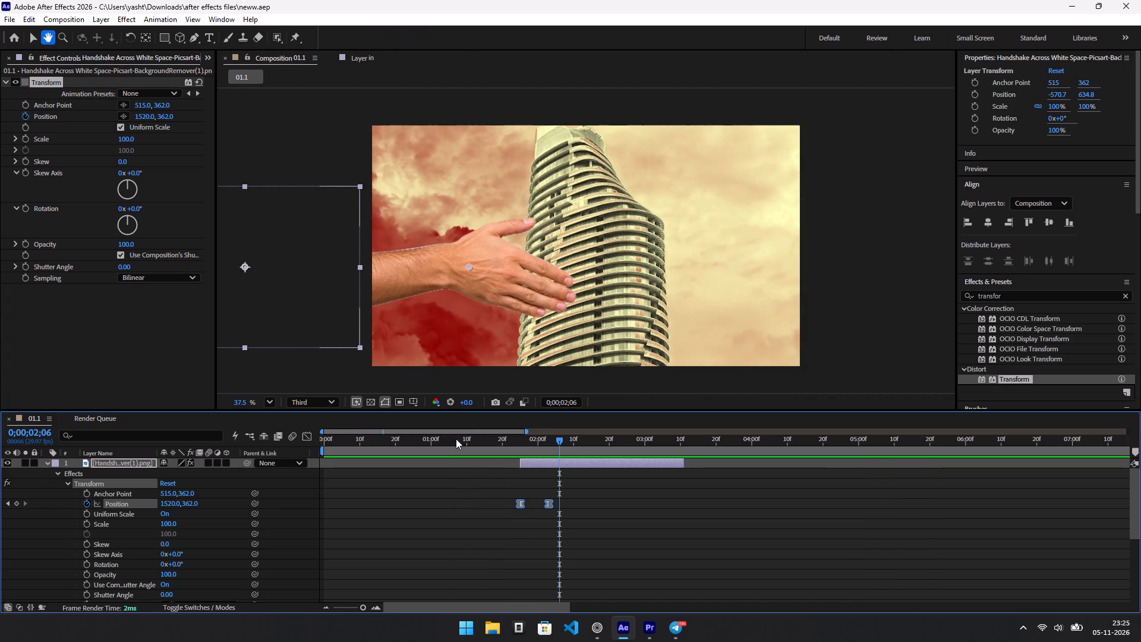
key(space)
key(space)
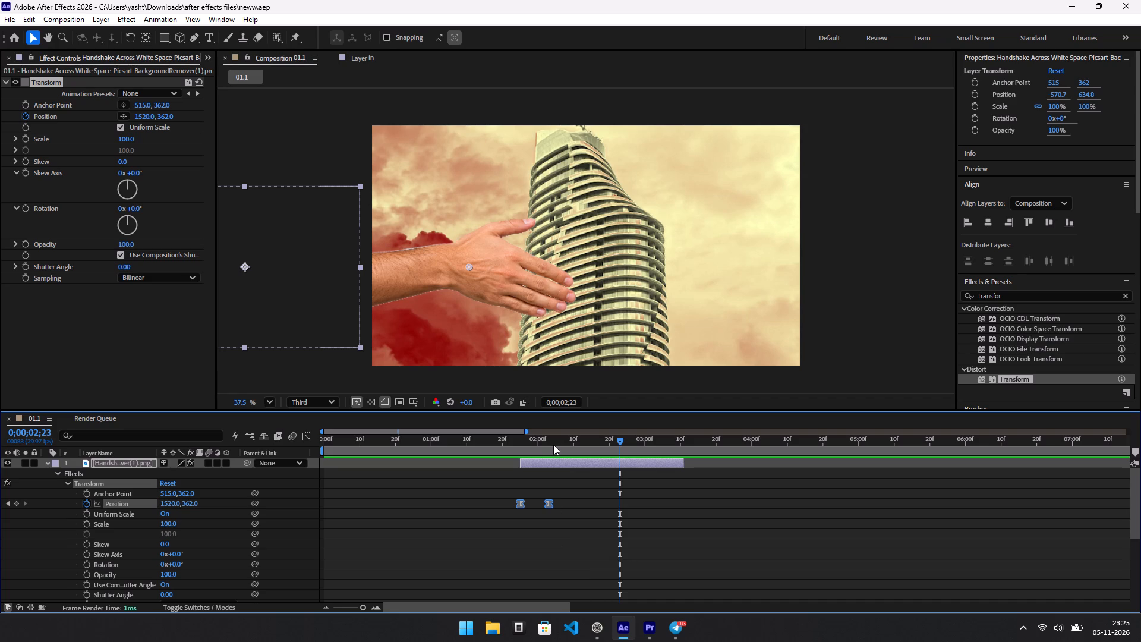
Save the After Effects project again.
key(ctrl+s)
Scrub through composition 01.1 and play it twice from the start to review the 2000 title and the hand sliding toward the building.
drag(610, 441, 642, 438)
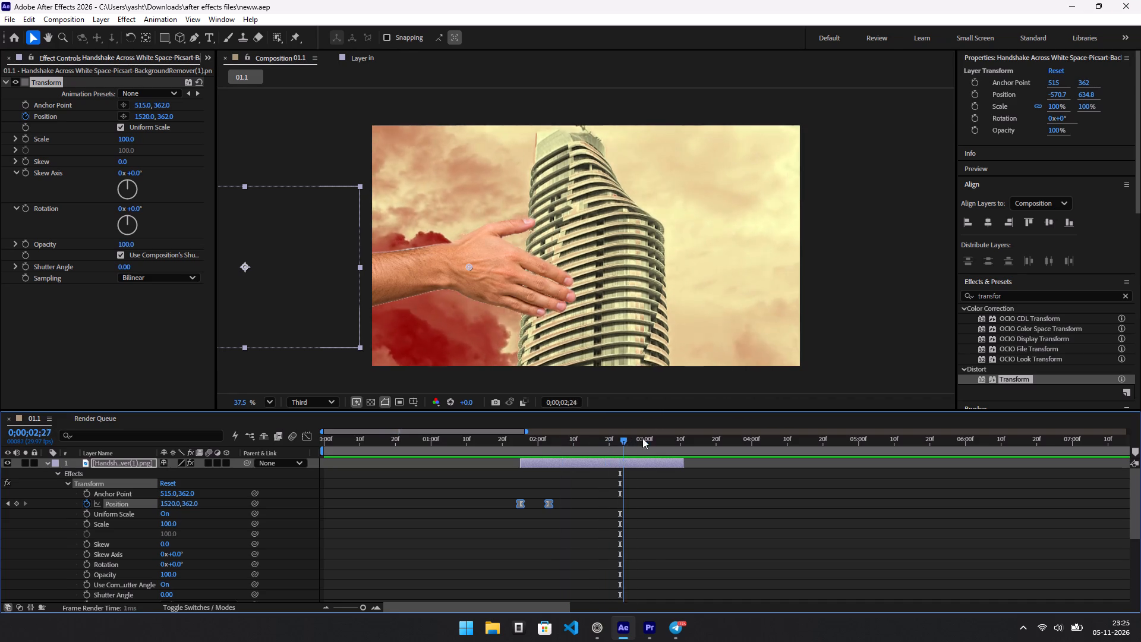
drag(642, 438, 330, 432)
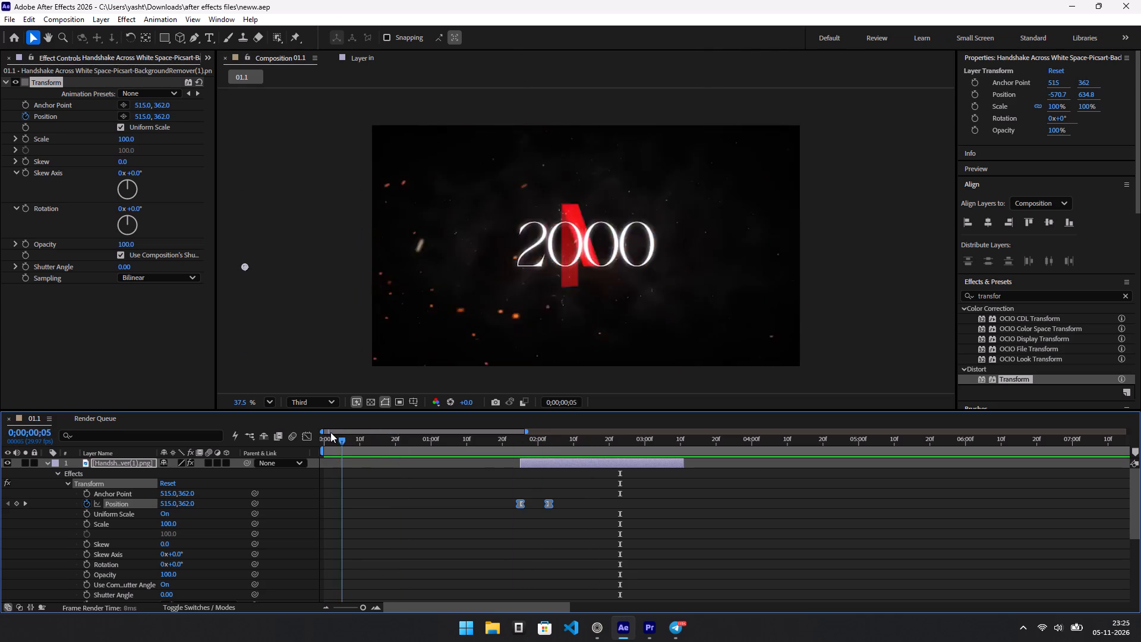
drag(330, 432, 386, 433)
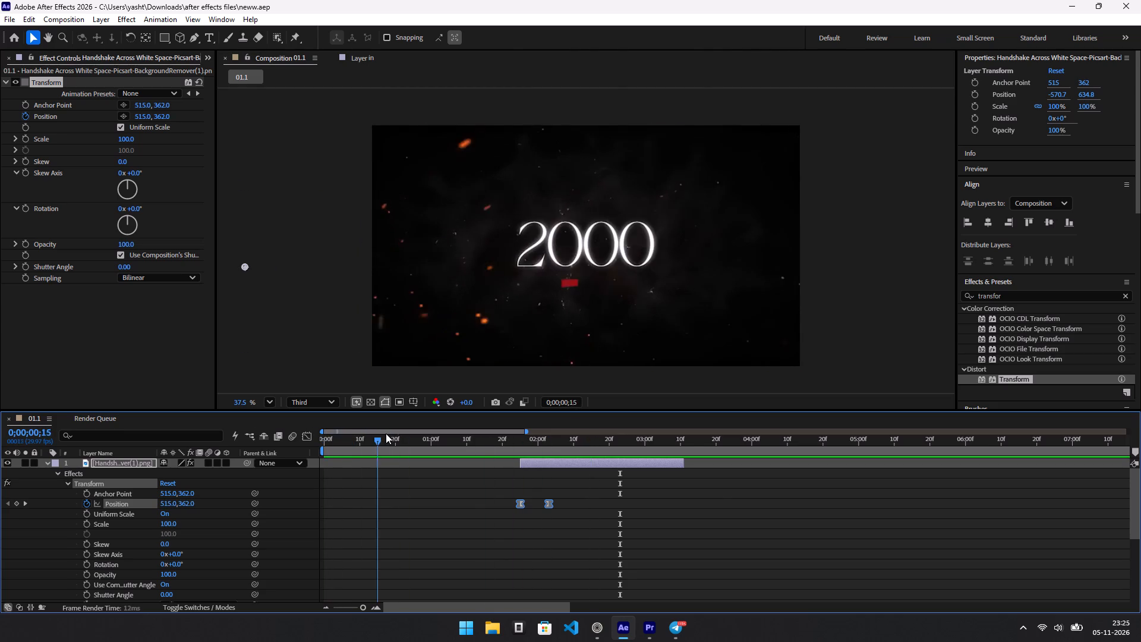
drag(386, 433, 200, 423)
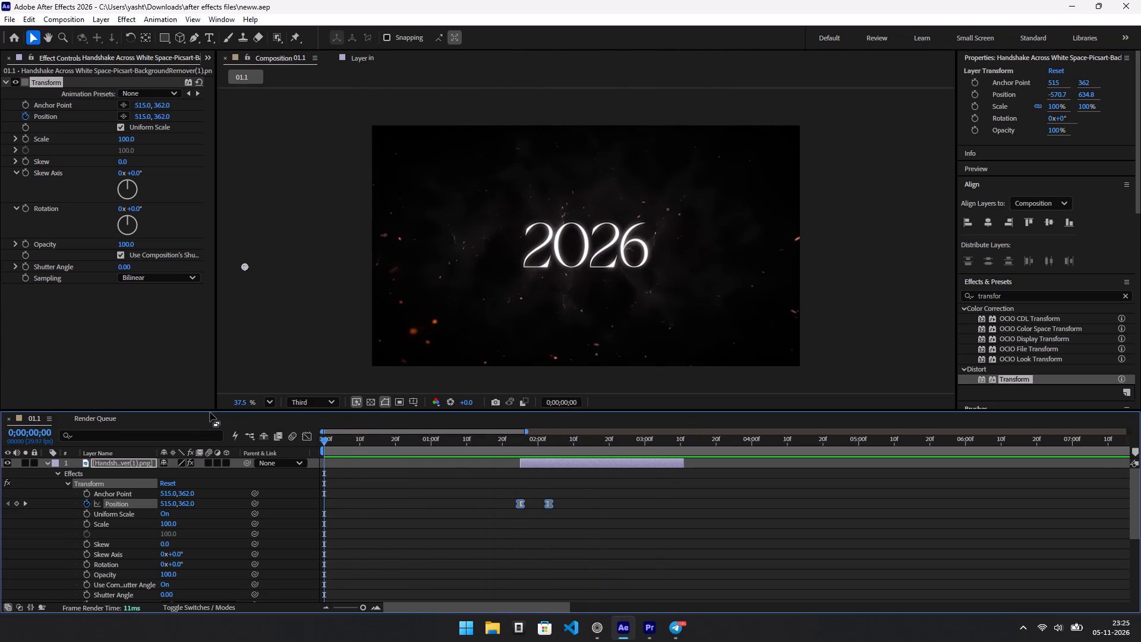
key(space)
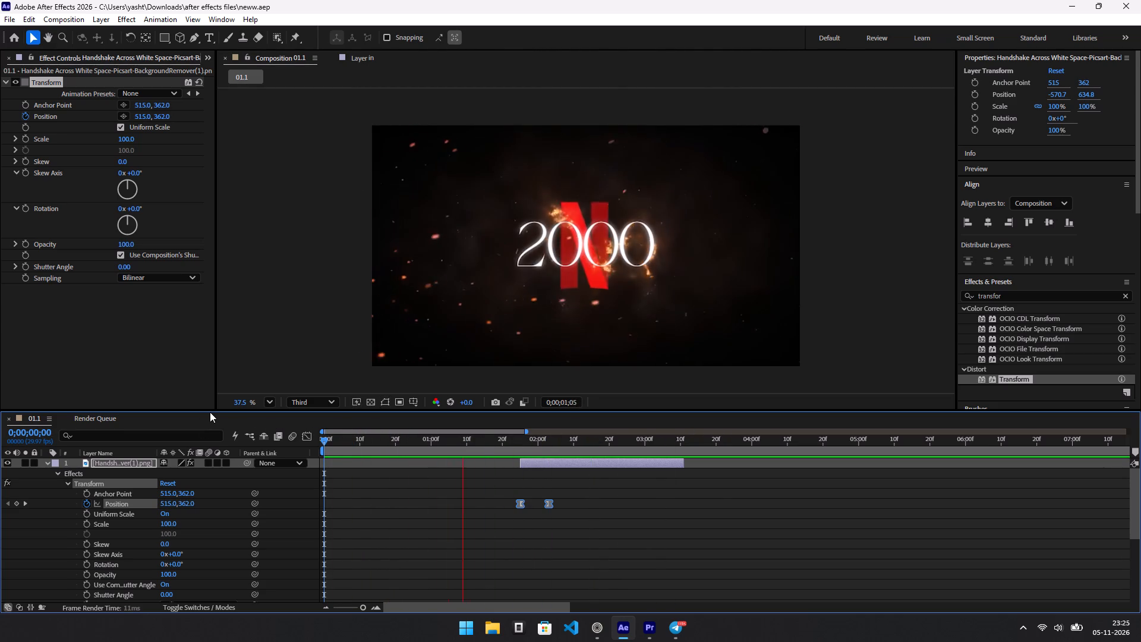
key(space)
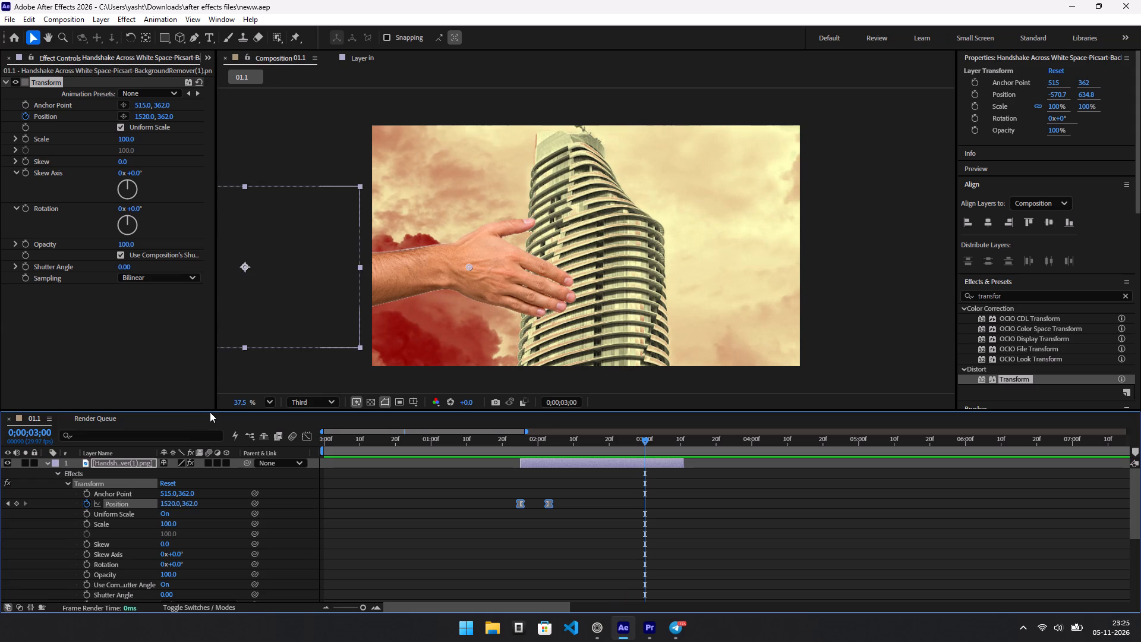
drag(359, 442, 275, 459)
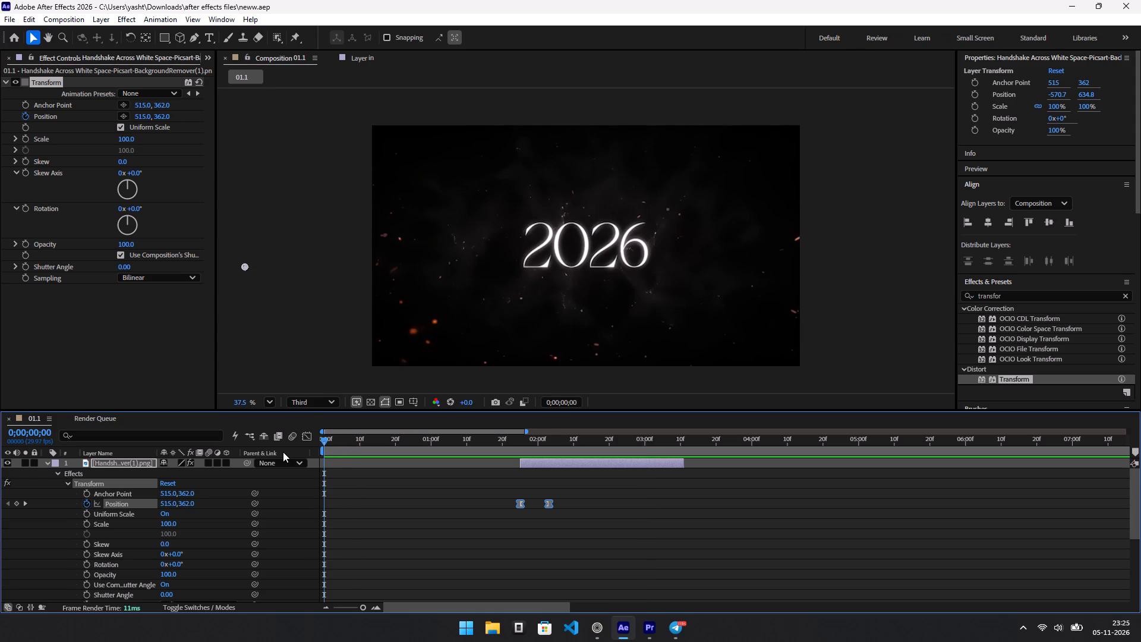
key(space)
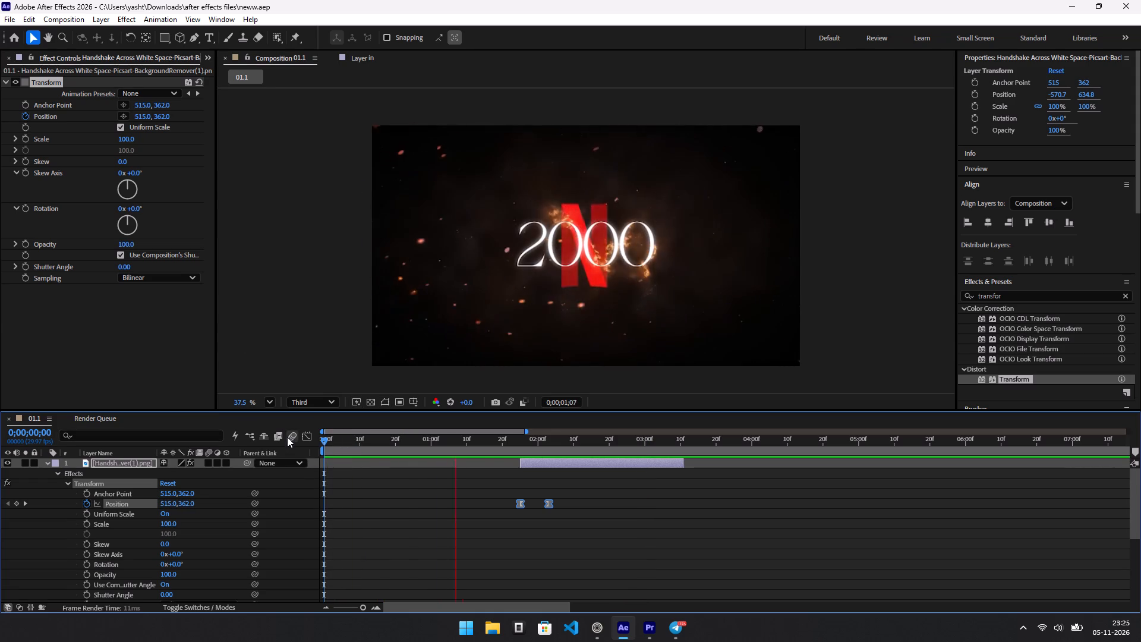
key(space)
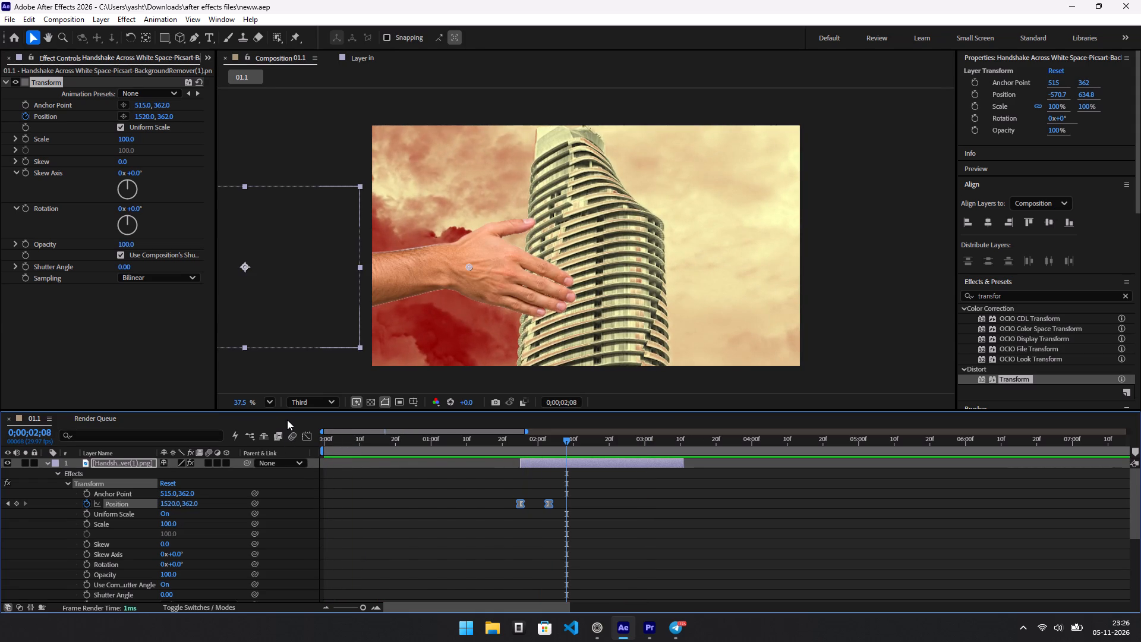
Save the neww.aep project and close After Effects.
key(ctrl+s)
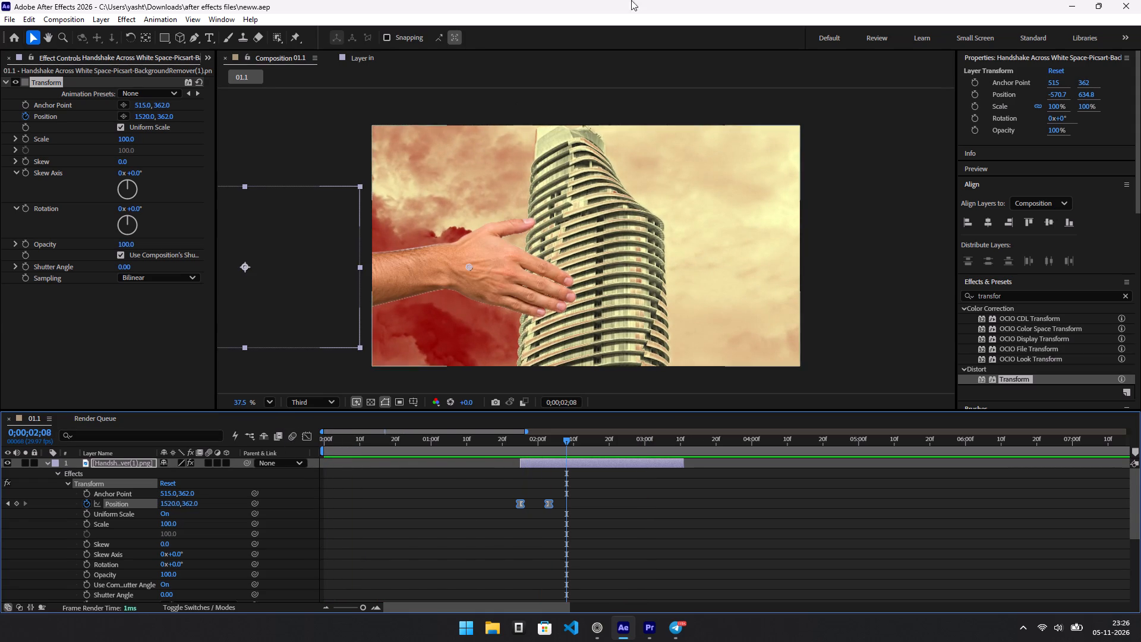